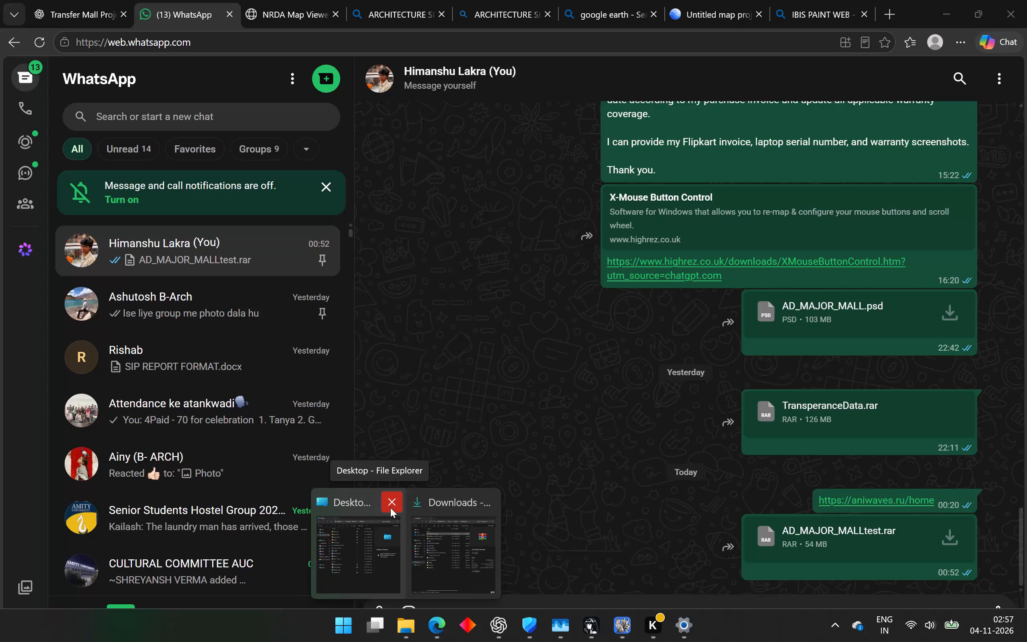
Close the open Desktop and Downloads File Explorer windows.
left_click(390, 505)
left_click(433, 504)
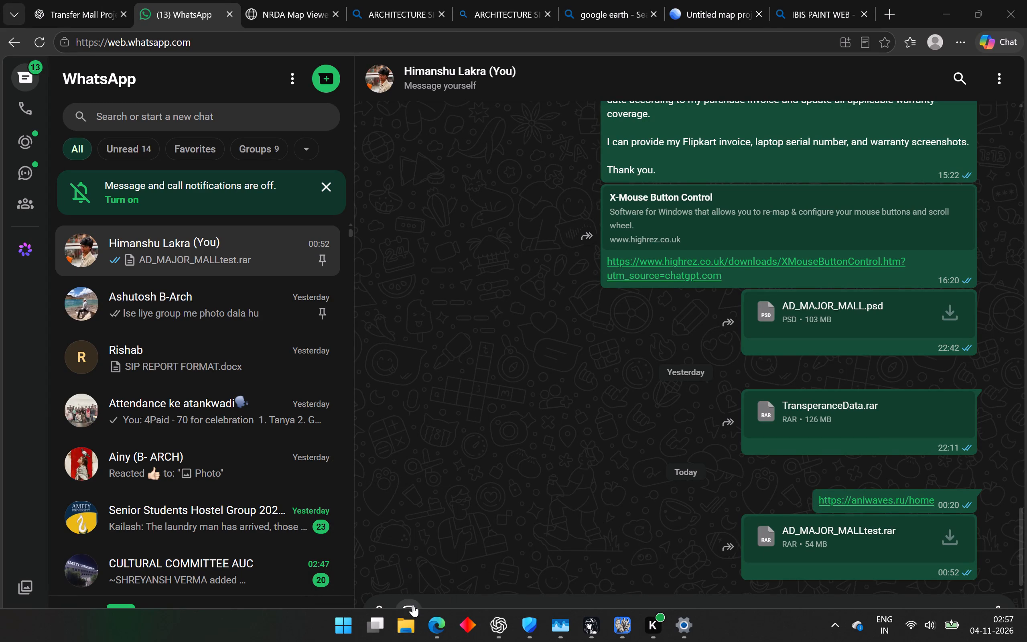
Open a new File Explorer window and shrink its width and height so the WhatsApp chat's shared files stay visible beside it.
left_click(409, 622)
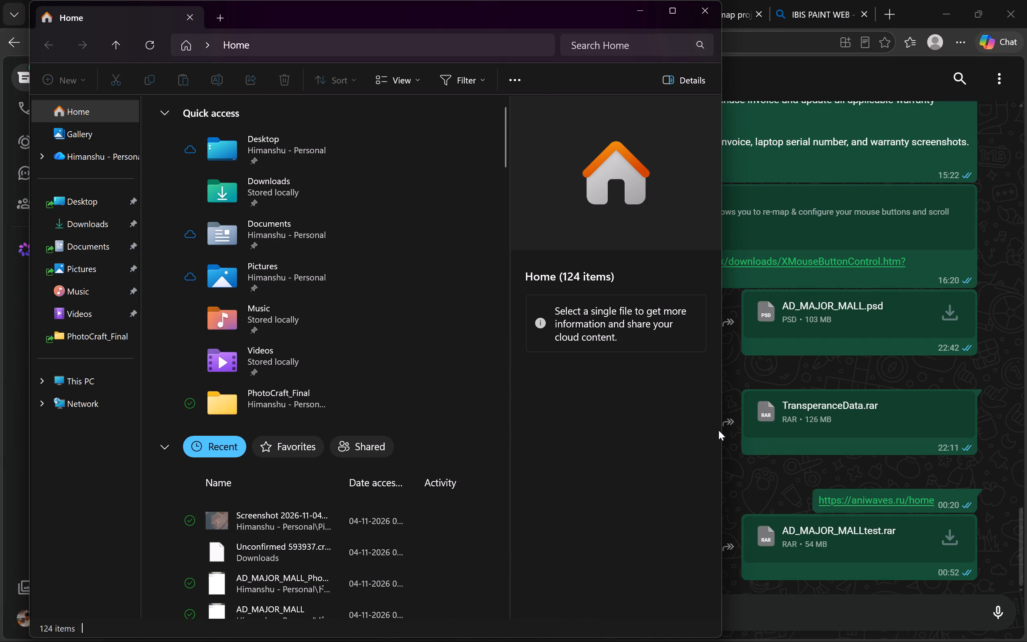
left_click_drag(723, 430, 631, 416)
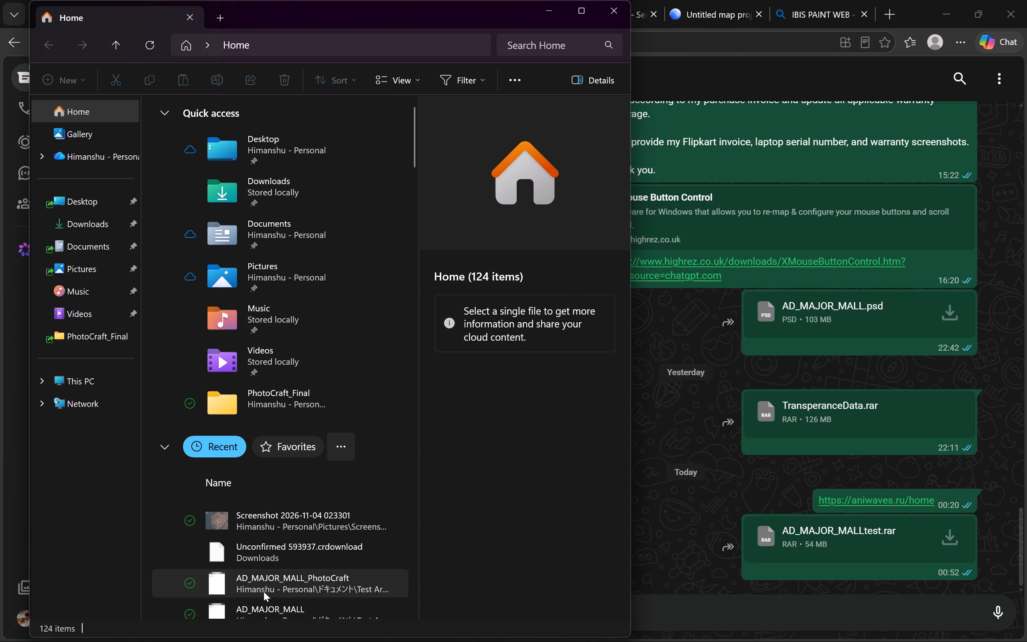
left_click_drag(144, 639, 175, 459)
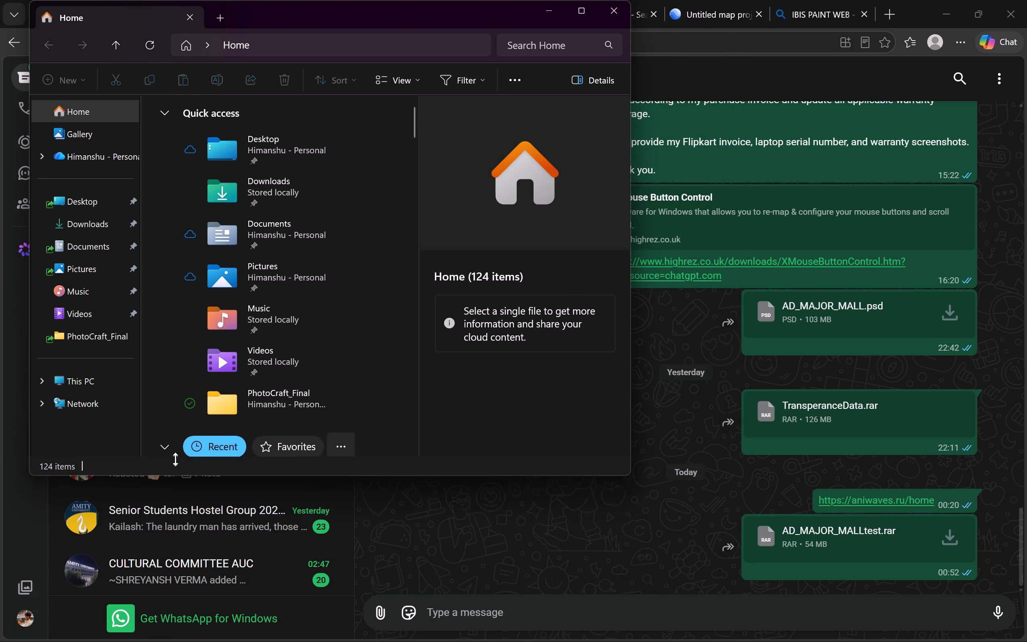
left_click_drag(175, 459, 177, 441)
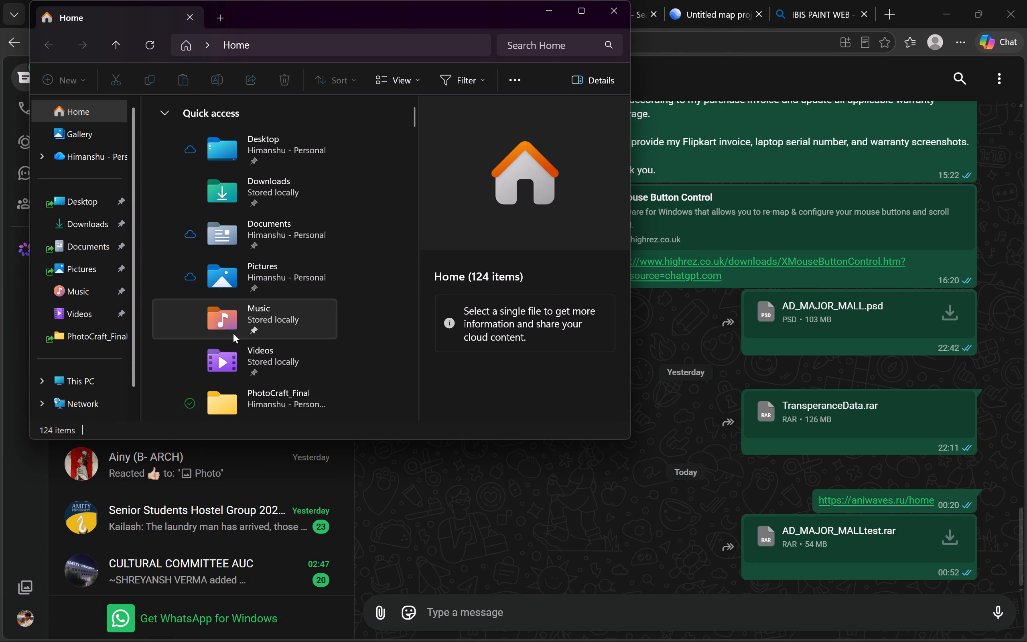
Open the Pictures folder in File Explorer.
left_click(72, 269)
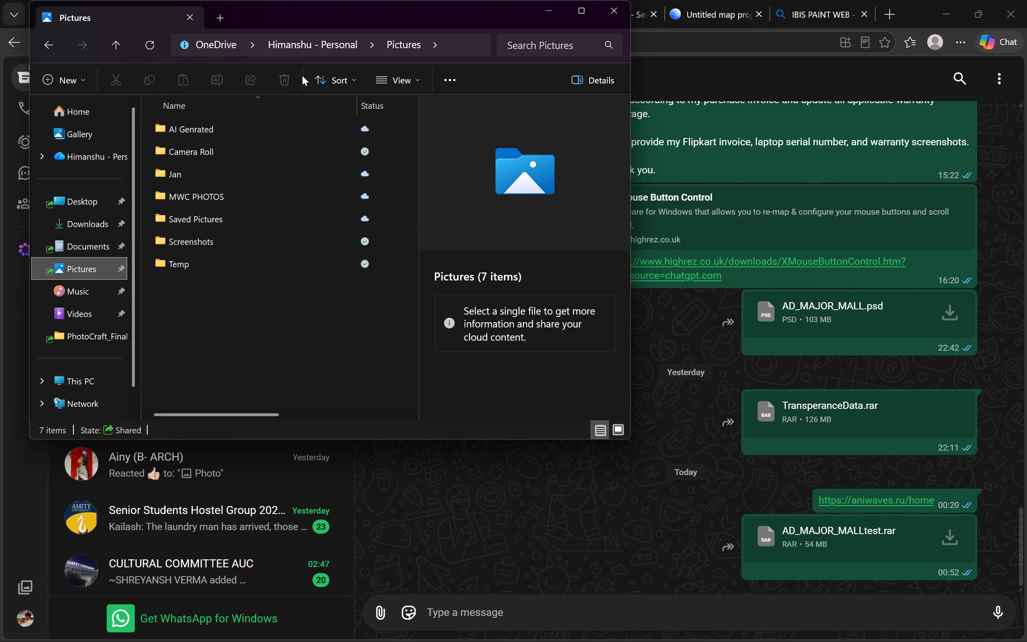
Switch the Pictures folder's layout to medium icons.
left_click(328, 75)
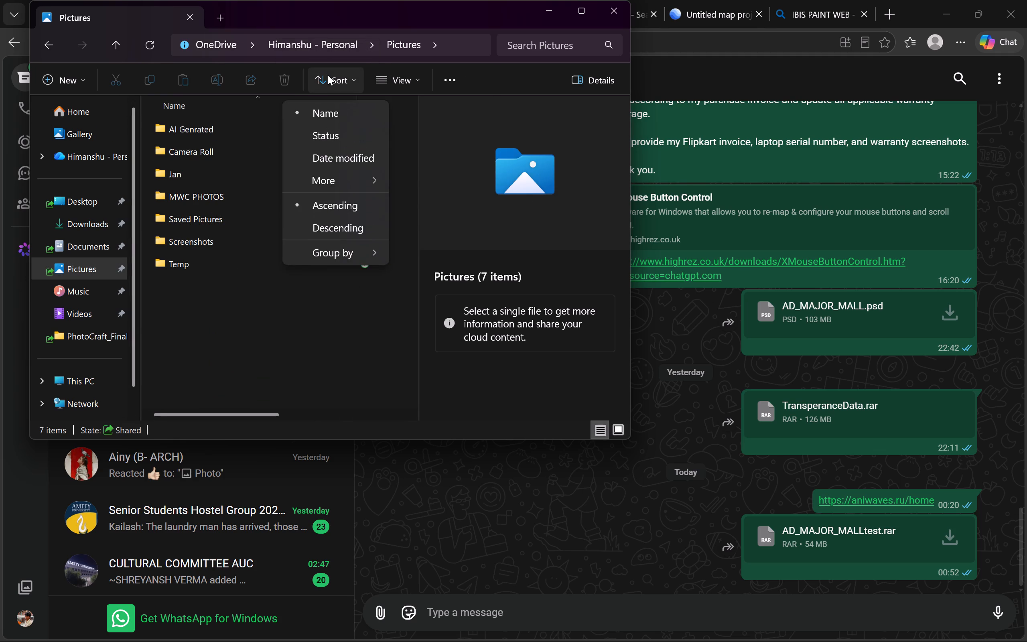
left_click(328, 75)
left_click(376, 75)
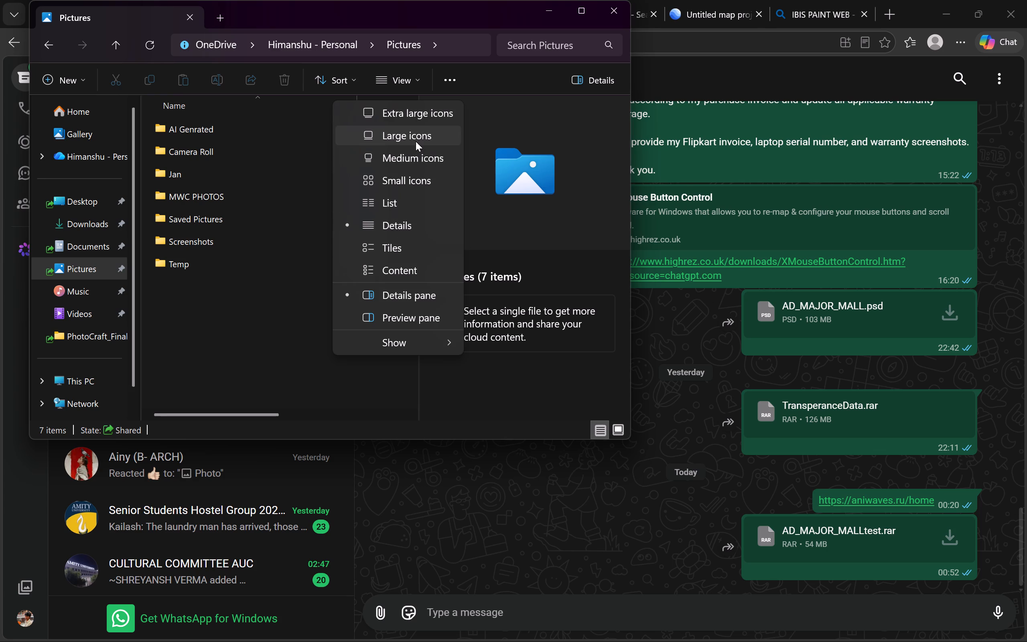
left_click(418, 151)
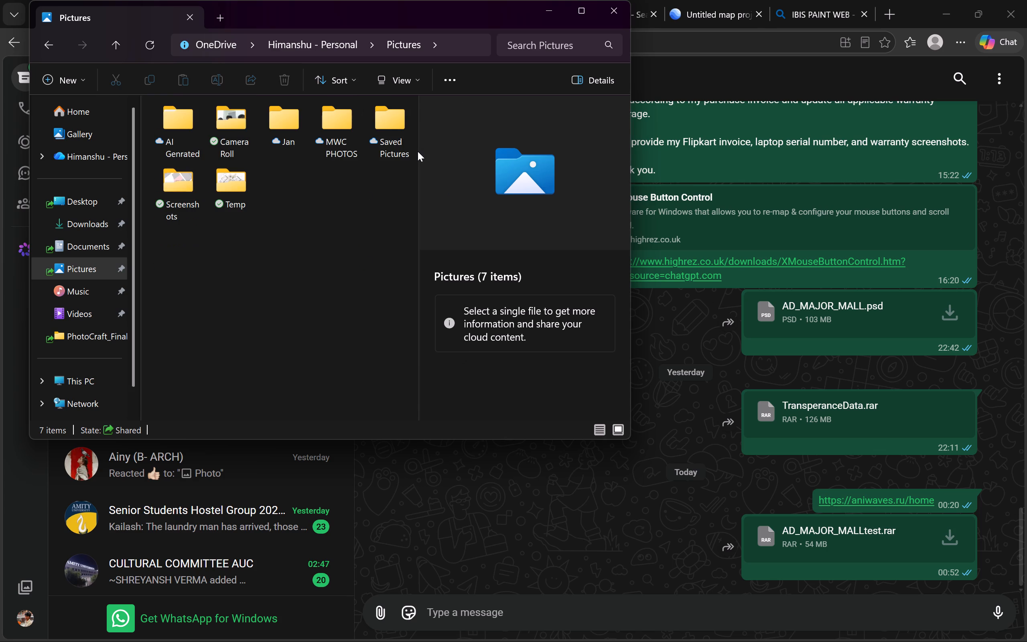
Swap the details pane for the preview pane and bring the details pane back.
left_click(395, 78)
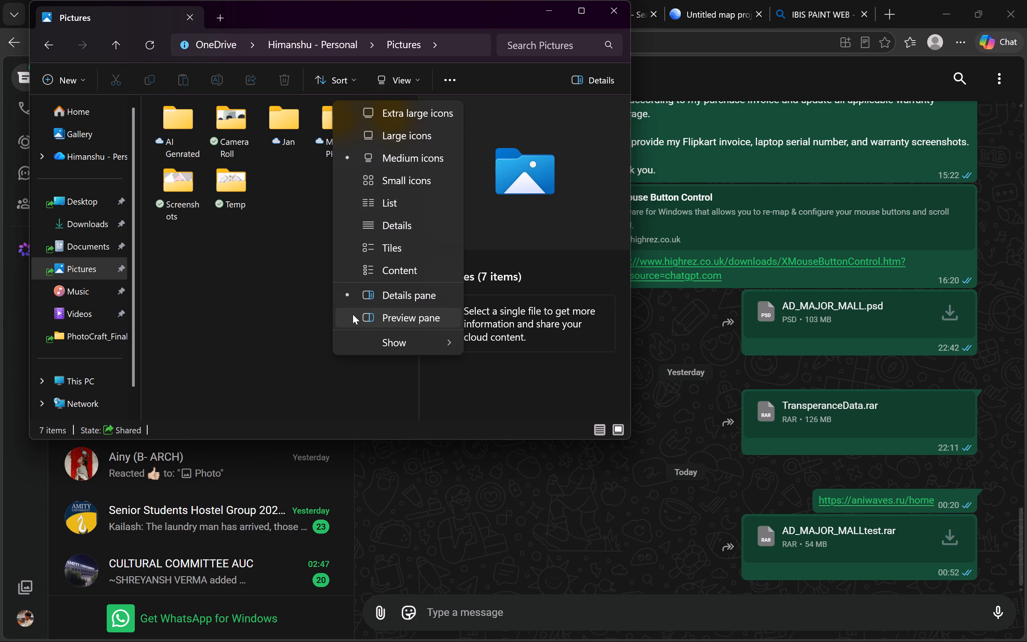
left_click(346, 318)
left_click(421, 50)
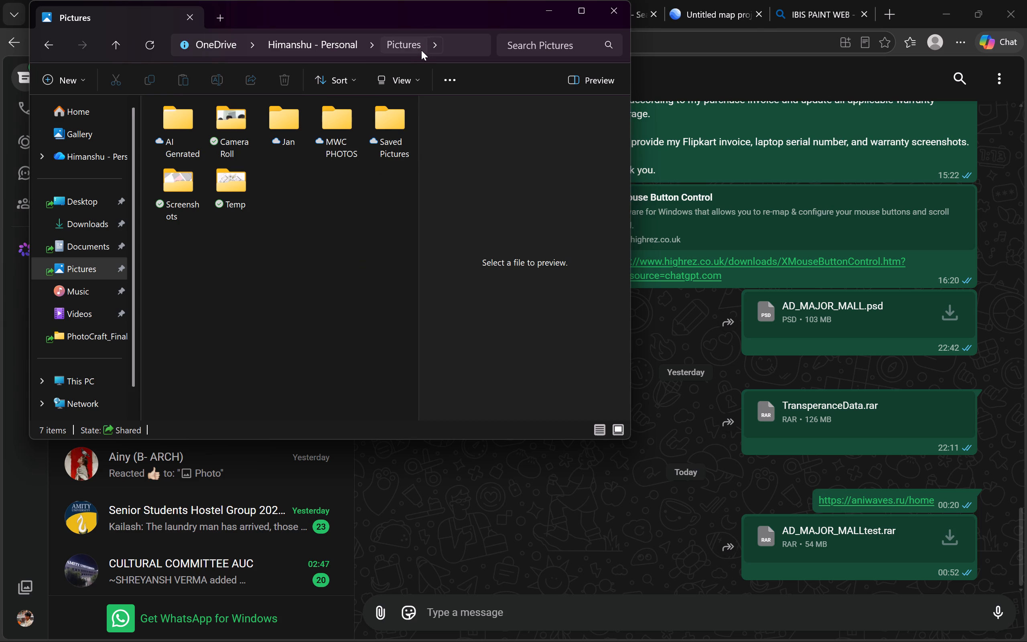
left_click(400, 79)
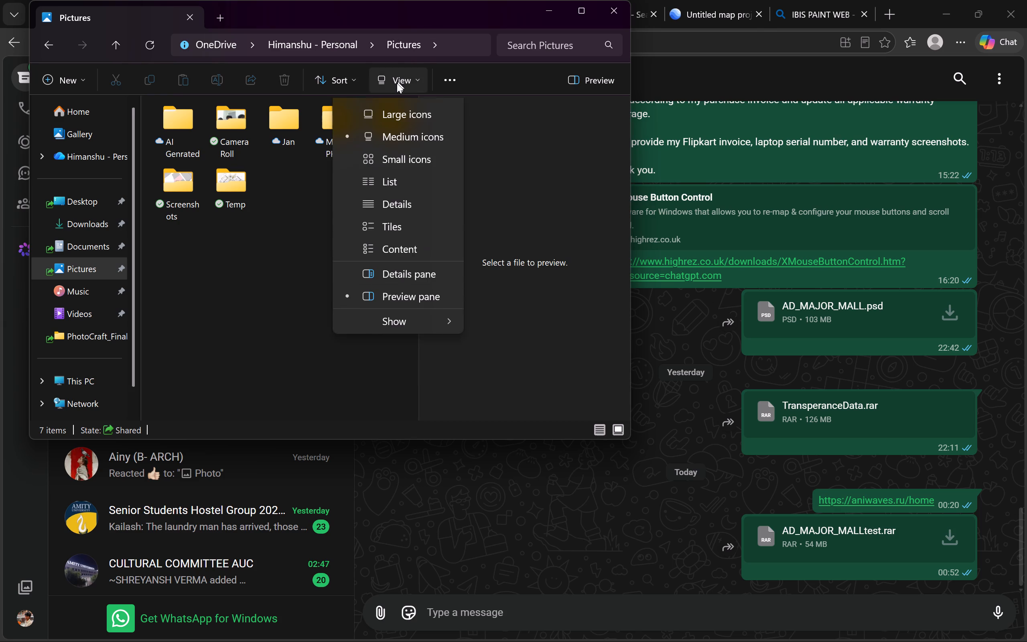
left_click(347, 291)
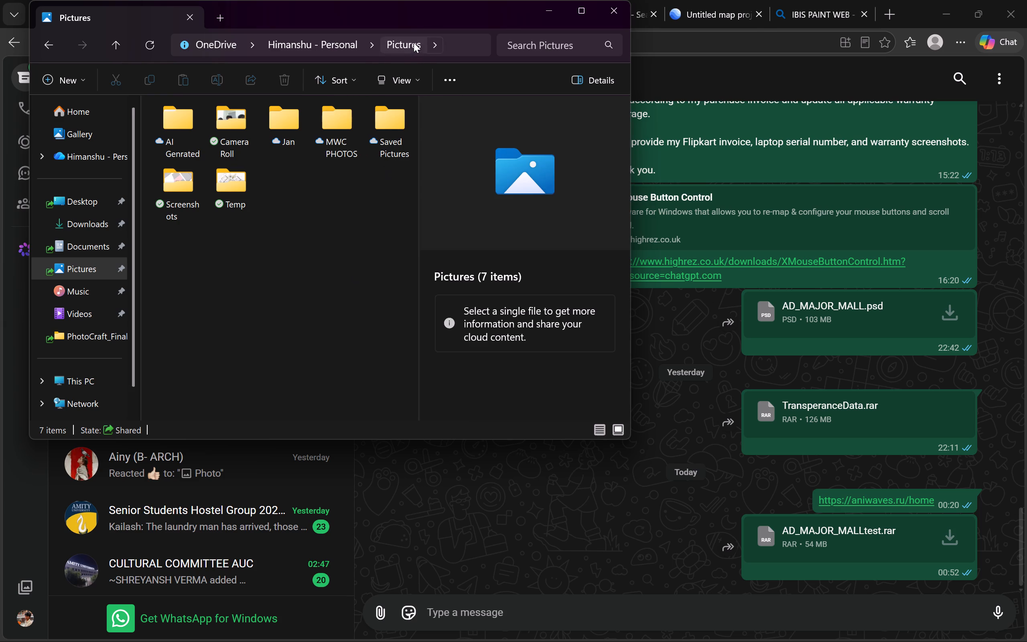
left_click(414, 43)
Display the contents of the Pictures folder as large icons.
left_click(408, 81)
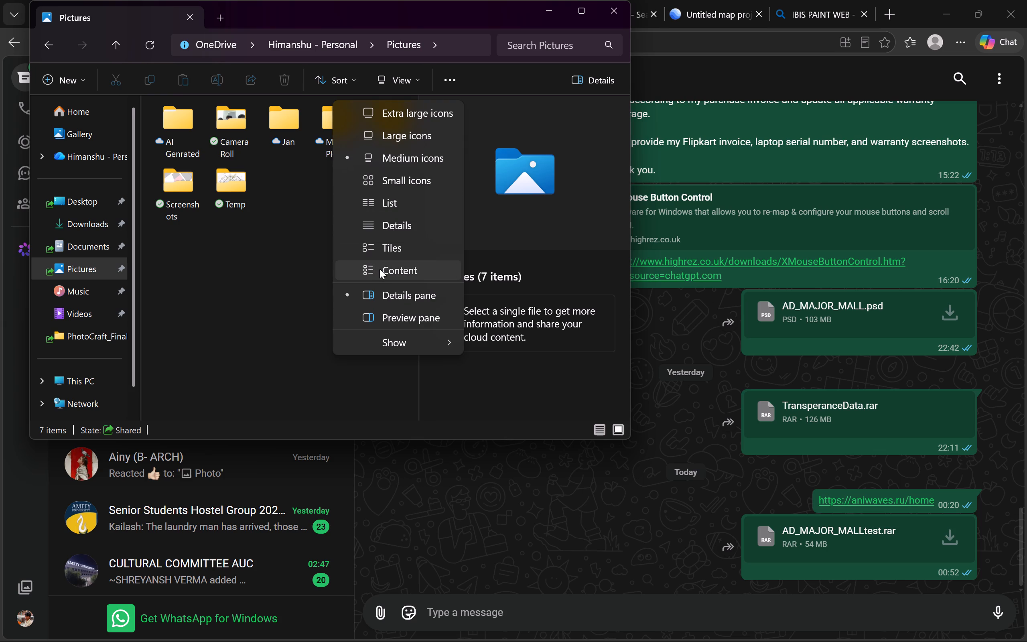
left_click(392, 140)
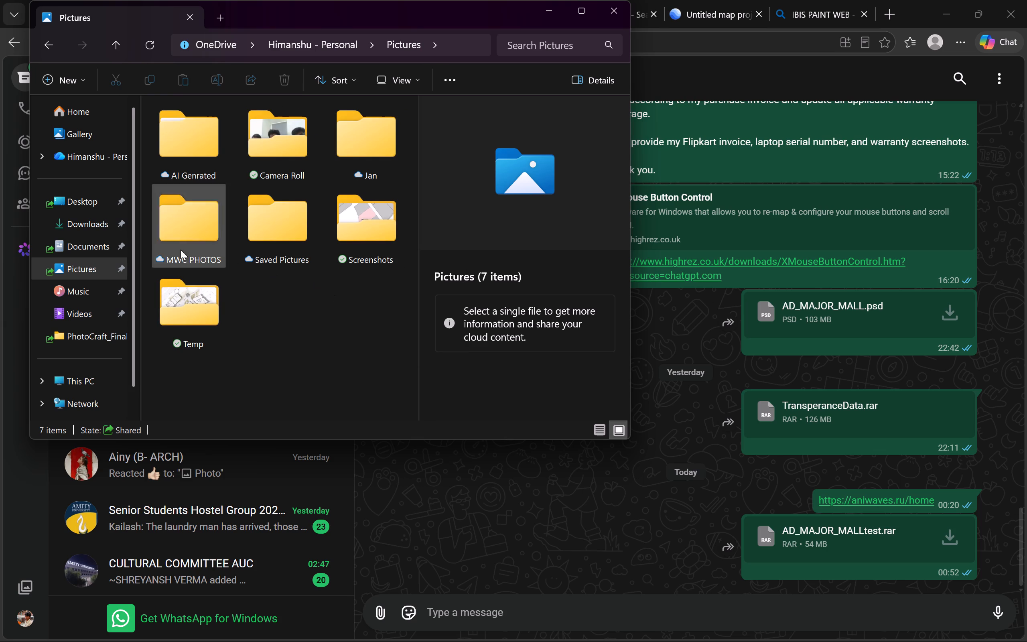
Open the Screenshots folder inside Pictures.
left_click(106, 250)
left_click(101, 234)
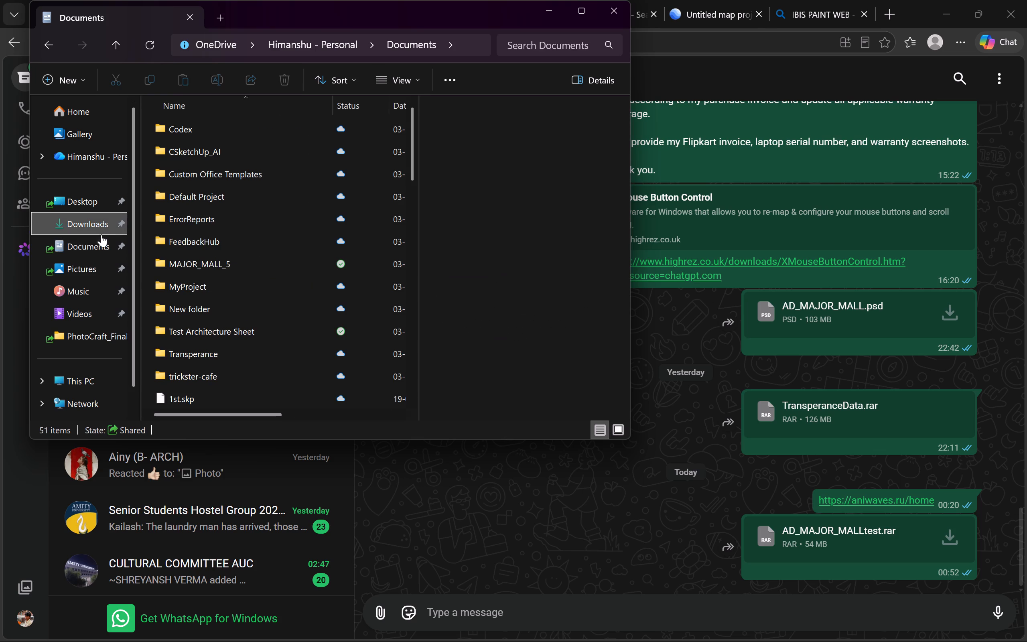
left_click(94, 268)
double_click(373, 232)
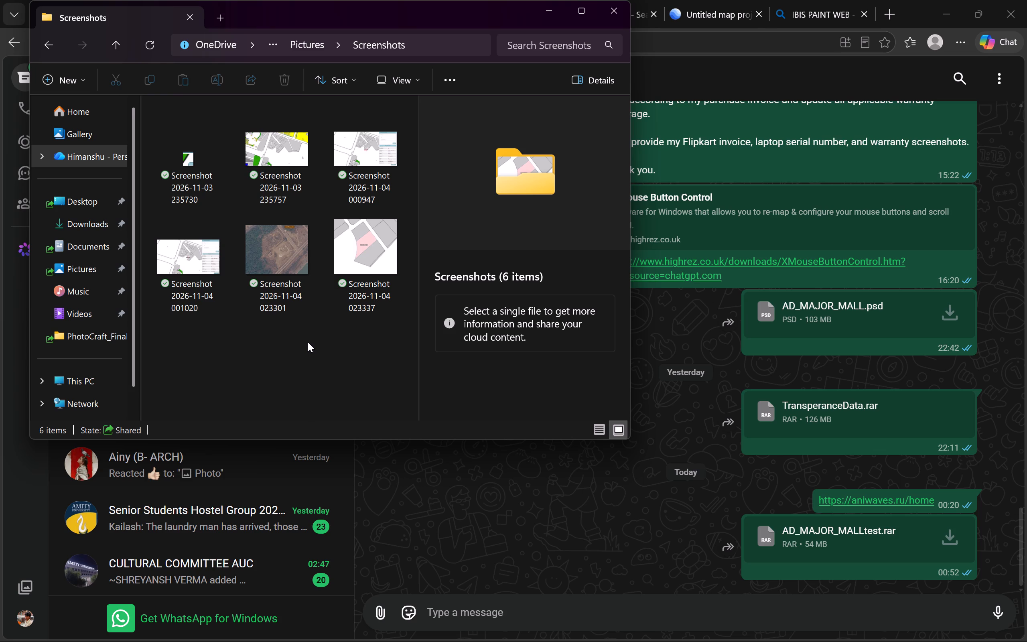
left_click(276, 257, "shift")
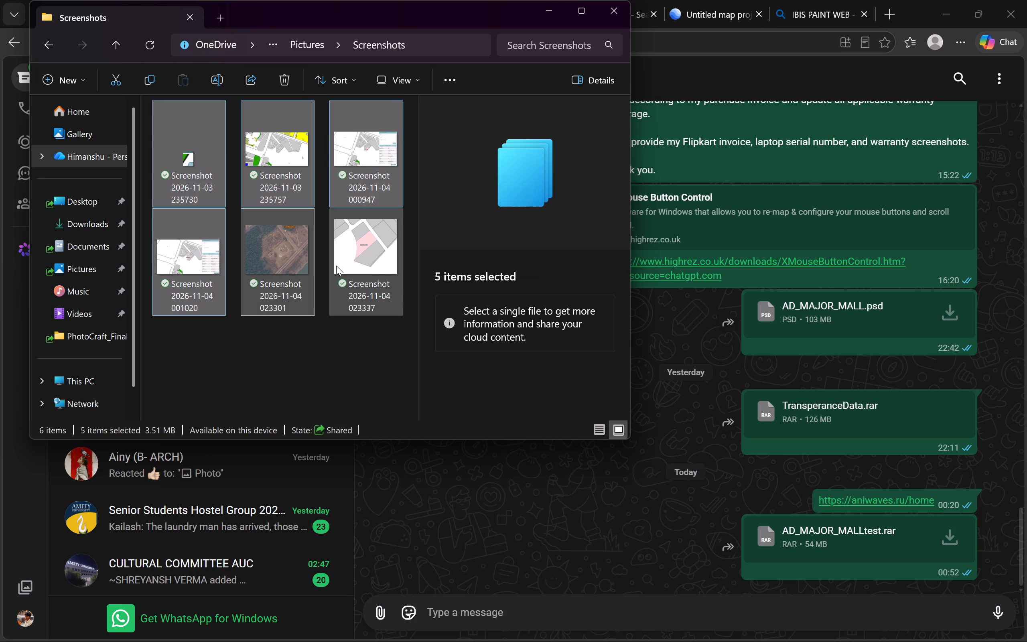
left_click(336, 265, "shift")
left_click(342, 341)
left_click_drag(397, 352, 392, 345)
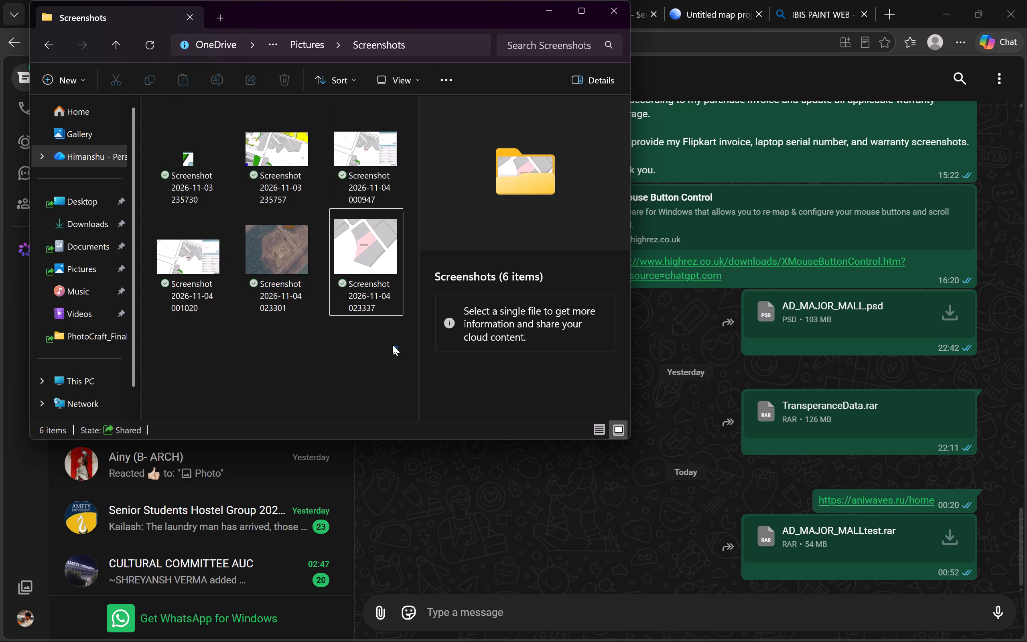
left_click_drag(392, 345, 285, 278)
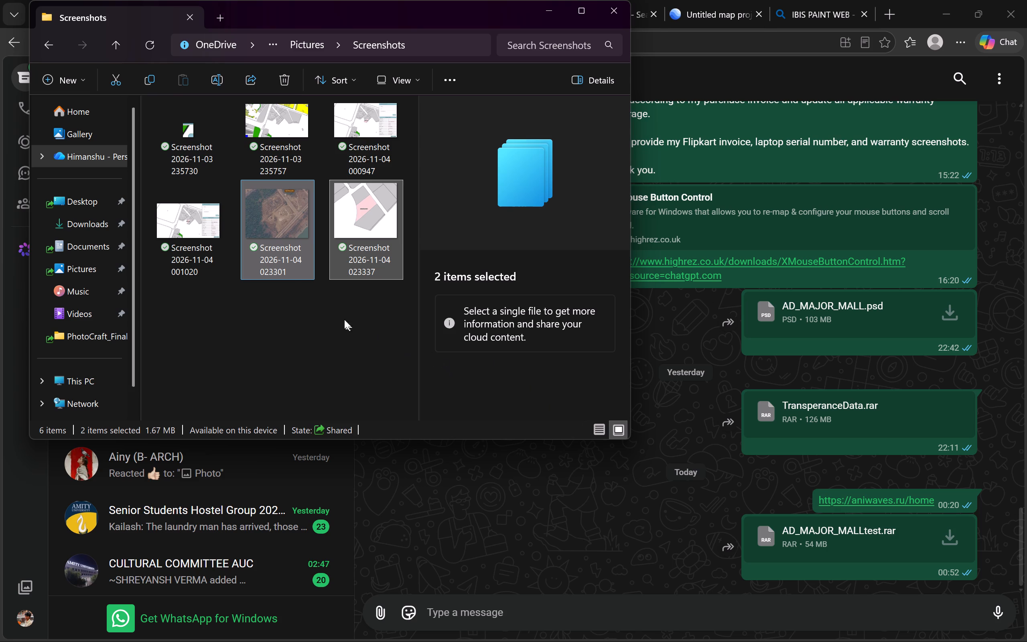
left_click(265, 221)
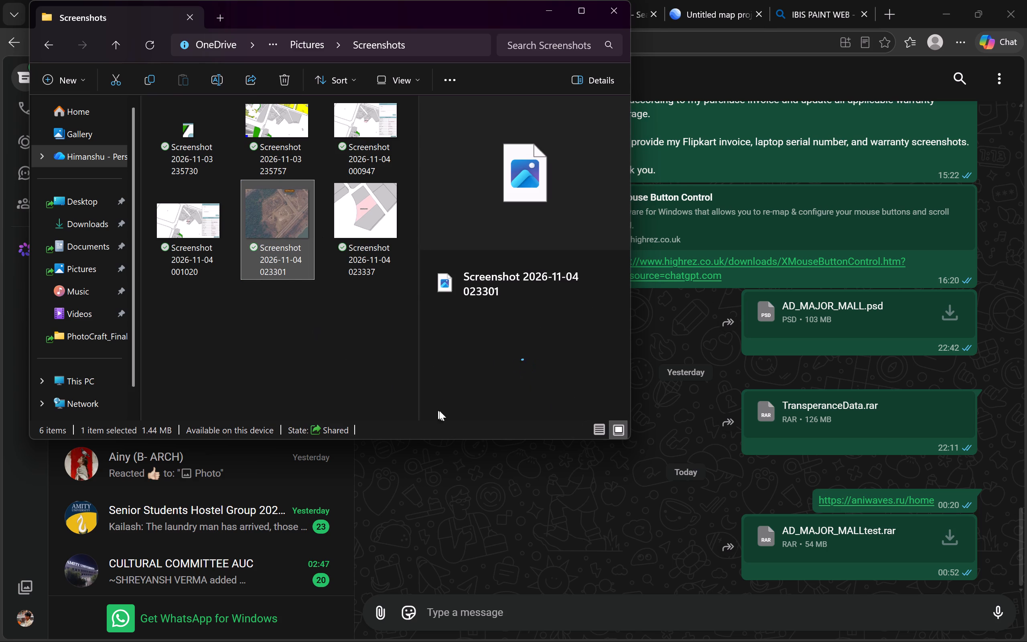
scroll(318, 323, "down", 1)
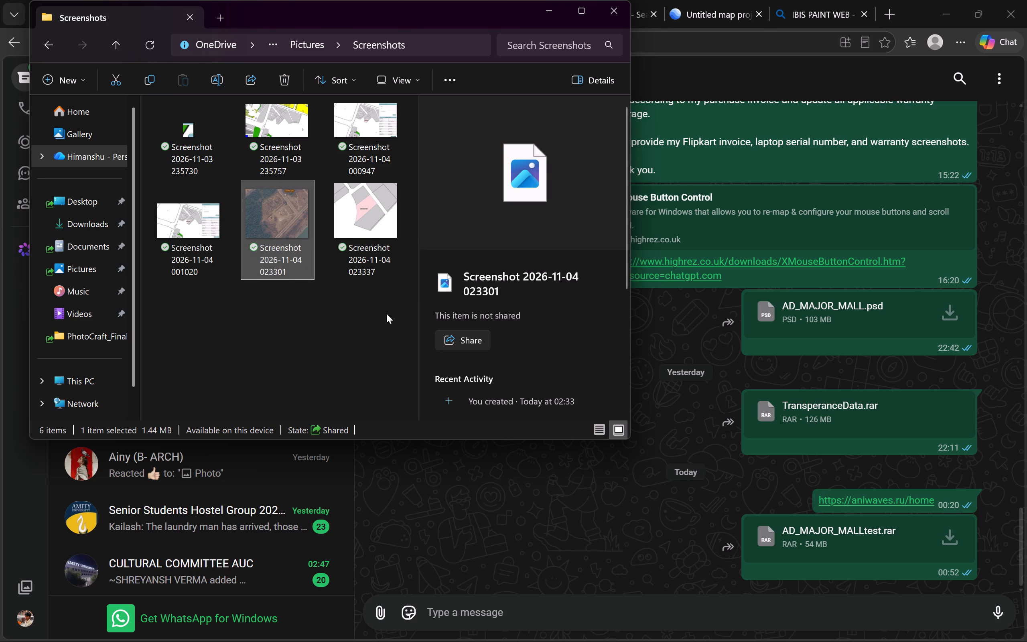
left_click_drag(386, 314, 287, 234)
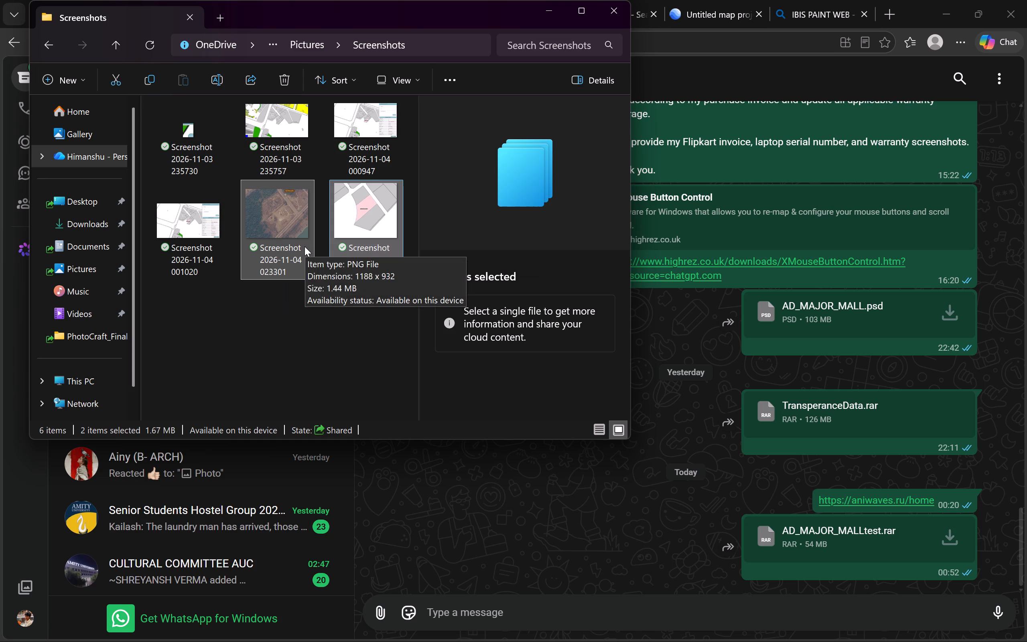
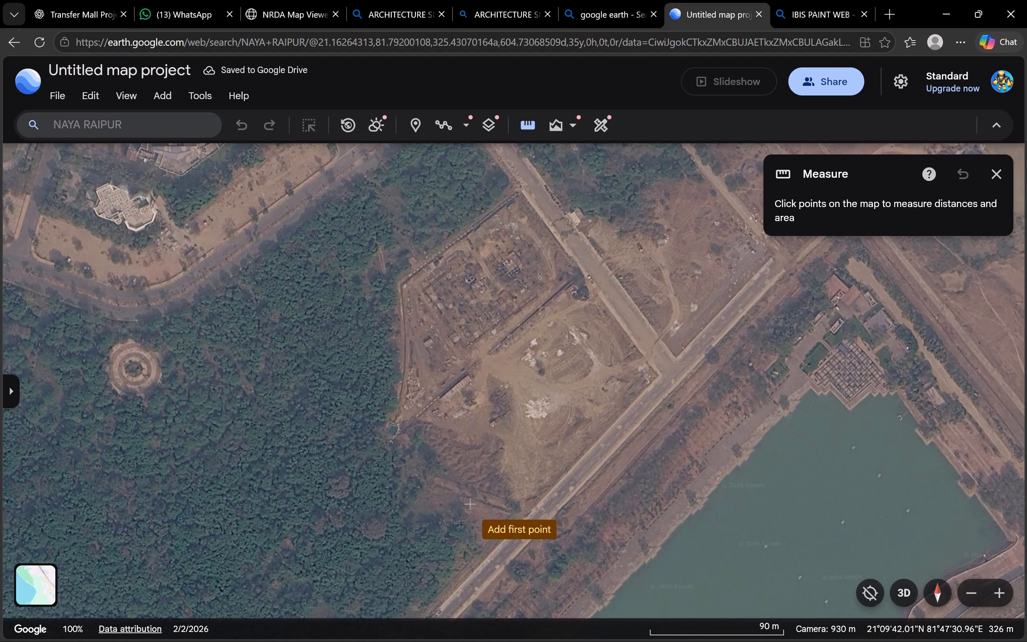
Measure the site's southern edge, about 115 m, from the forest southwest of the cleared plot to the roadside at its southern tip.
left_click(360, 460)
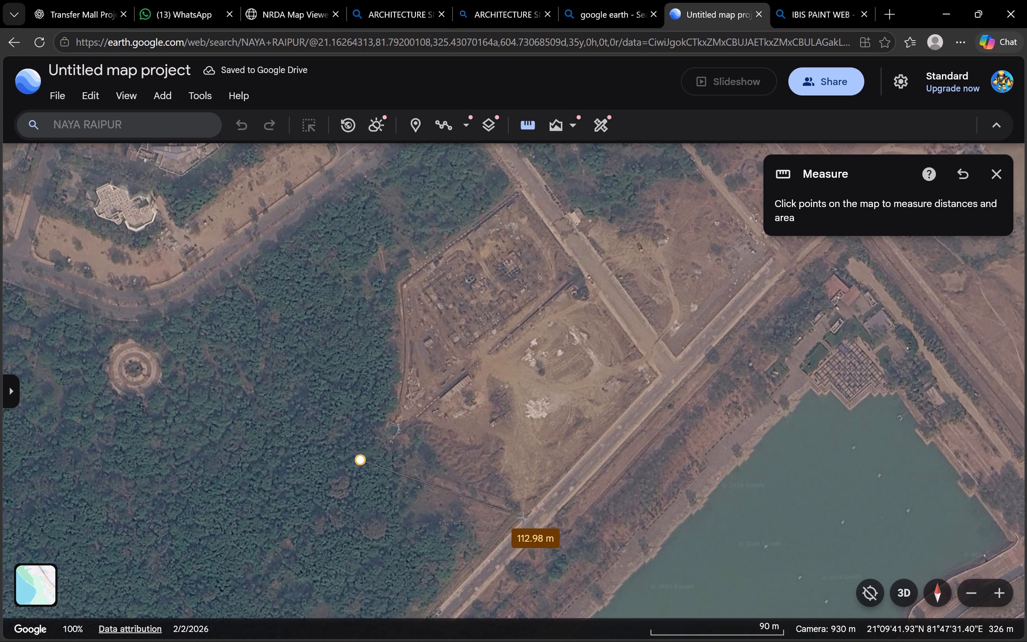
scroll(518, 524, "up", 9)
scroll(482, 477, "down", 2)
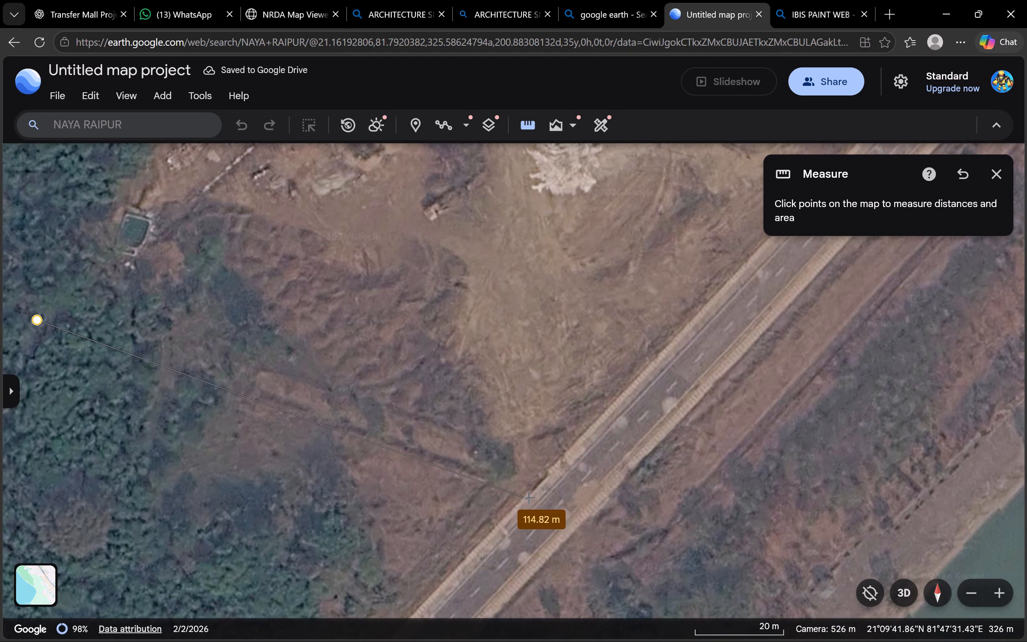
left_click(530, 495)
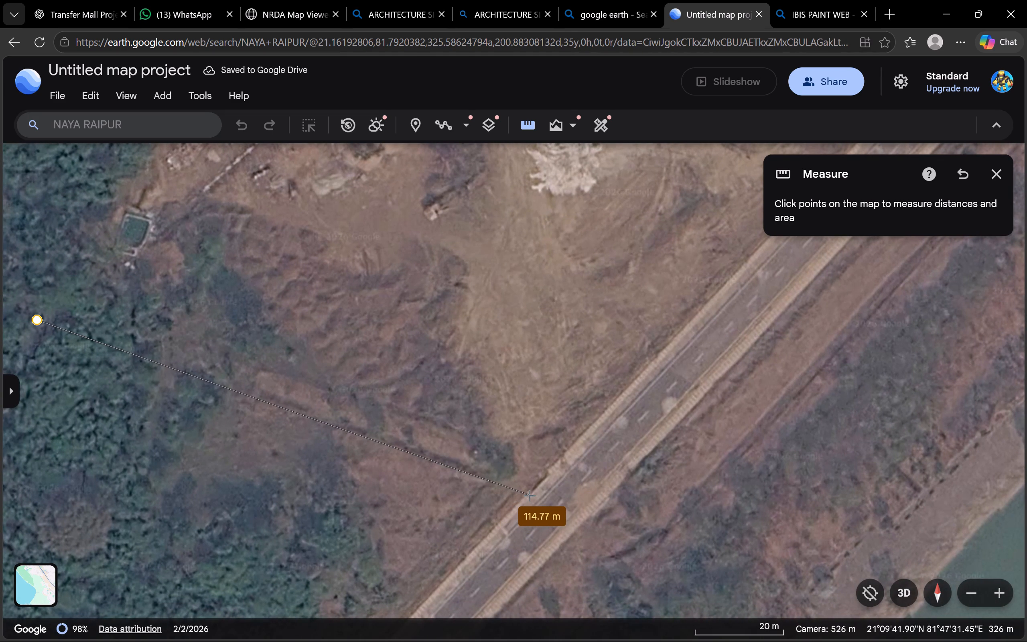
Extend the measured path northeast along the main road to the plot's eastern corner at the junction, about 242 m in total.
scroll(585, 440, "down", 4)
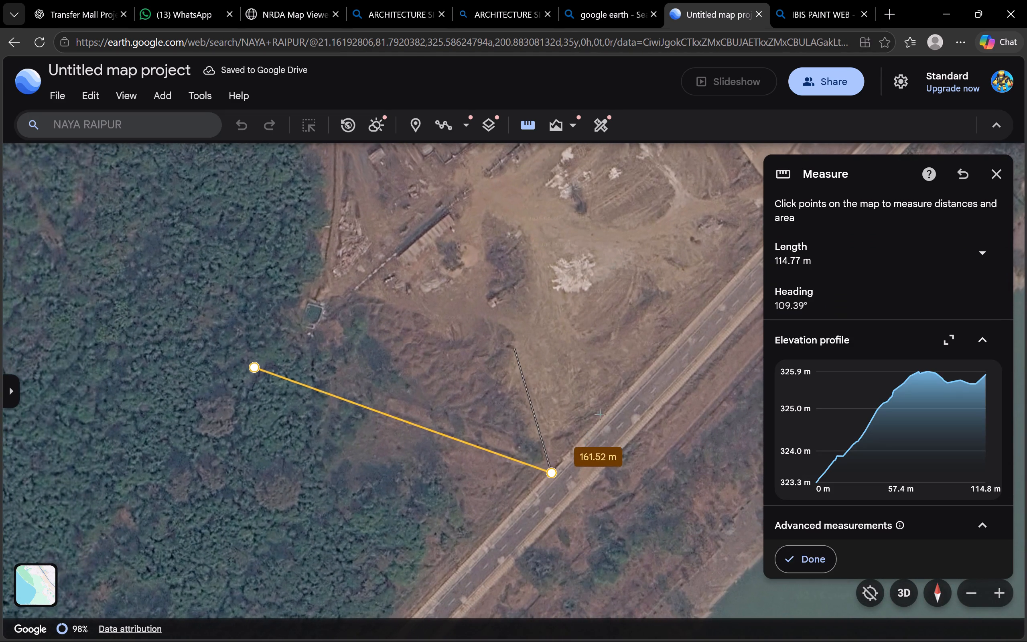
left_click_drag(638, 367, 449, 518)
scroll(559, 416, "up", 2)
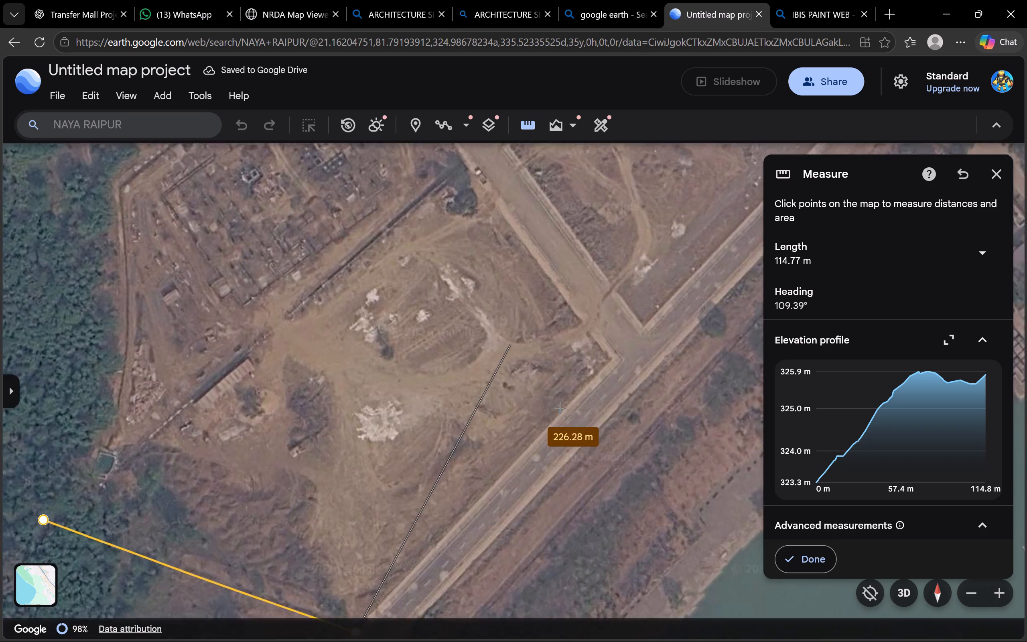
scroll(560, 395, "up", 3)
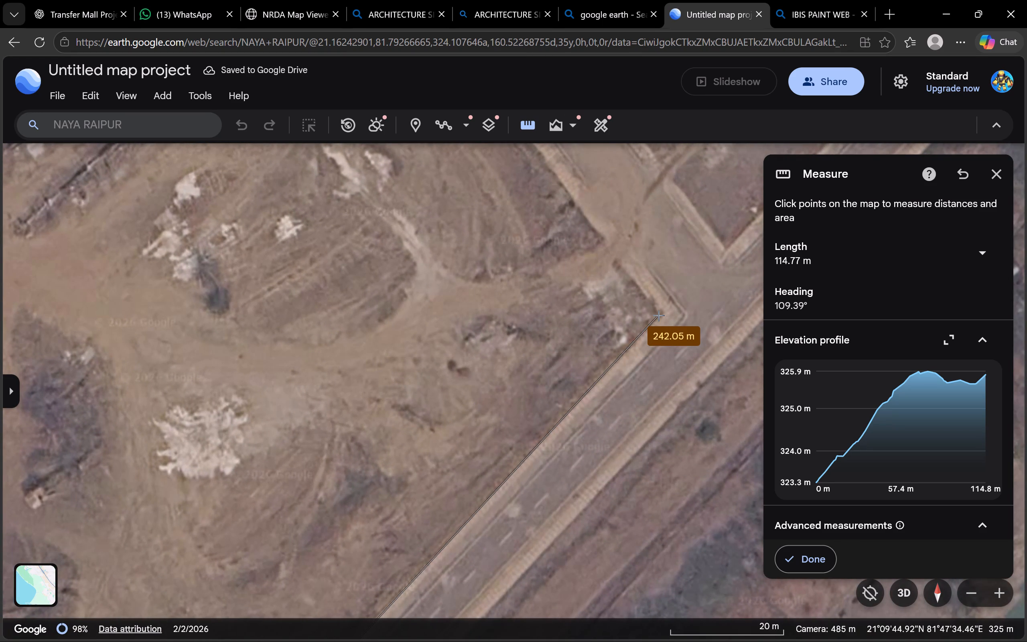
left_click(658, 315)
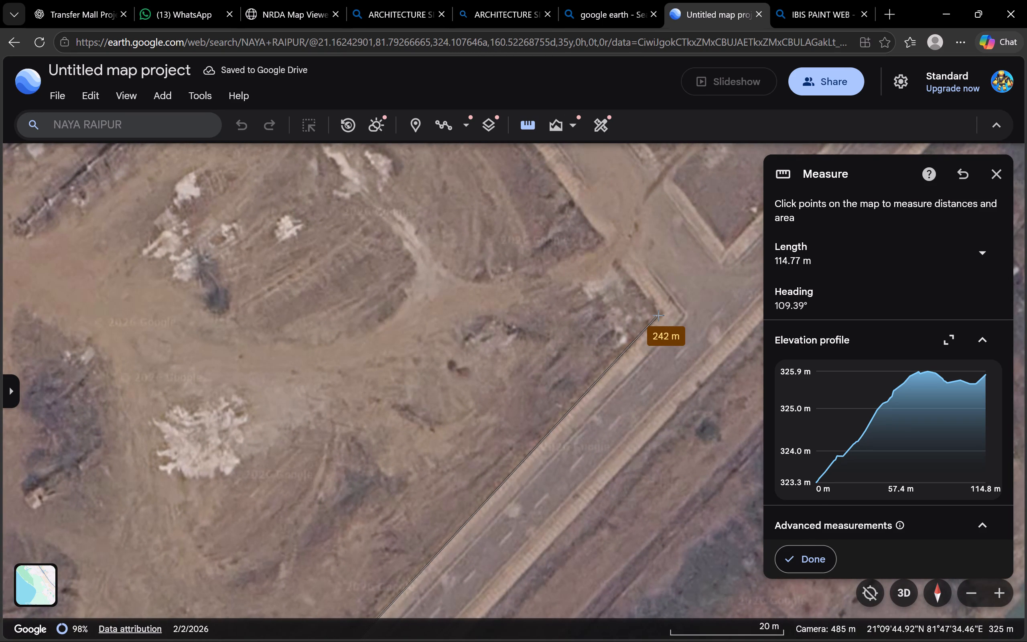
Extend the measured path along the side road to the plot's northern corner at the boundary wall, about 394 m in total.
scroll(568, 300, "down", 5)
left_click_drag(511, 291, 574, 472)
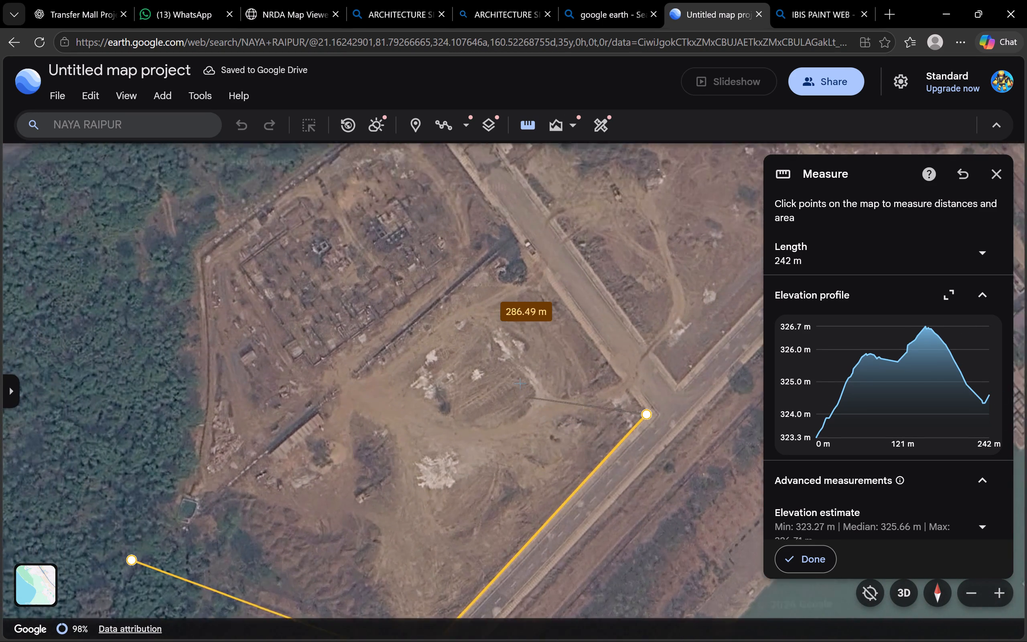
scroll(500, 353, "up", 3)
left_click_drag(476, 350, 516, 453)
left_click_drag(386, 299, 455, 455)
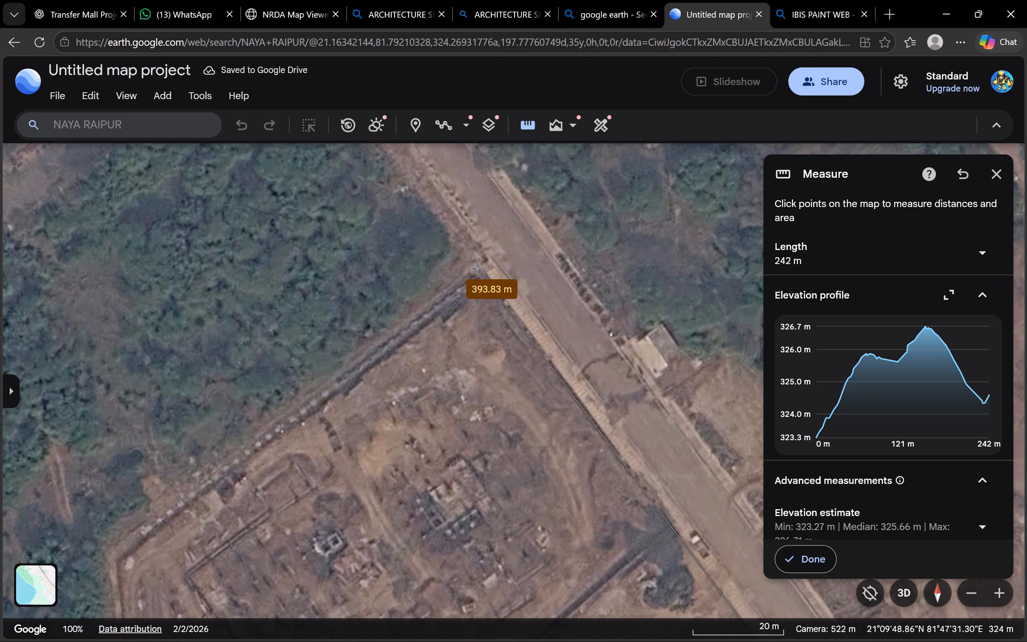
left_click(479, 268)
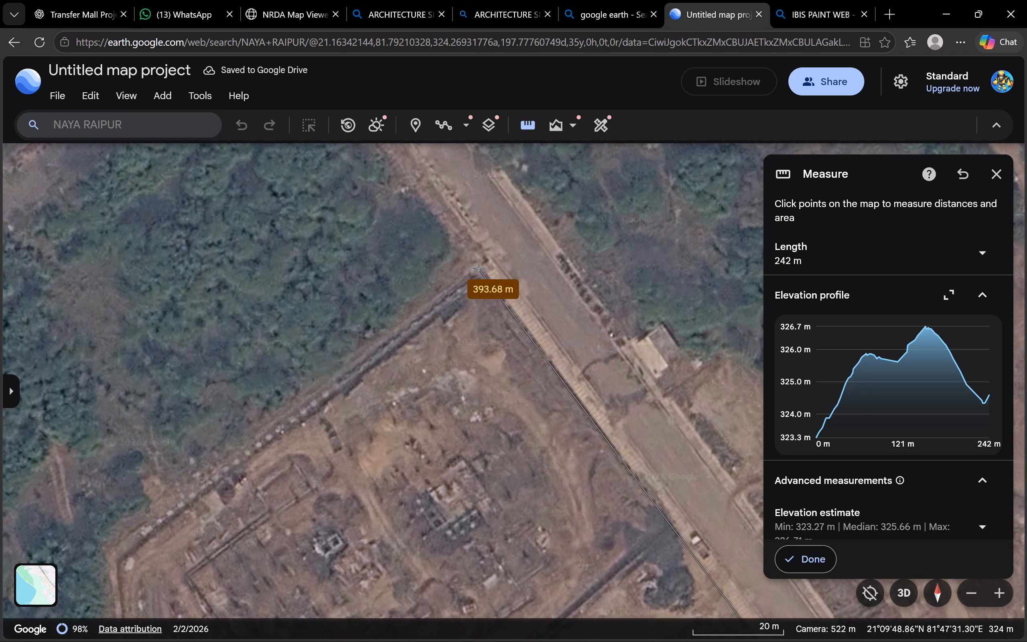
Continue the measured path along the boundary wall to the plot's northwestern corner, about 493 m in total.
scroll(347, 397, "down", 3)
left_click_drag(302, 404, 383, 297)
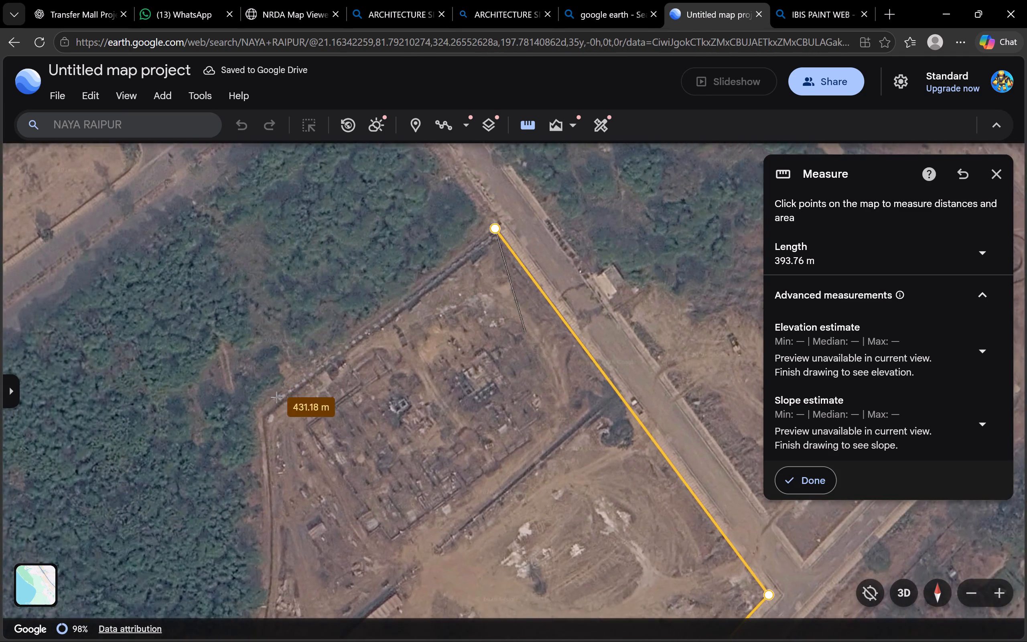
scroll(256, 404, "up", 3)
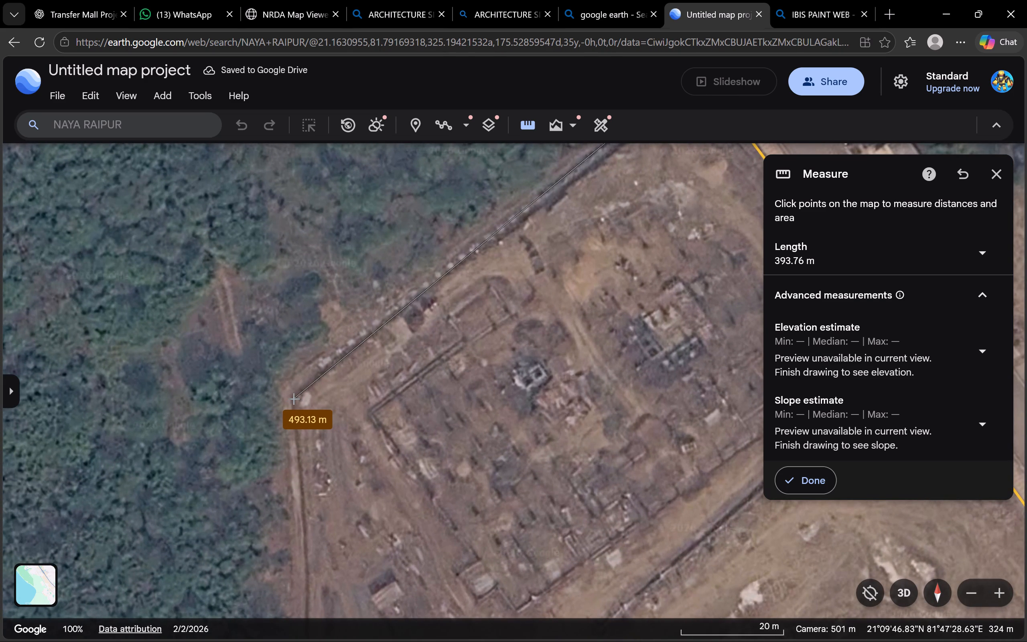
left_click(293, 398)
Close the site outline along the western forest edge at its starting point, about 610 m around.
left_click_drag(297, 439, 297, 378)
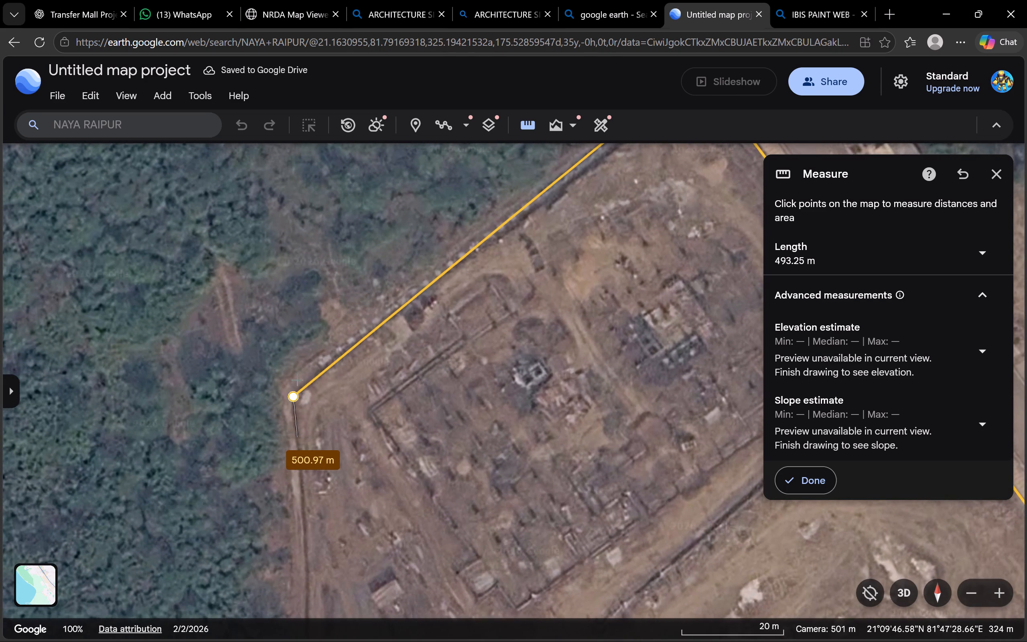
left_click_drag(297, 378, 298, 314)
scroll(298, 366, "down", 2)
left_click_drag(288, 390, 297, 307)
left_click_drag(310, 451, 315, 344)
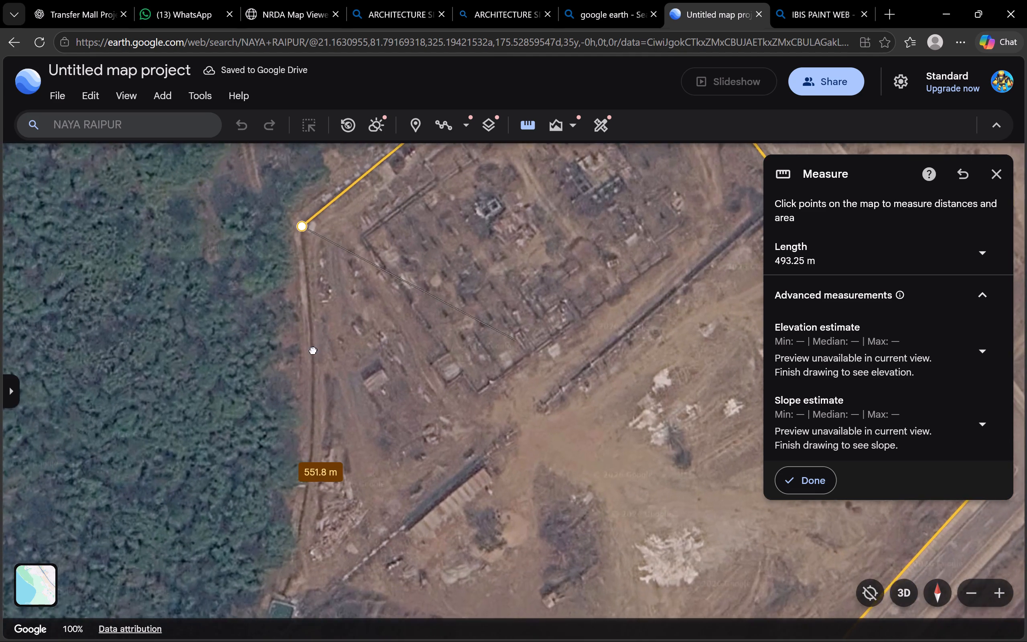
left_click_drag(315, 344, 318, 322)
left_click_drag(288, 439, 319, 360)
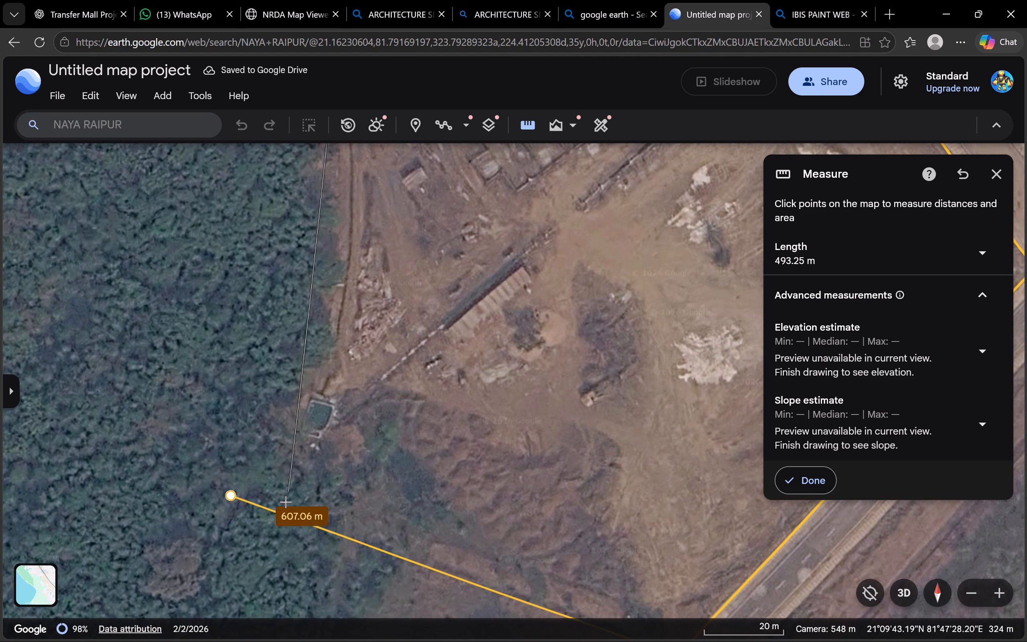
scroll(286, 495, "down", 2)
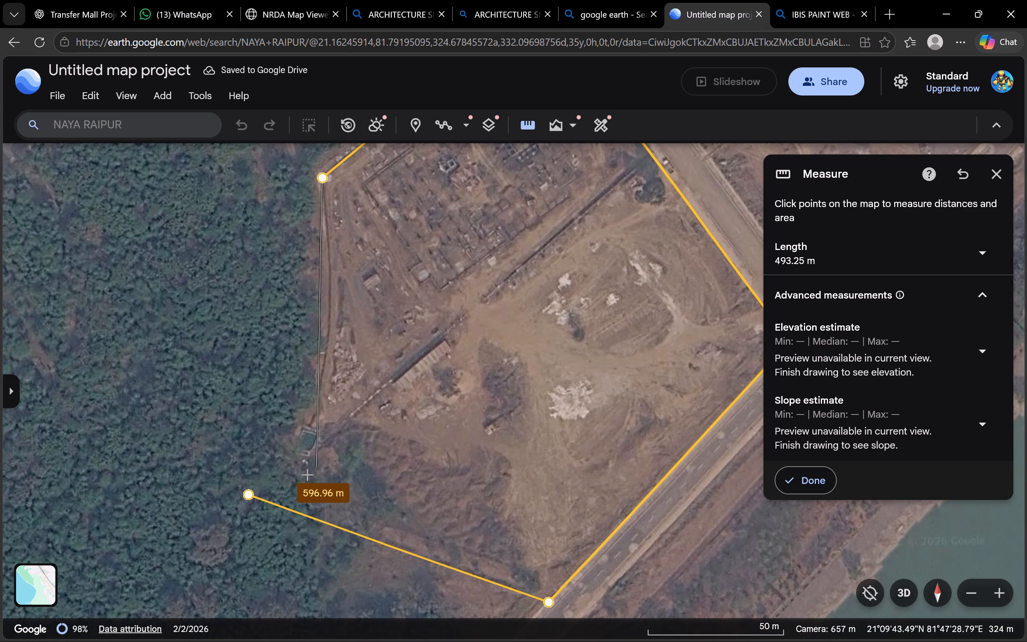
scroll(307, 474, "down", 1)
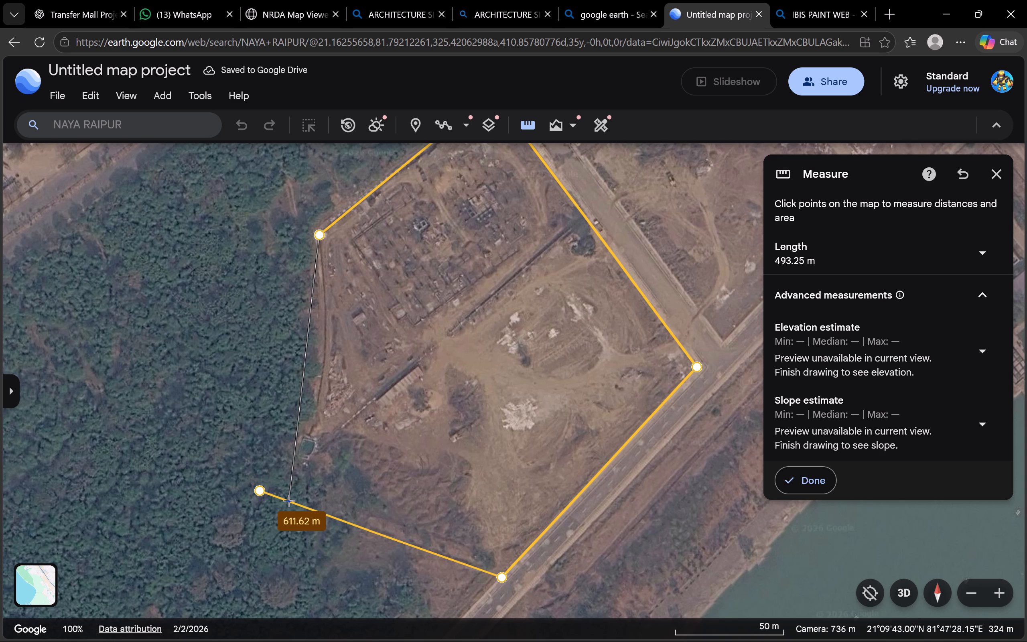
left_click(264, 490)
Save the measured site polygon to the map project.
scroll(364, 453, "down", 3)
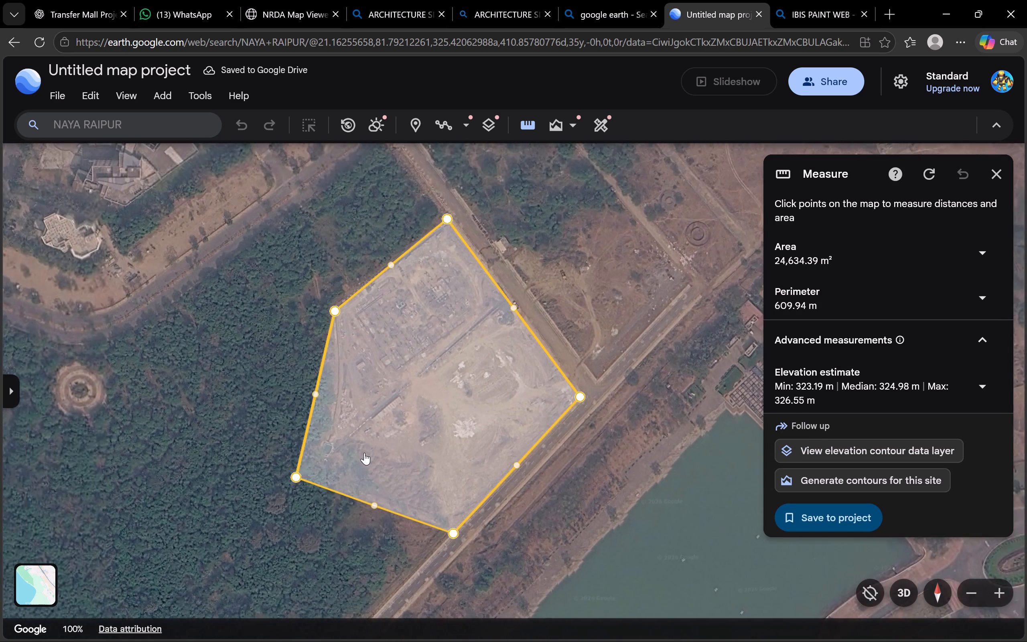
scroll(364, 453, "down", 4)
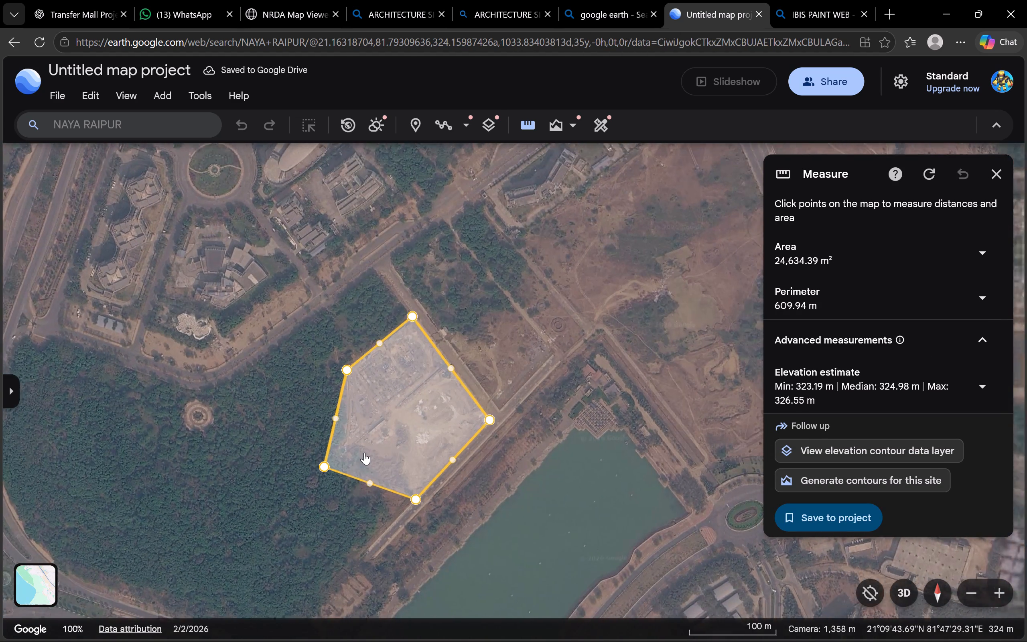
scroll(364, 453, "down", 1)
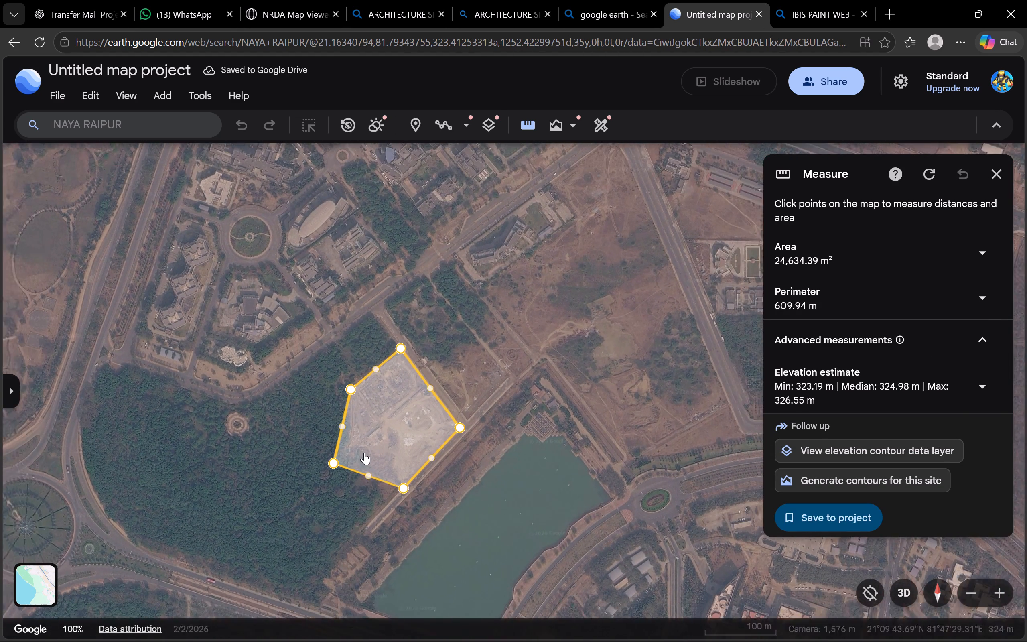
scroll(312, 491, "down", 1)
left_click_drag(343, 505, 470, 490)
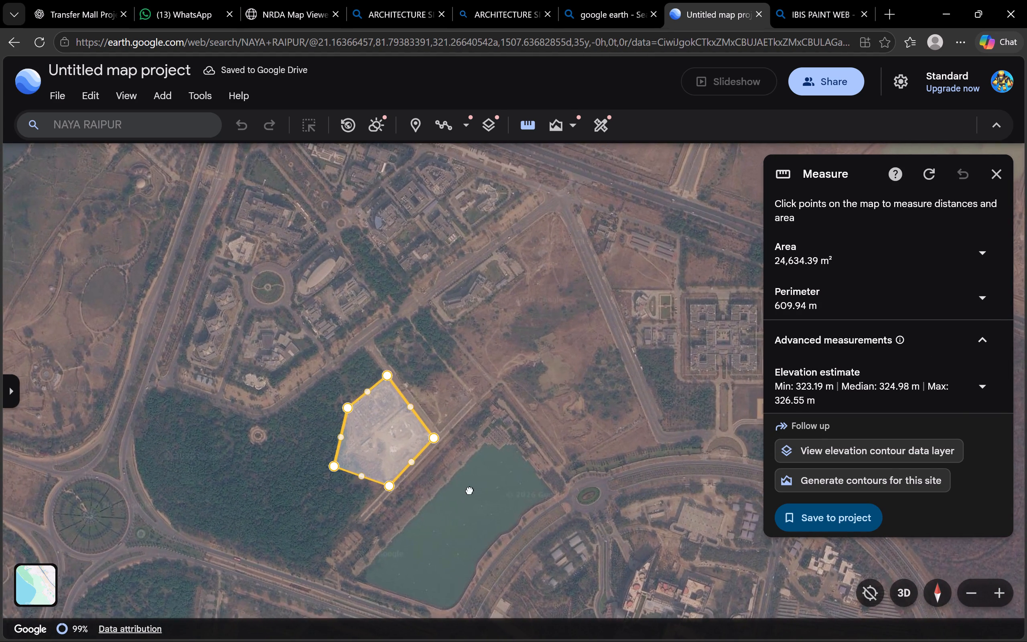
left_click_drag(470, 490, 488, 472)
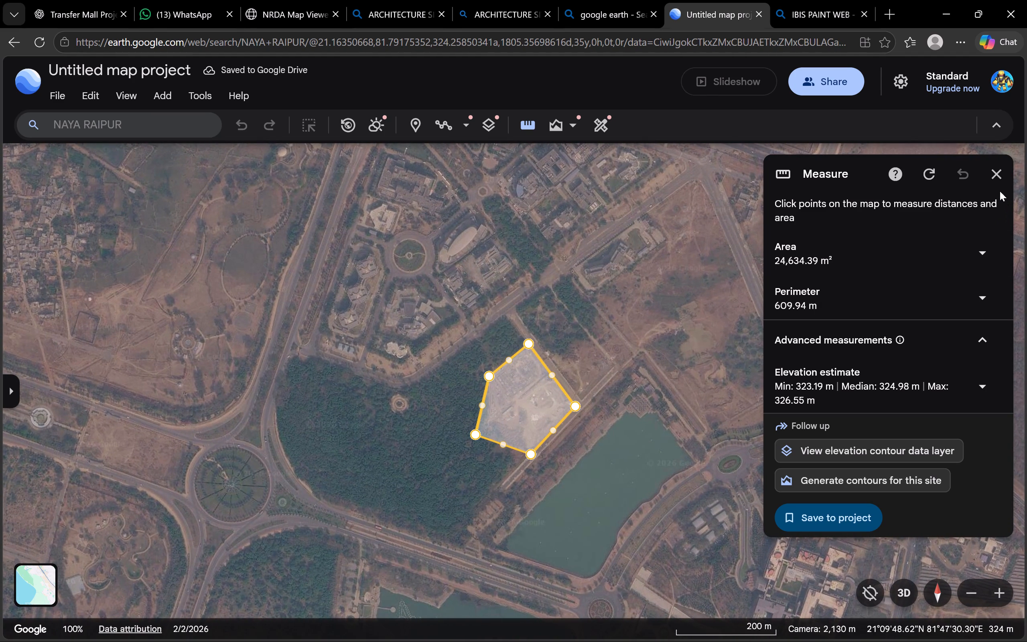
left_click(821, 514)
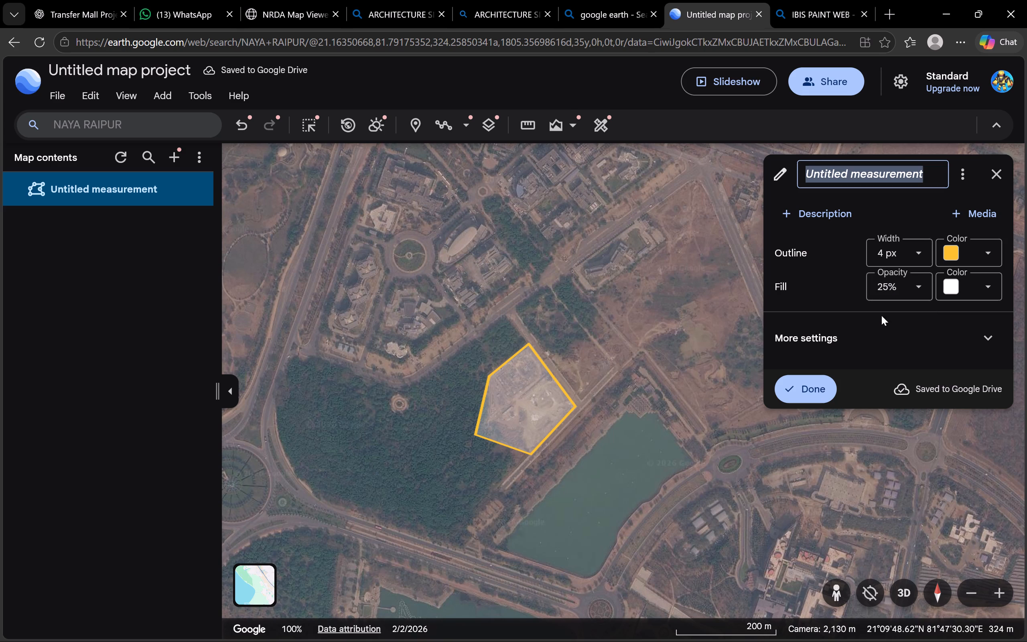
Set the site polygon's outline width to 2 px.
scroll(876, 251, "down", 2)
left_click(894, 255)
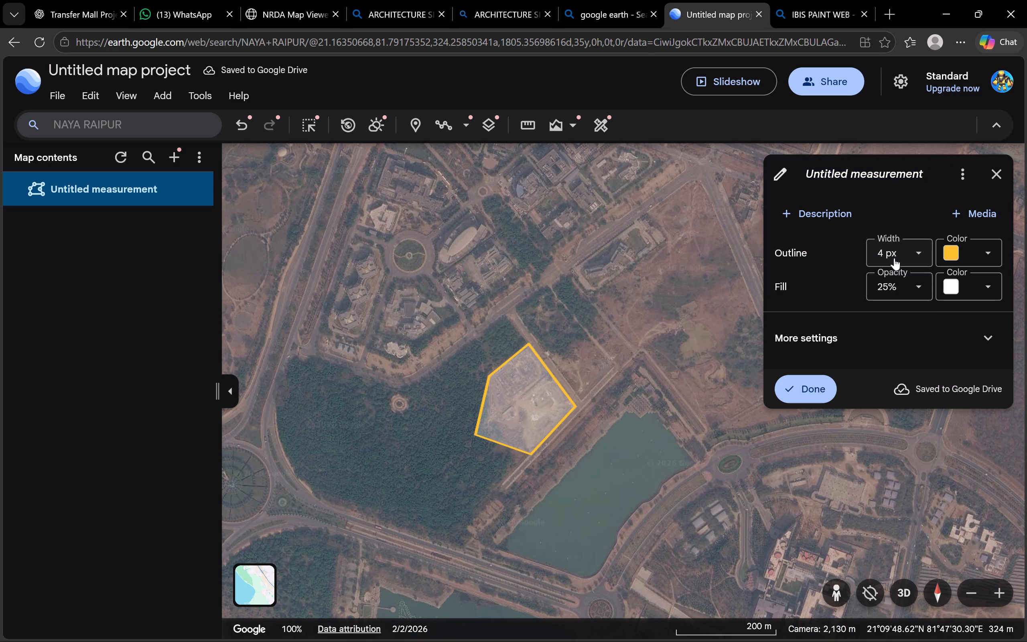
left_click(877, 294)
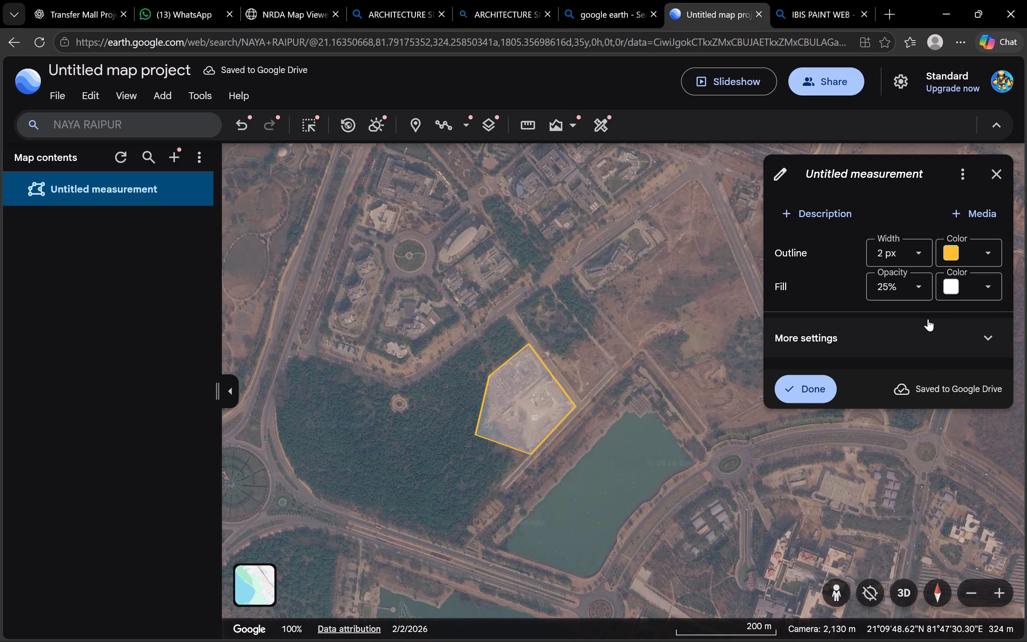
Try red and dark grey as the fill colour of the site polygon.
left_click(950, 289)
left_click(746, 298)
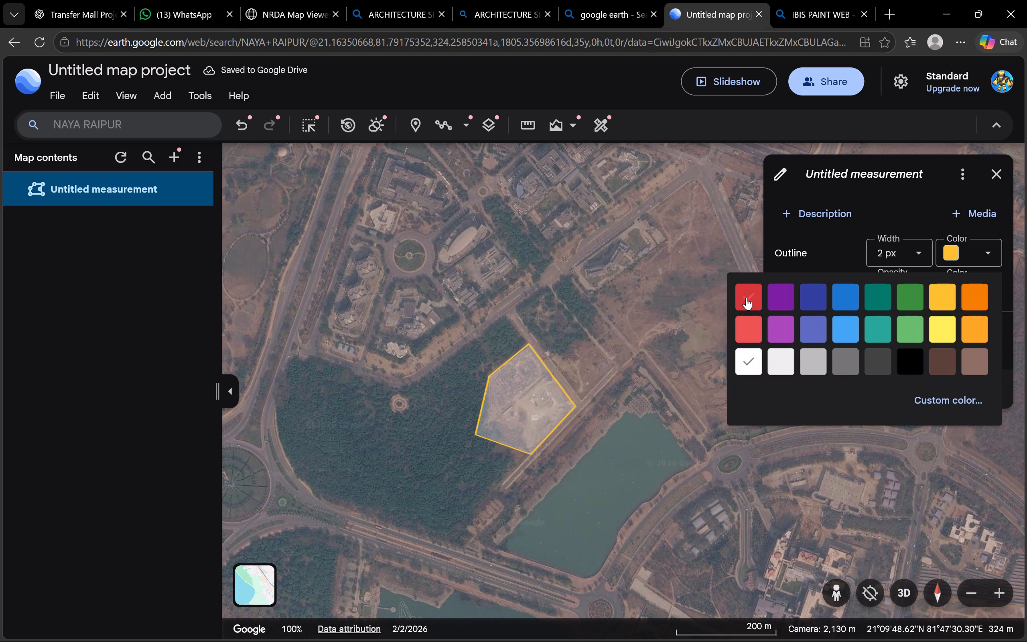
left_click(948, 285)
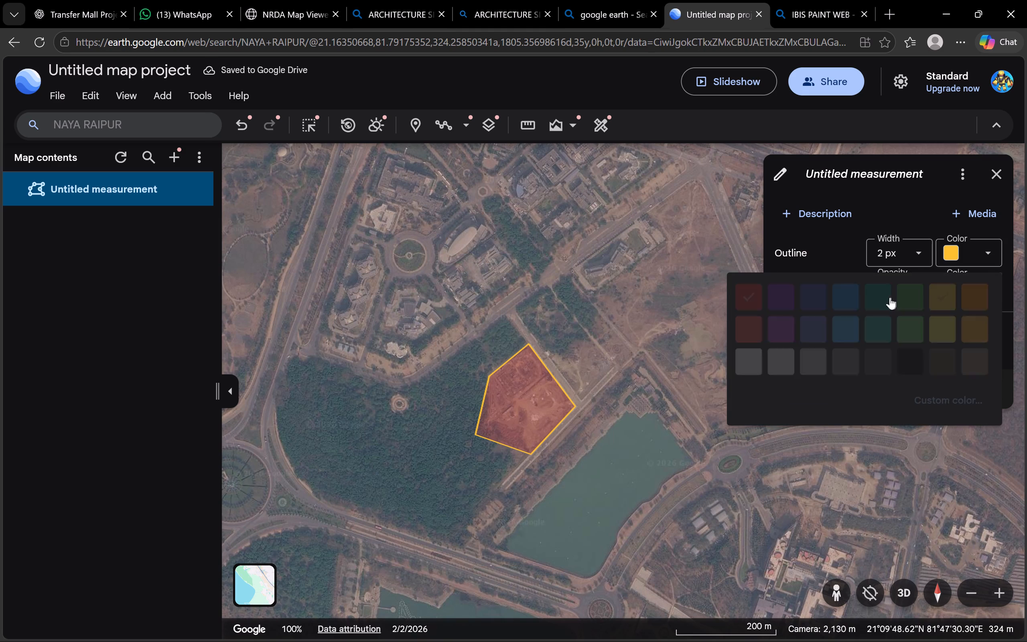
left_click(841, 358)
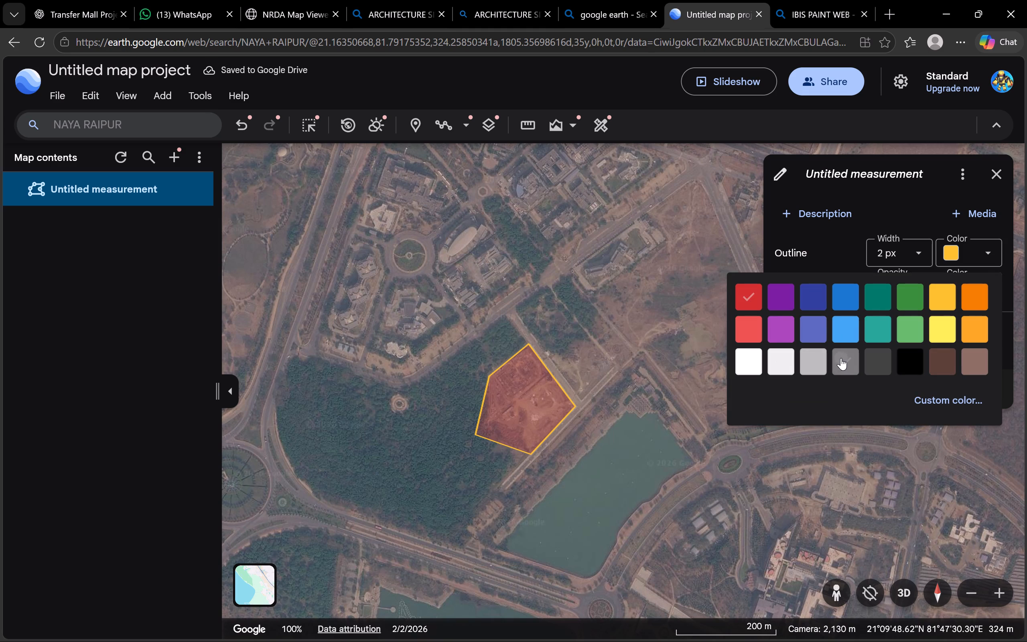
Set the site polygon's fill to the off-white swatch, finish editing and close its details.
left_click(955, 286)
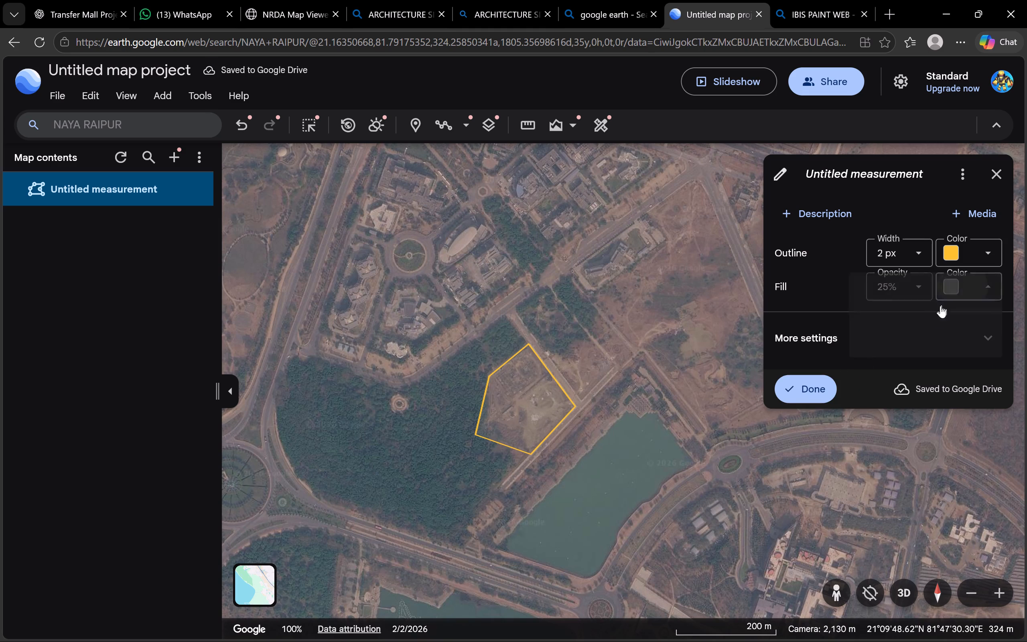
left_click(781, 361)
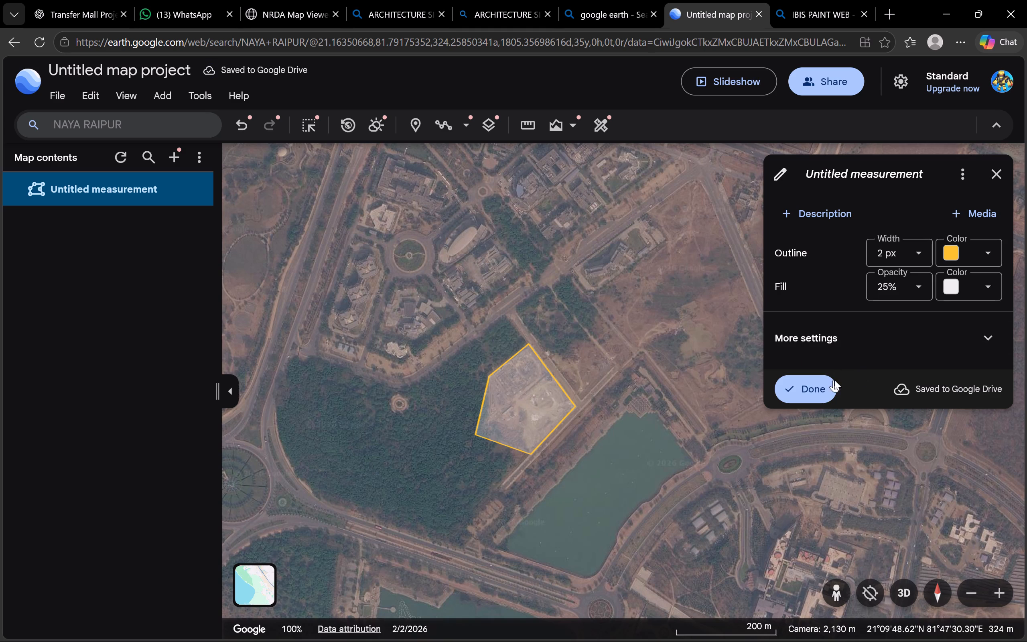
left_click(802, 385)
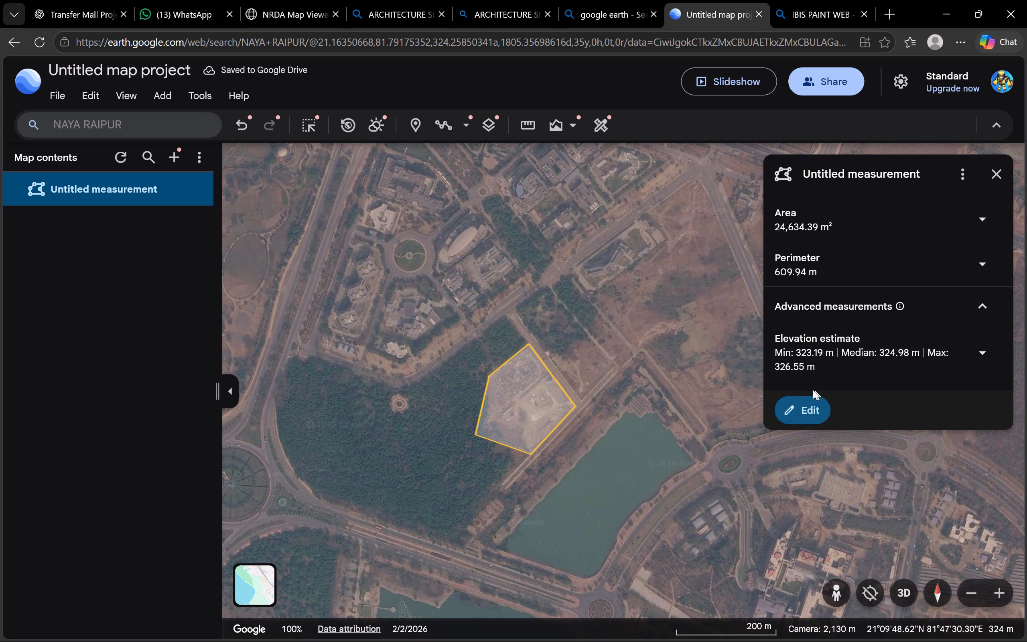
left_click(993, 178)
Hide the map contents list and frame the outlined site together with the surrounding roundabouts, forest and lakes.
left_click_drag(718, 384, 828, 324)
left_click_drag(759, 367, 766, 370)
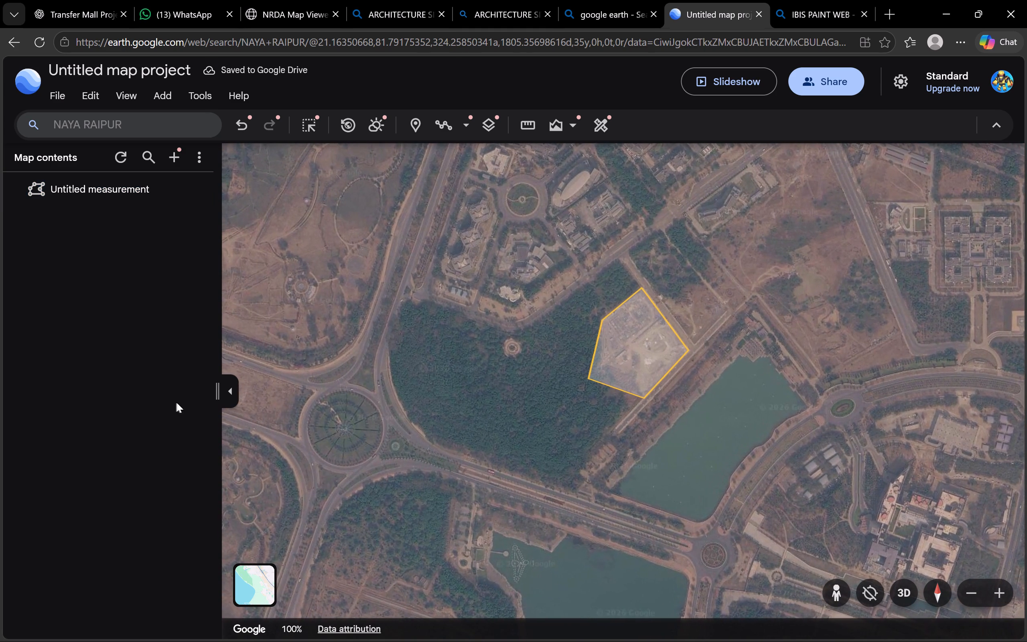
left_click(230, 393)
scroll(602, 405, "up", 1)
left_click_drag(668, 388, 599, 412)
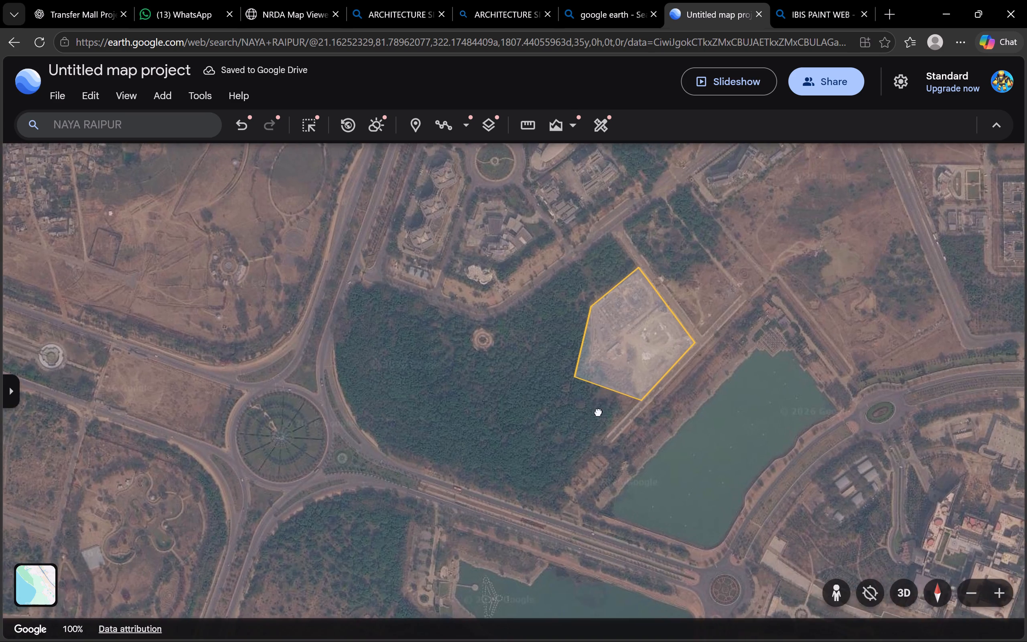
left_click_drag(599, 412, 597, 409)
scroll(601, 404, "down", 2)
left_click_drag(610, 398, 591, 400)
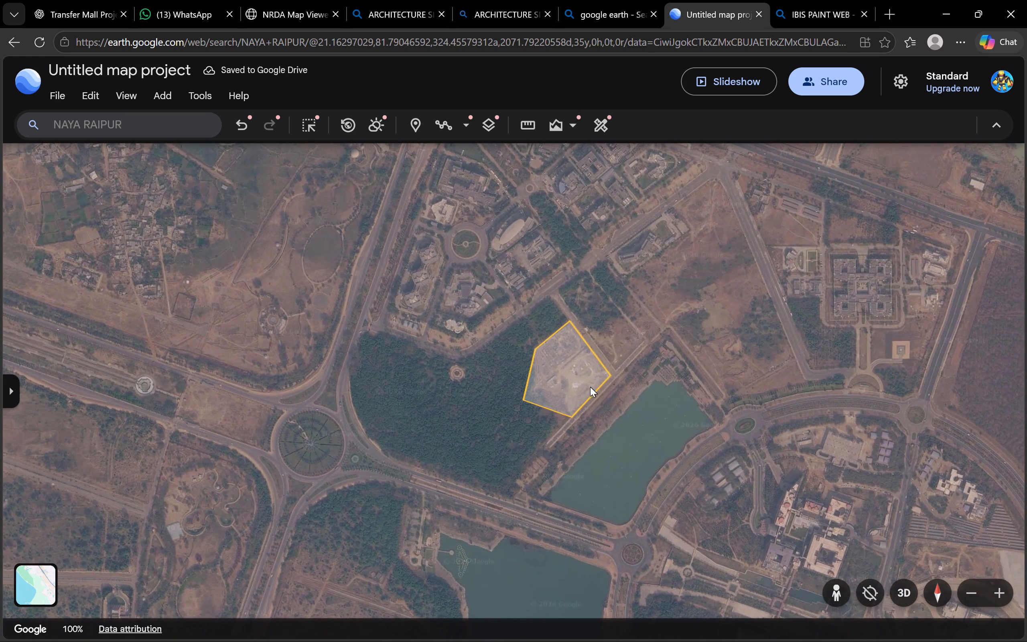
Reset the map heading to north and collapse the project header to enlarge the map area.
left_click_drag(569, 378, 552, 395)
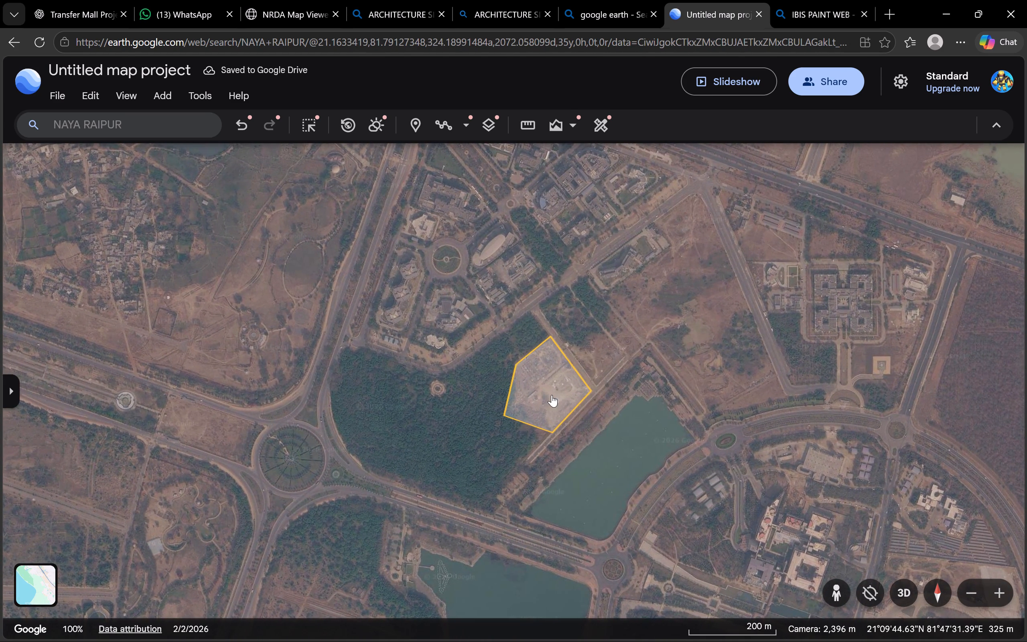
left_click(552, 392)
left_click_drag(555, 392, 559, 388)
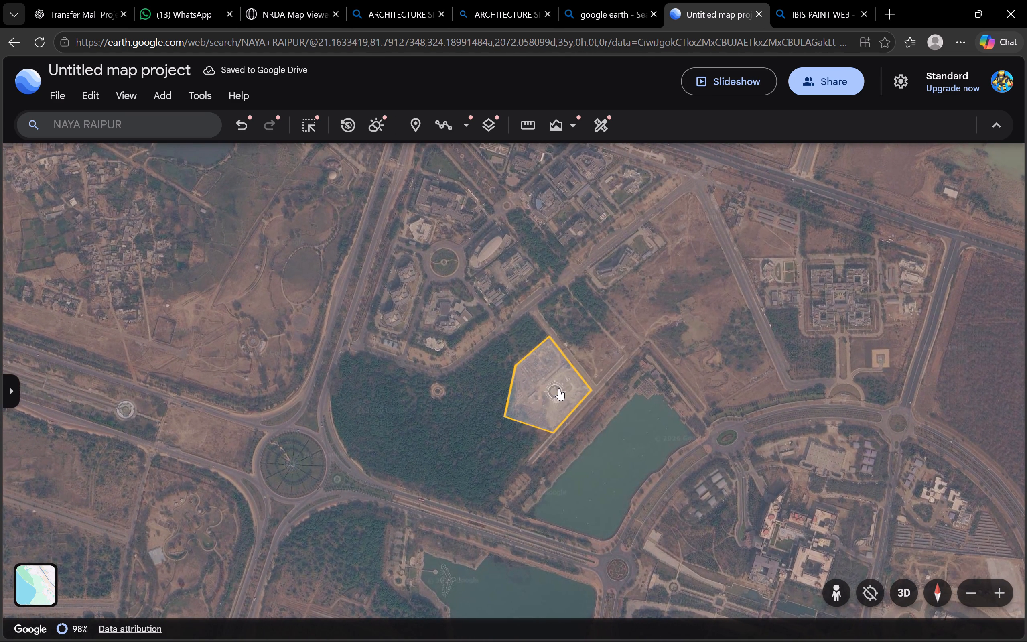
left_click(933, 596)
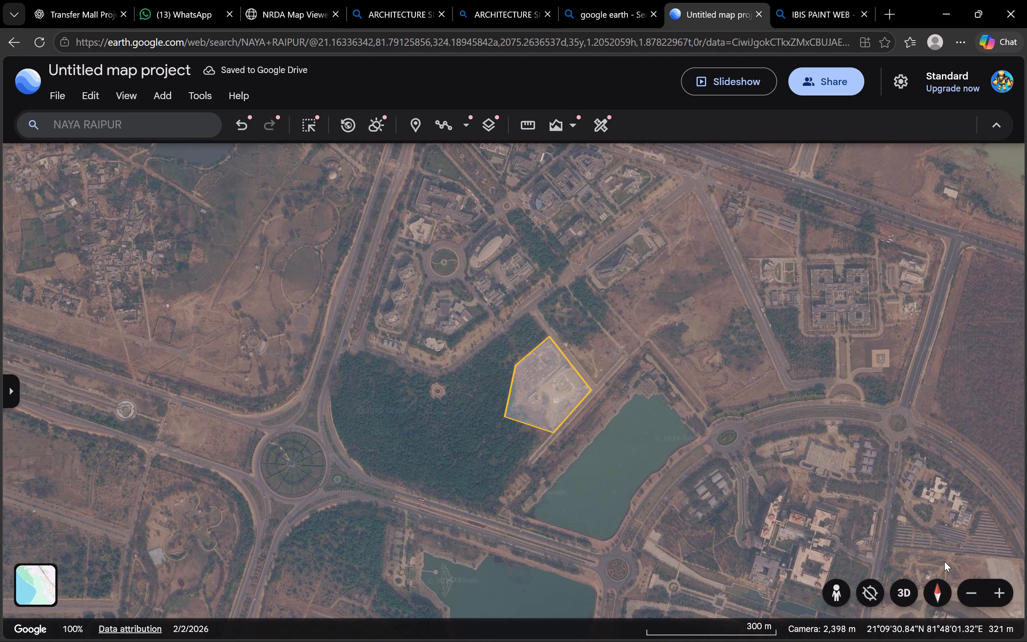
left_click(943, 544)
left_click(757, 511)
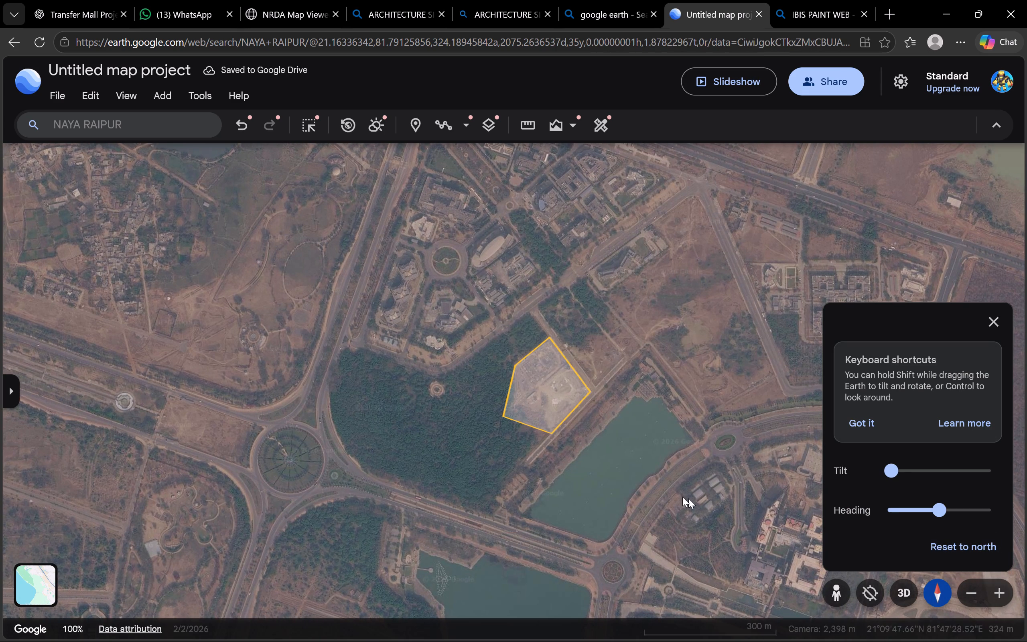
left_click(993, 322)
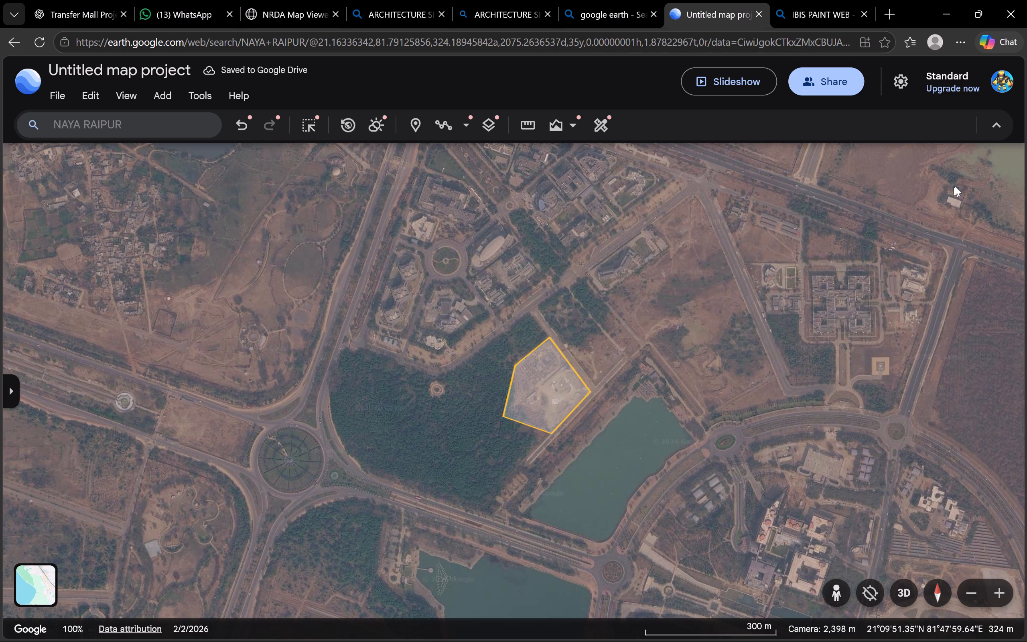
left_click(993, 125)
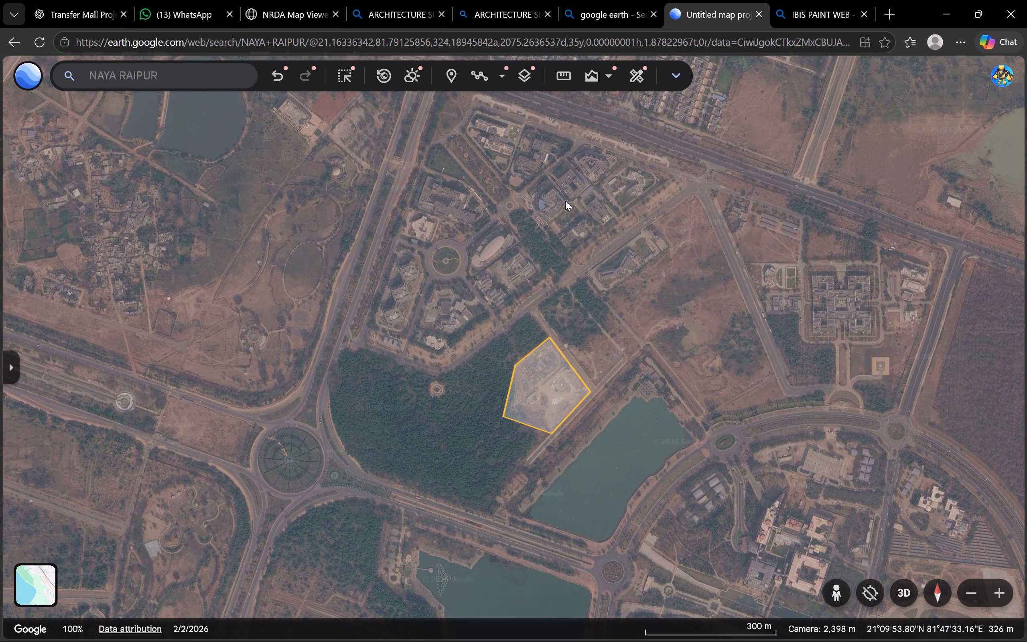
Capture a rectangular screenshot of the outlined site with the nearby roundabout, village, lakes and circular campus, at a camera height of about 2,930 m.
left_click_drag(545, 384, 532, 319)
left_click(534, 323)
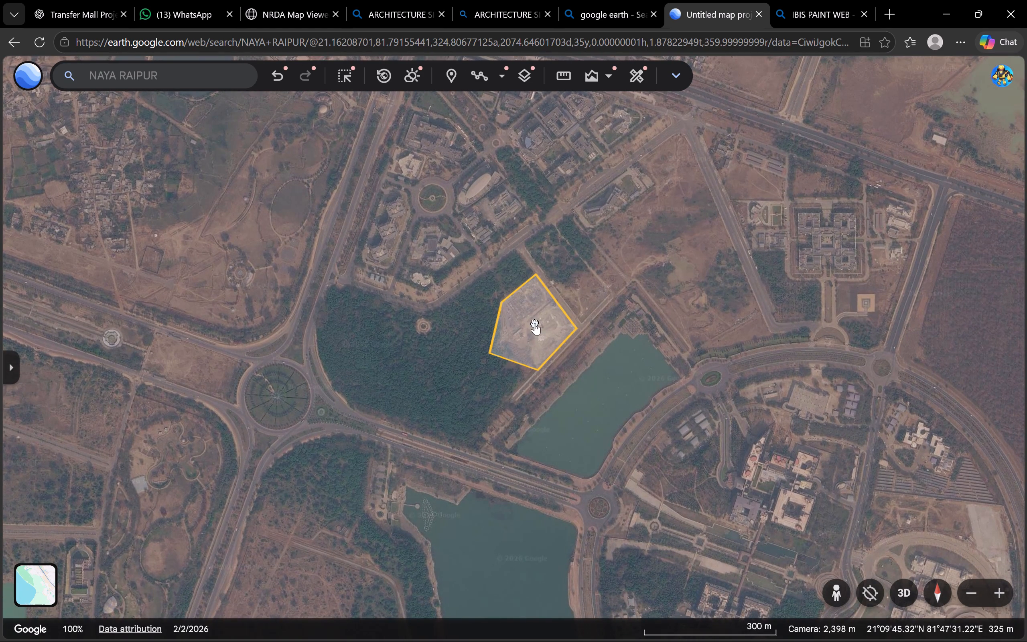
scroll(547, 341, "down", 1)
left_click_drag(548, 343, 551, 349)
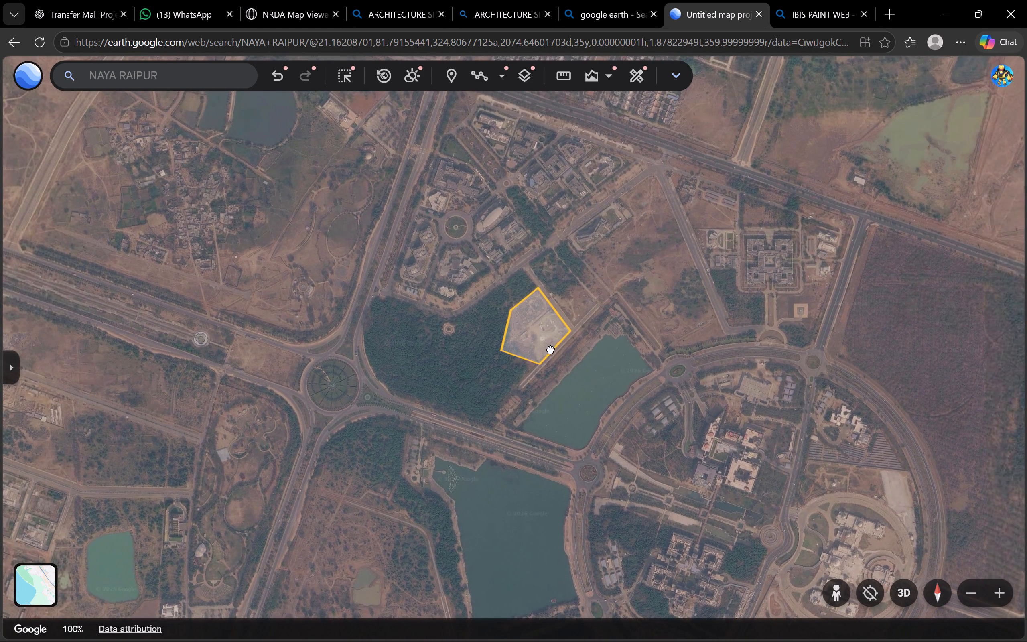
left_click_drag(551, 349, 551, 355)
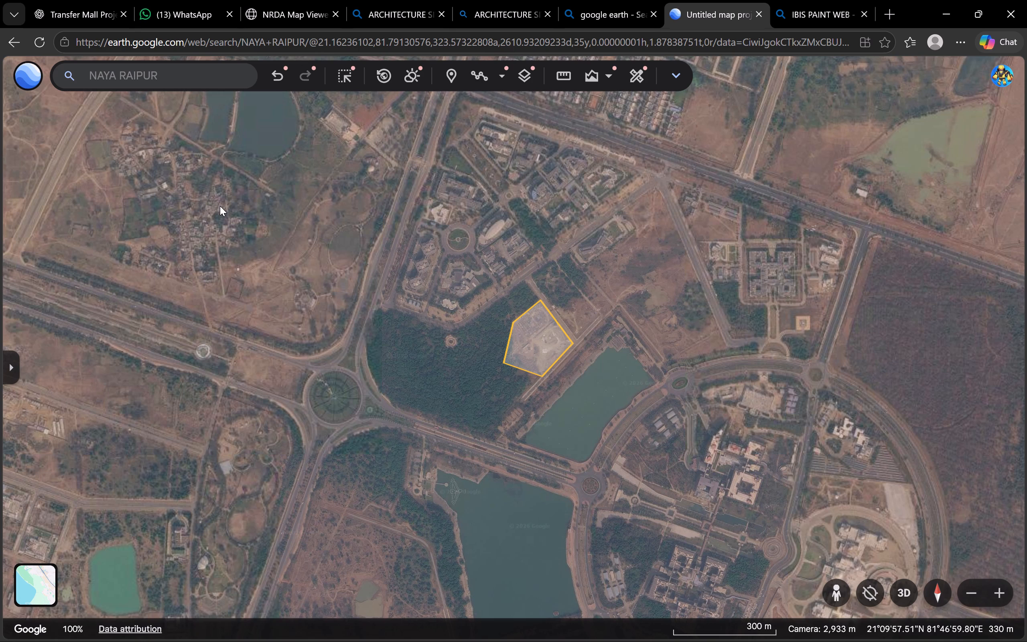
key("Print")
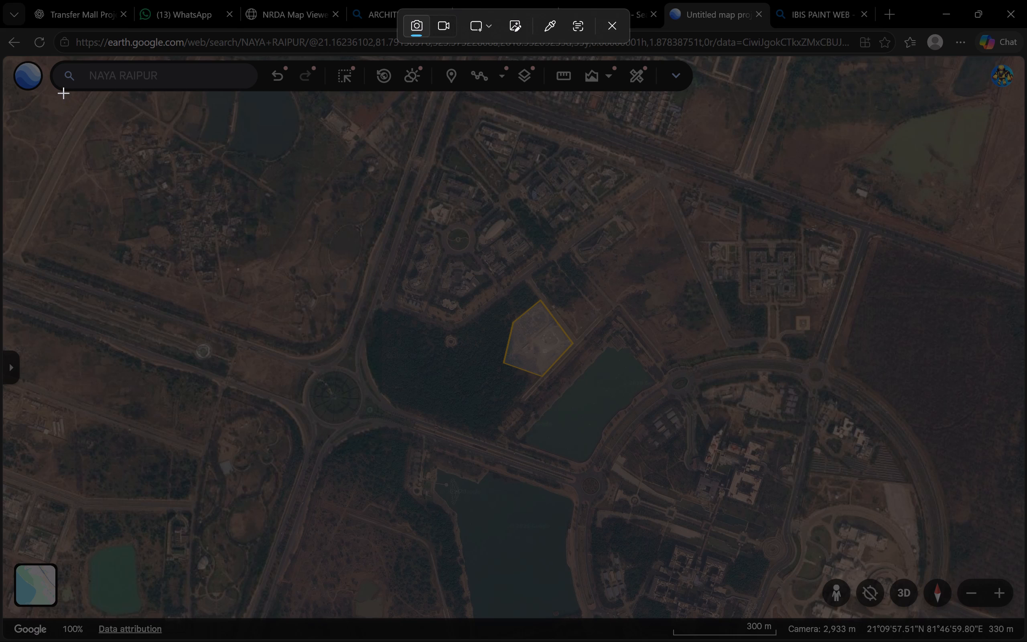
left_click_drag(63, 92, 969, 576)
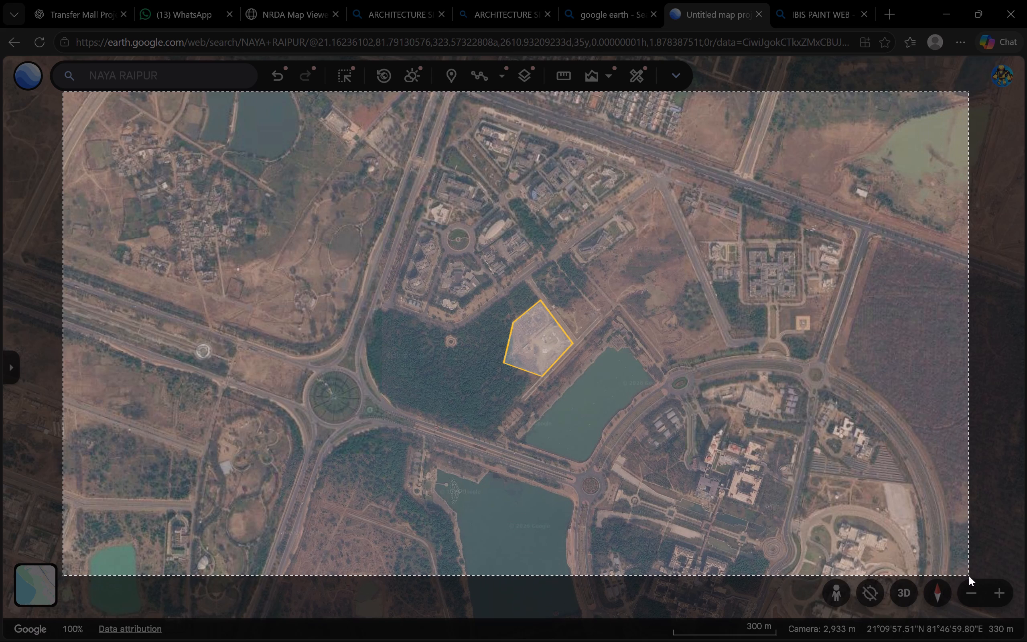
left_click_drag(969, 576, 984, 578)
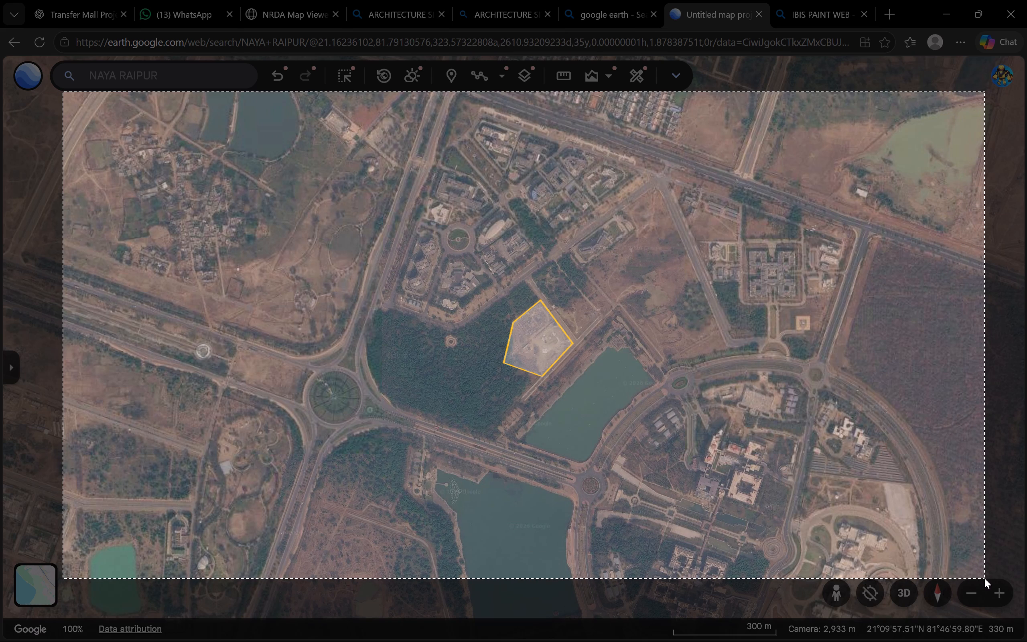
left_click_drag(984, 578, 985, 578)
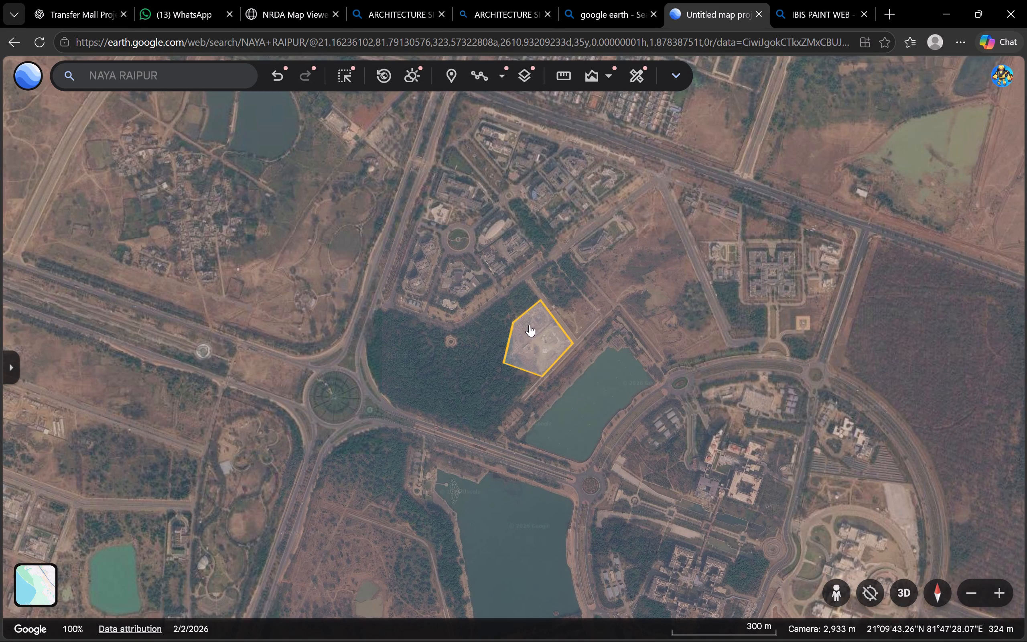
Capture a close-up screenshot of the outlined site with the adjoining forest, lake and access roads, at a camera height of about 1,570 m.
scroll(535, 348, "up", 5)
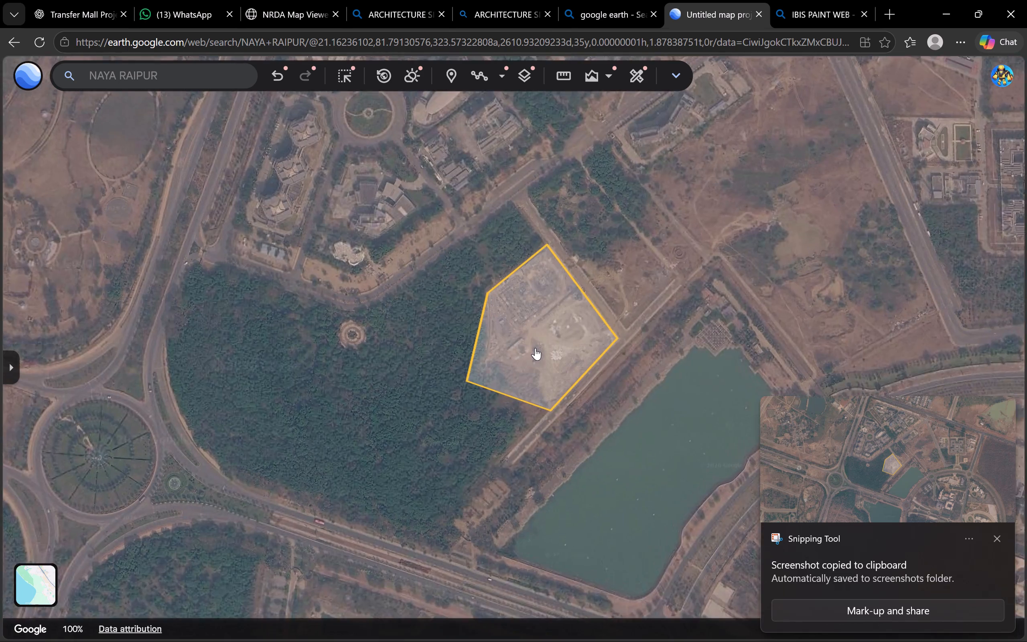
scroll(535, 348, "up", 1)
scroll(535, 348, "down", 1)
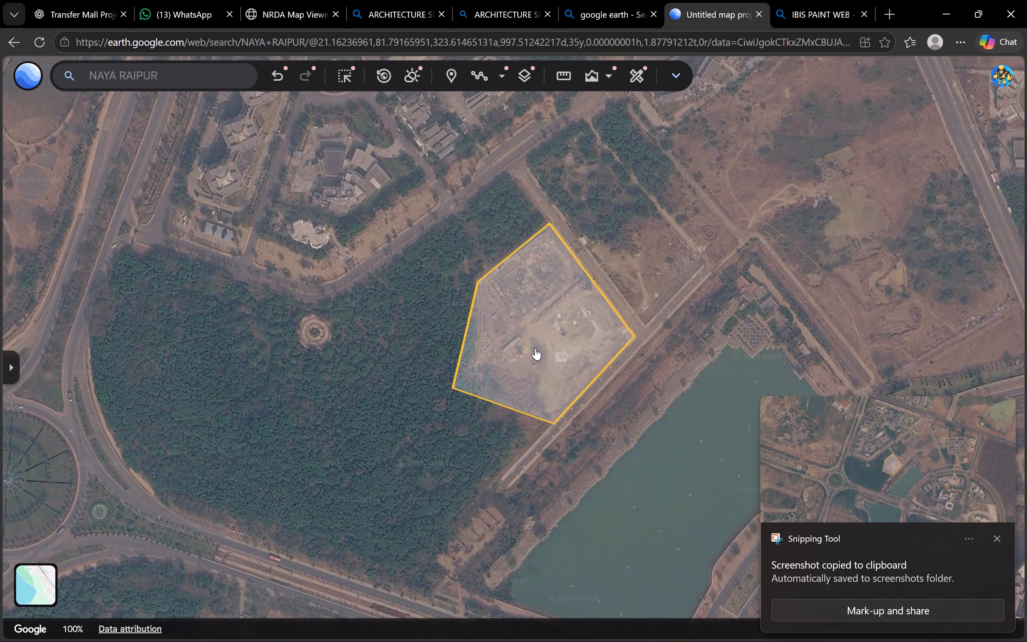
scroll(586, 345, "down", 1)
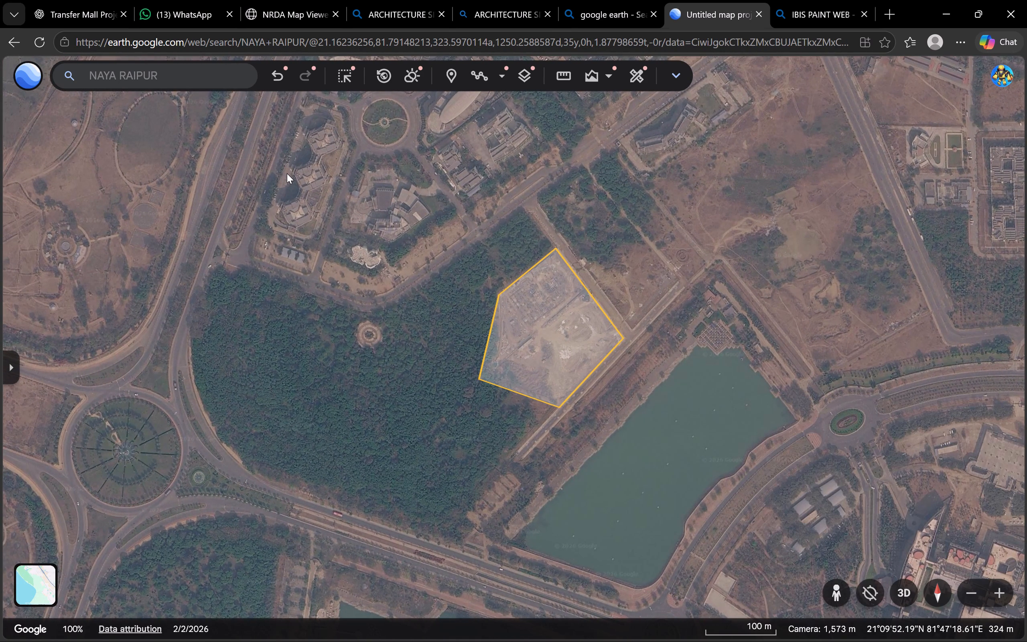
left_click_drag(287, 166, 372, 262)
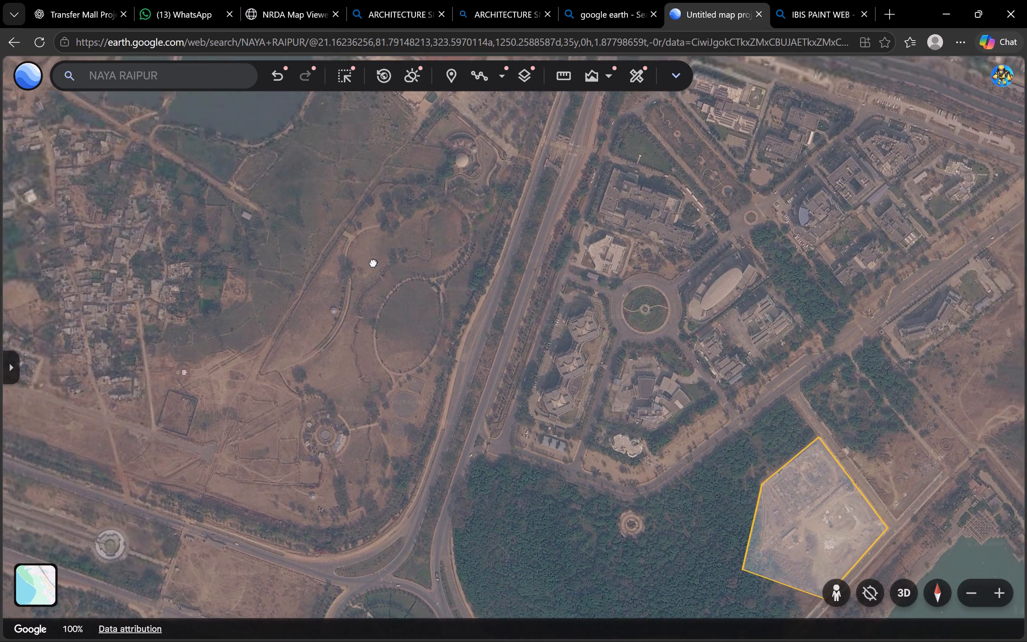
left_click_drag(372, 262, 286, 204)
left_click_drag(411, 265, 387, 241)
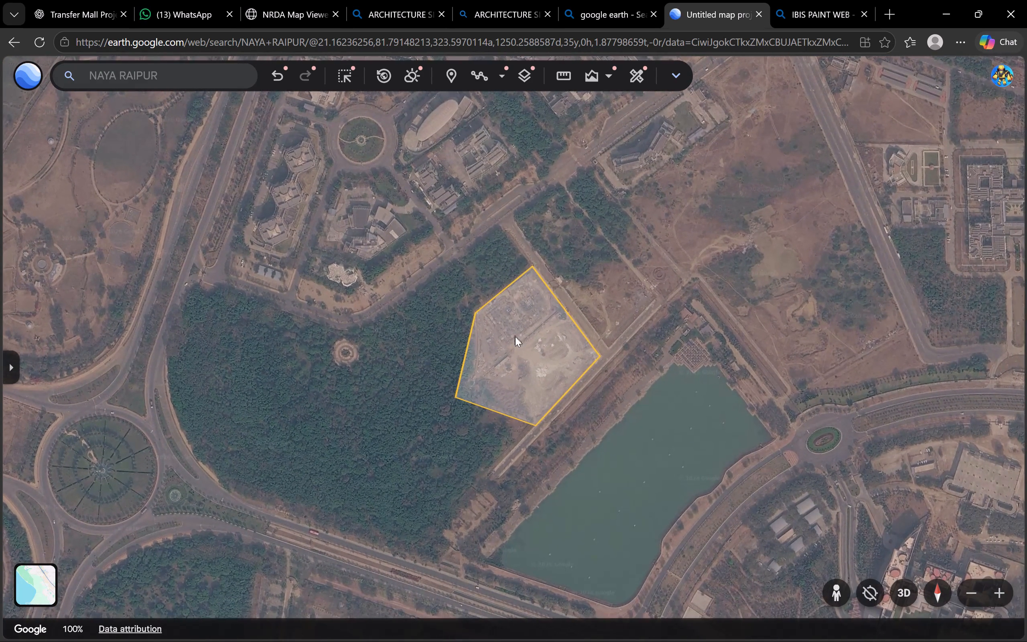
left_click_drag(525, 358, 509, 332)
key("Print")
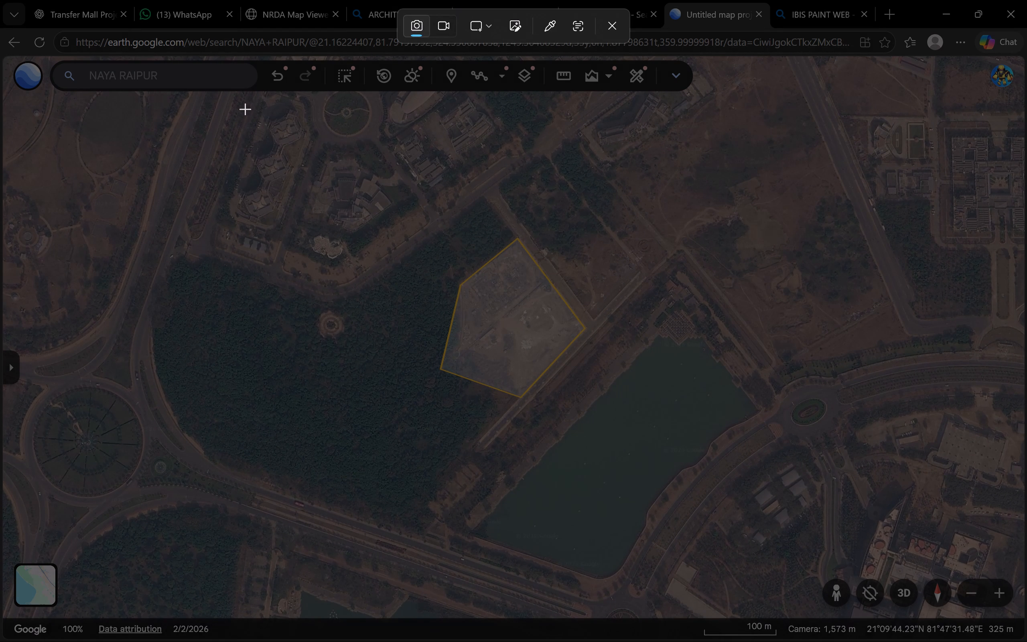
left_click_drag(213, 102, 794, 506)
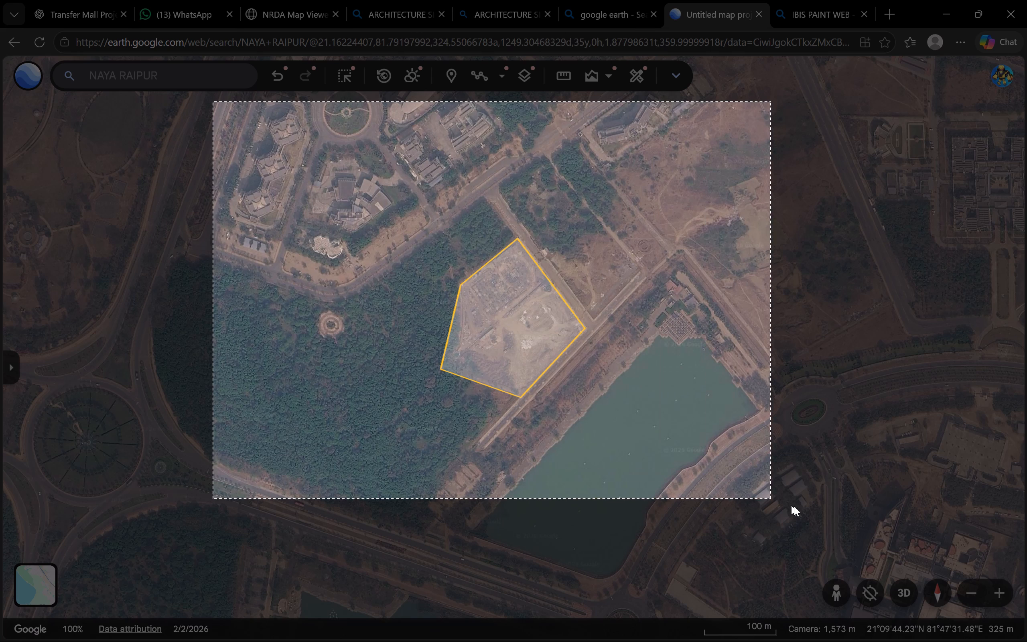
left_click_drag(794, 506, 797, 526)
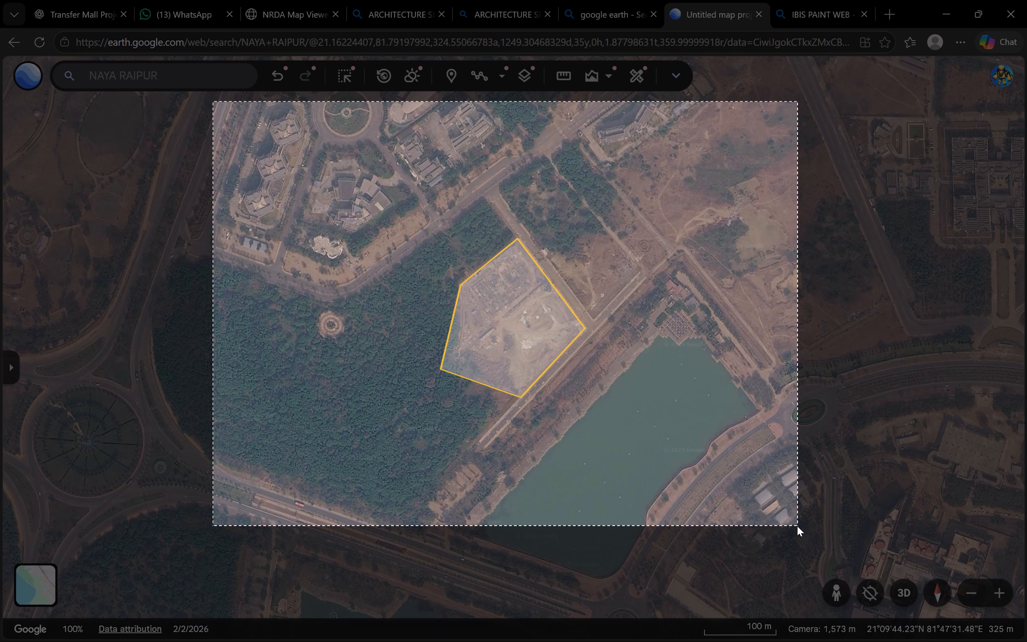
left_click_drag(797, 526, 805, 530)
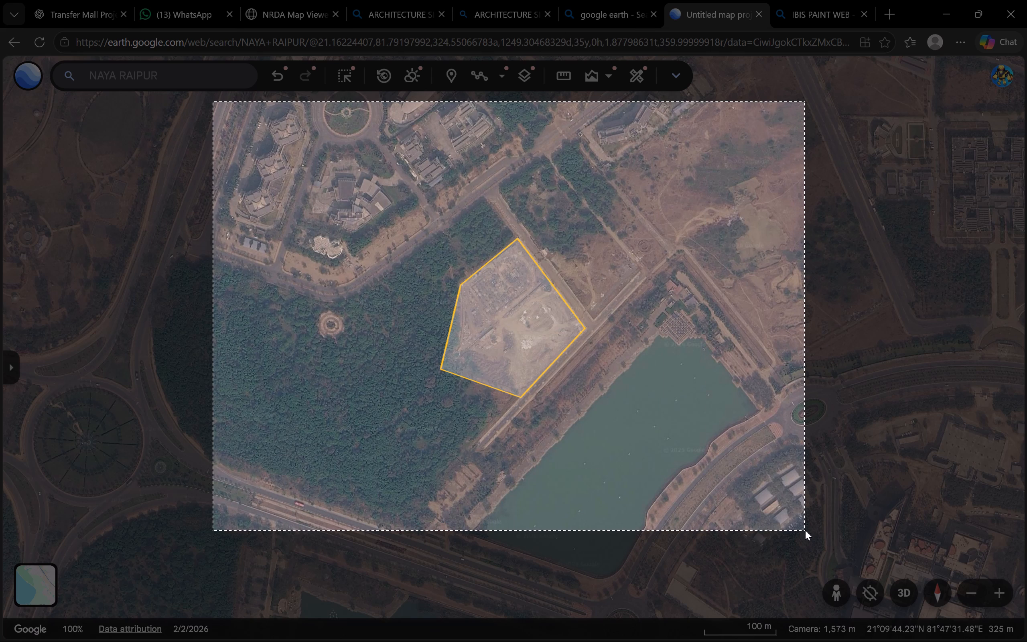
left_click_drag(805, 530, 814, 536)
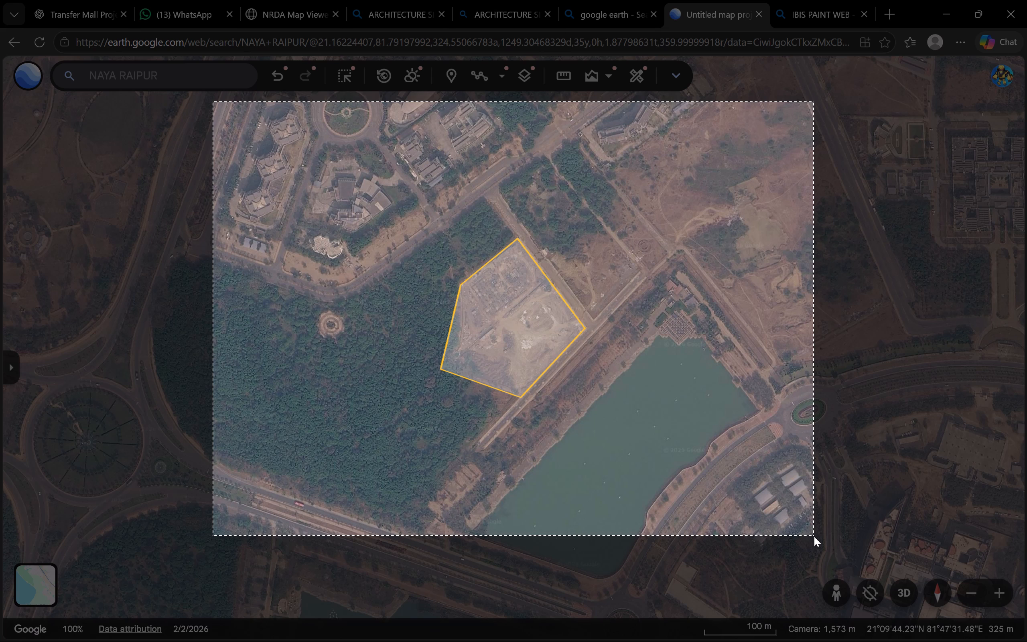
left_click_drag(814, 536, 814, 538)
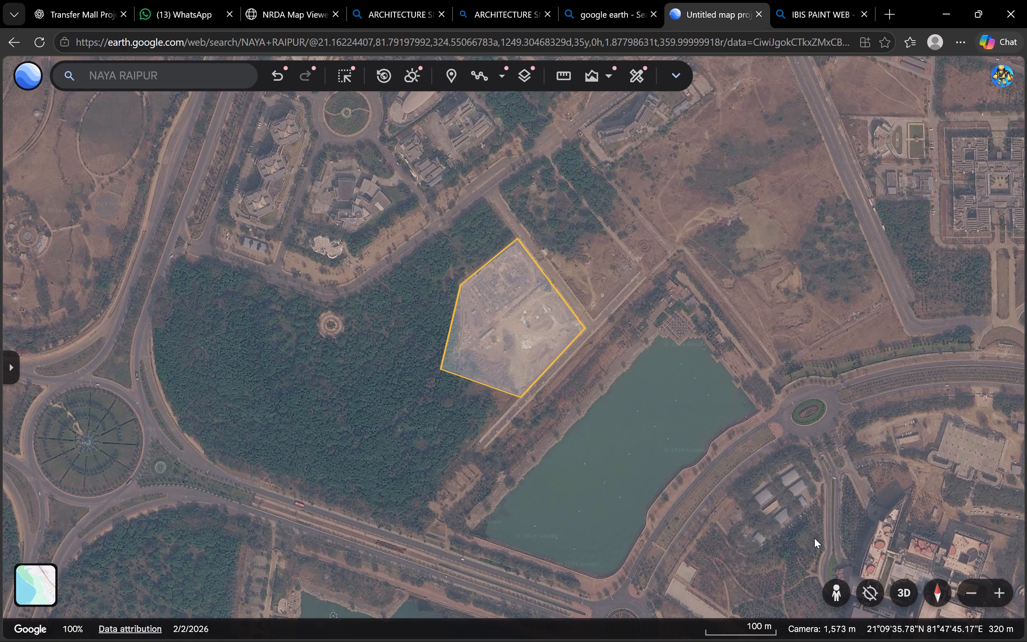
Capture a city-scale screenshot of the site within Naya Raipur's road grid and large southwestern lake, at a camera height of about 9,460 m.
scroll(649, 406, "down", 4)
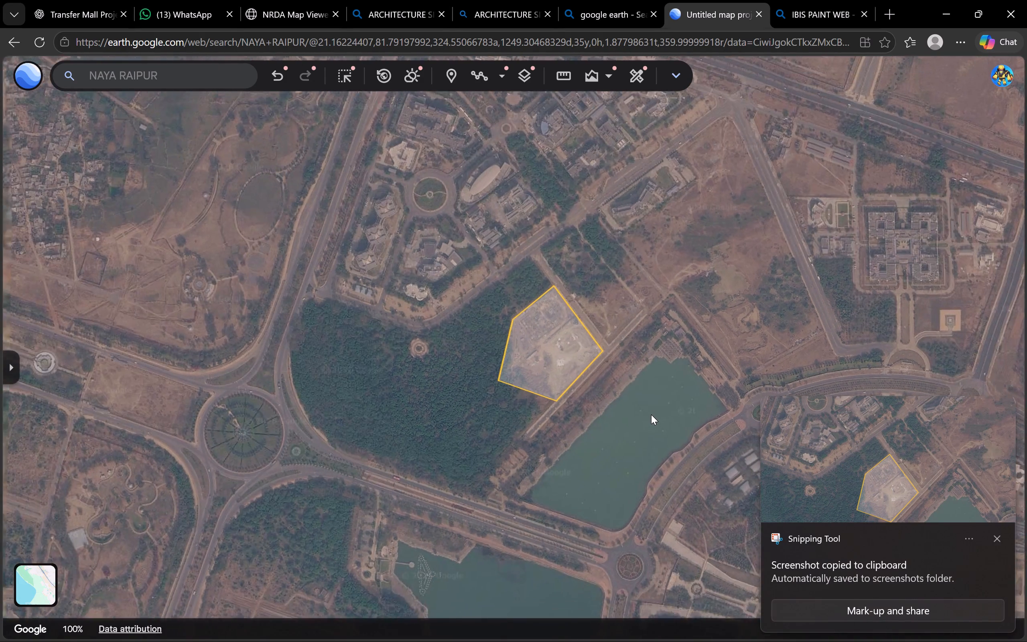
scroll(651, 414, "down", 4)
left_click_drag(652, 441, 591, 411)
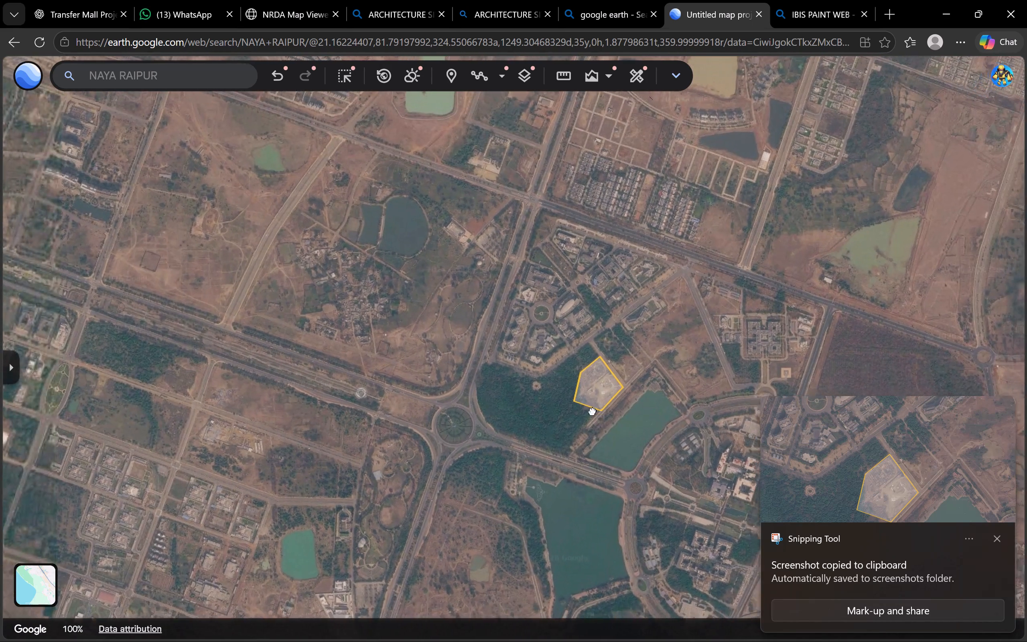
left_click_drag(591, 411, 576, 402)
scroll(597, 403, "down", 5)
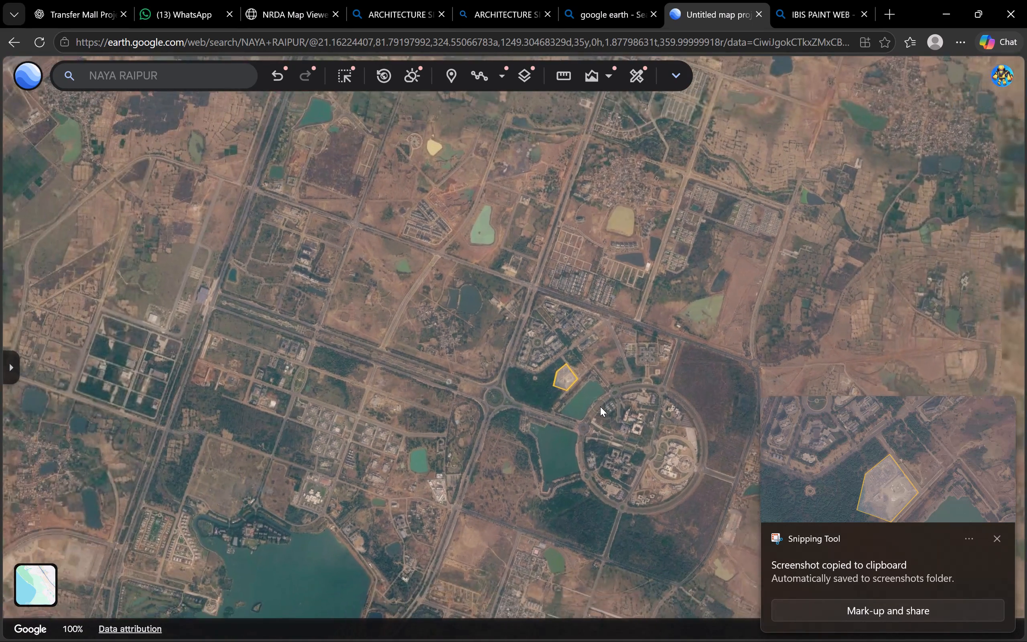
scroll(600, 406, "down", 2)
left_click_drag(601, 412, 563, 410)
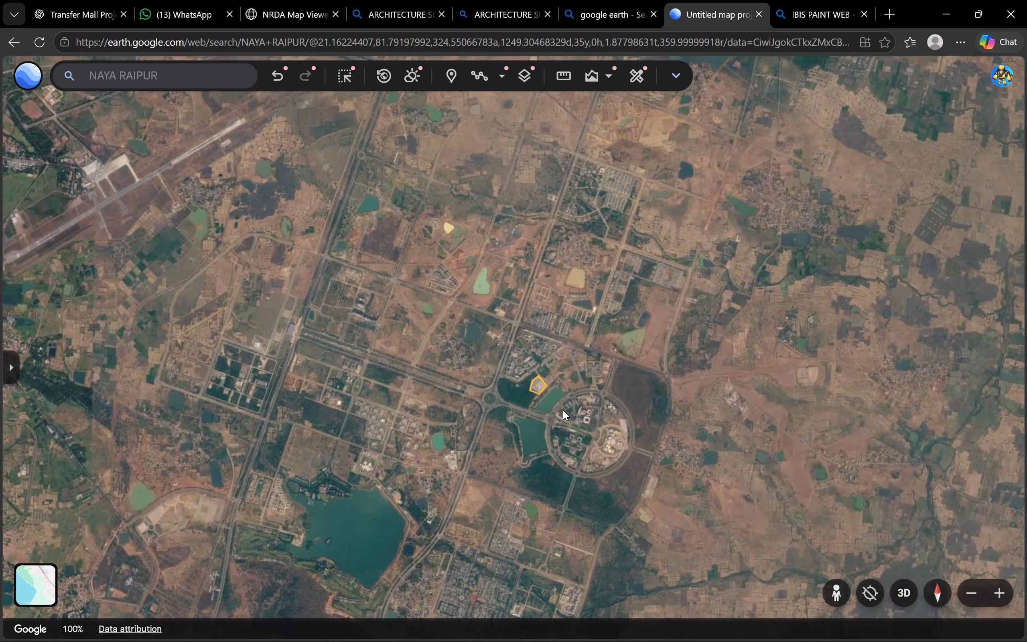
left_click_drag(570, 408, 583, 402)
scroll(583, 402, "up", 1)
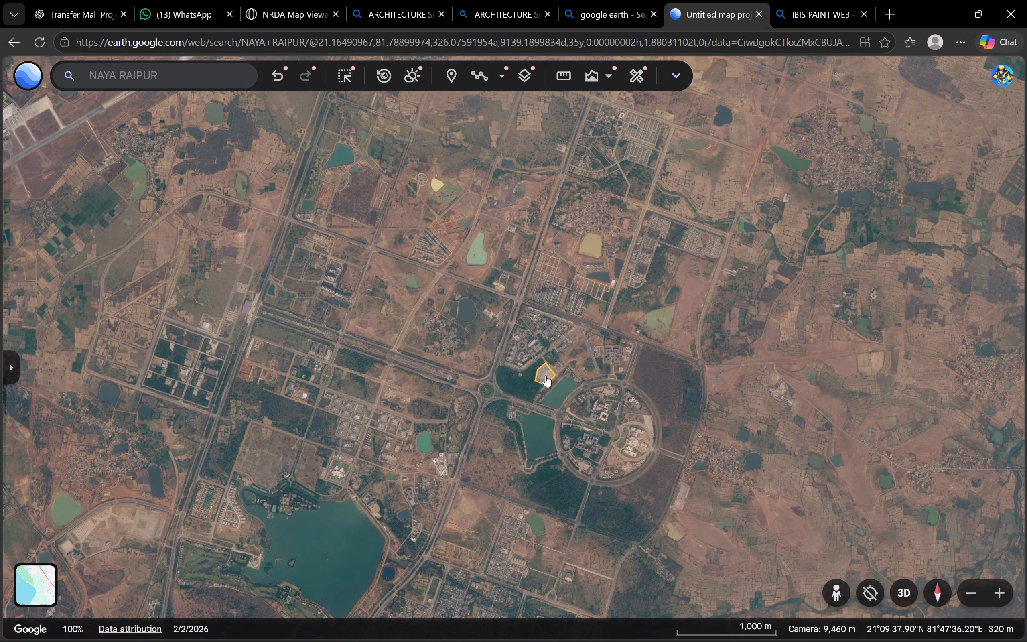
left_click_drag(542, 370, 539, 321)
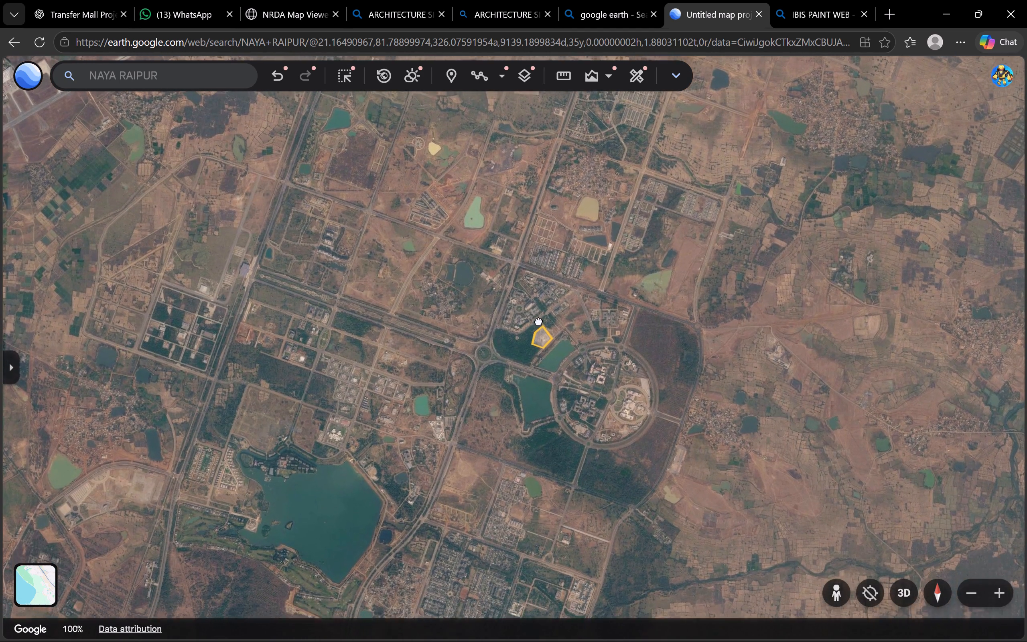
left_click_drag(539, 321, 538, 324)
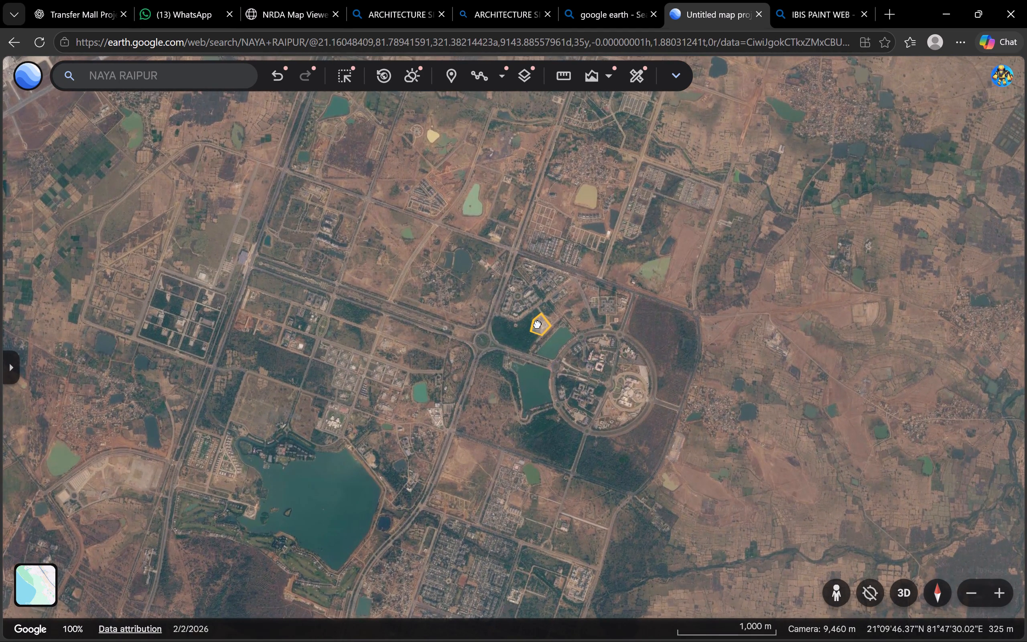
left_click_drag(538, 324, 538, 325)
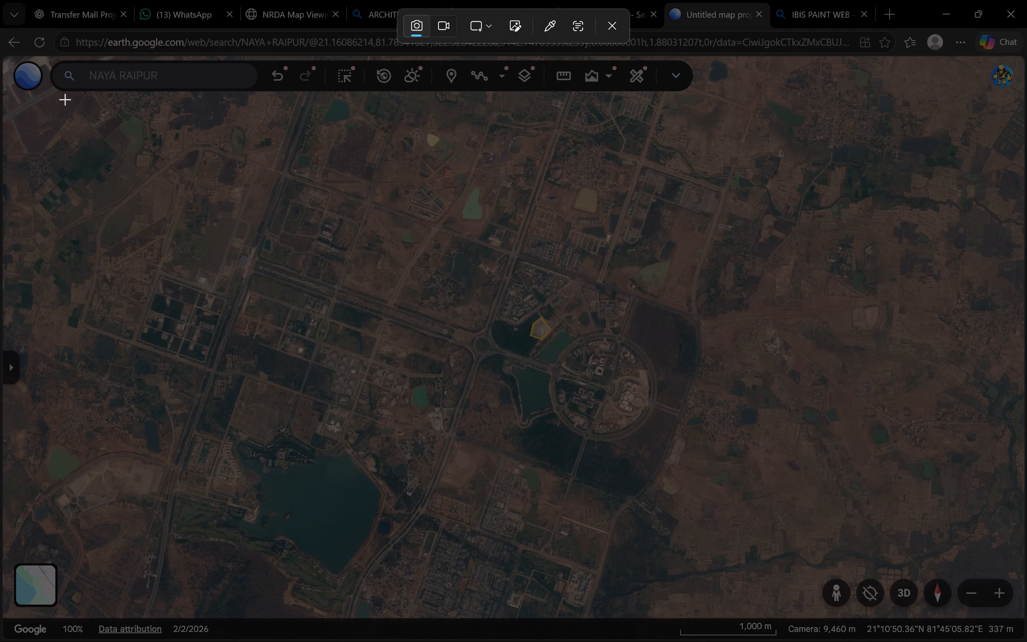
left_click_drag(65, 96, 951, 578)
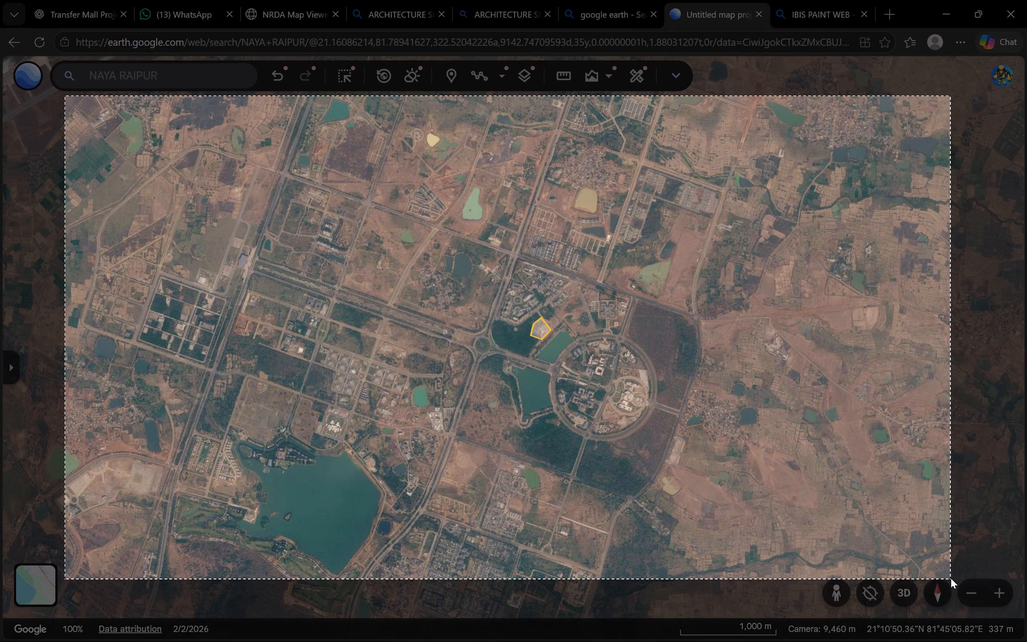
left_click_drag(951, 578, 981, 574)
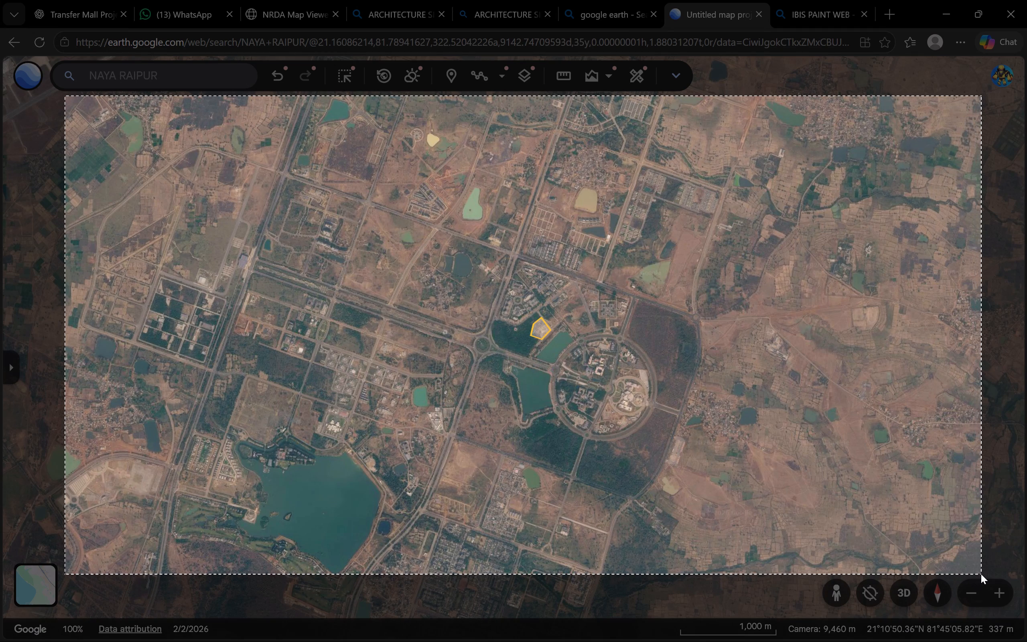
left_click_drag(981, 574, 976, 573)
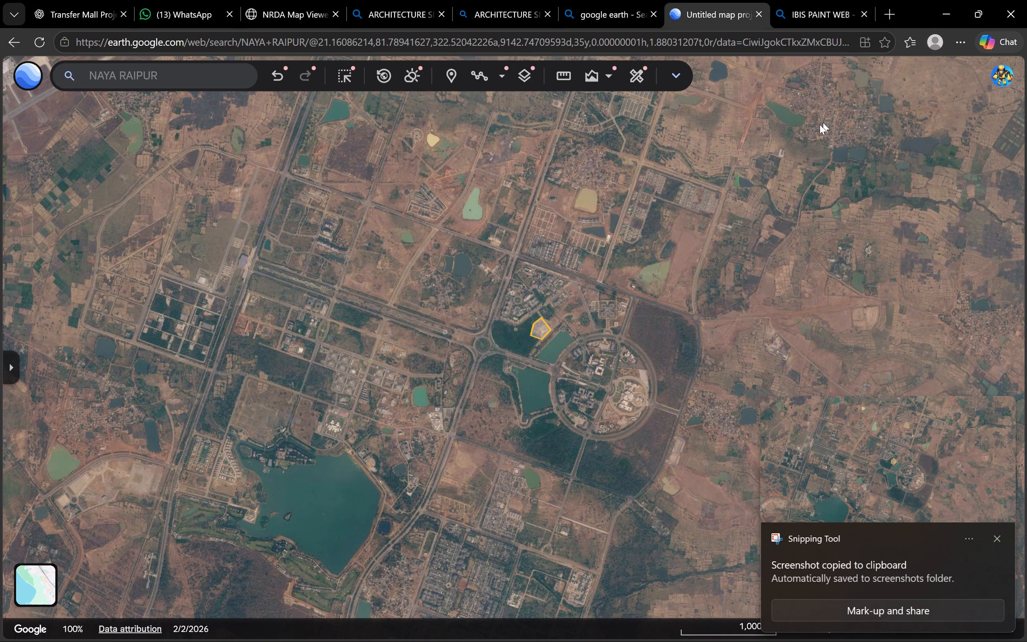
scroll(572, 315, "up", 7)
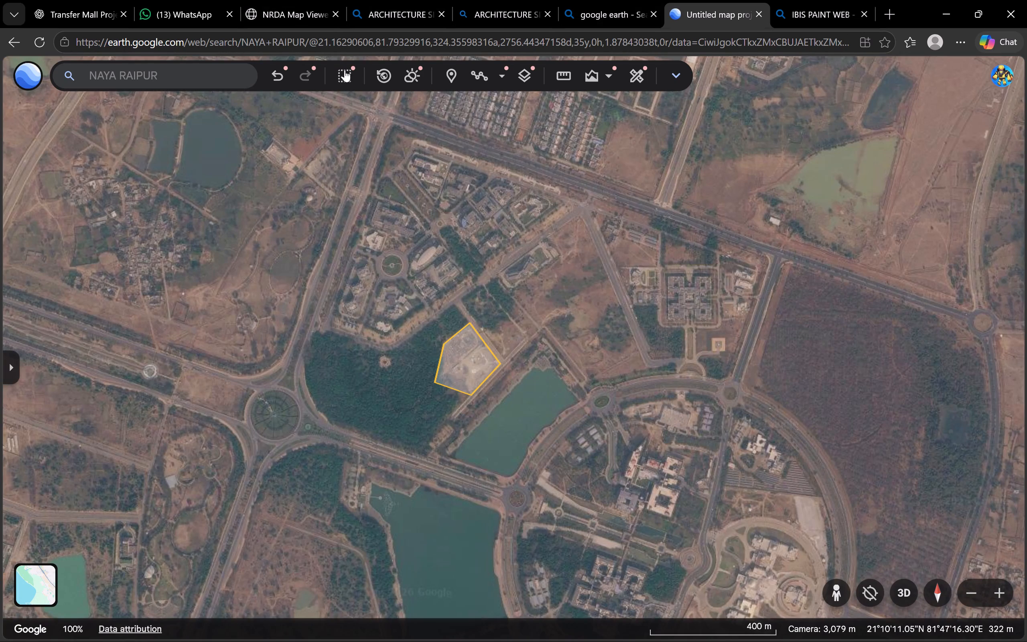
From the image results for ARCHITECTURE SITE DESIGN, save the green "Site Plan Architecture" image as a WEBP file in Pictures > Temp.
left_click(406, 16)
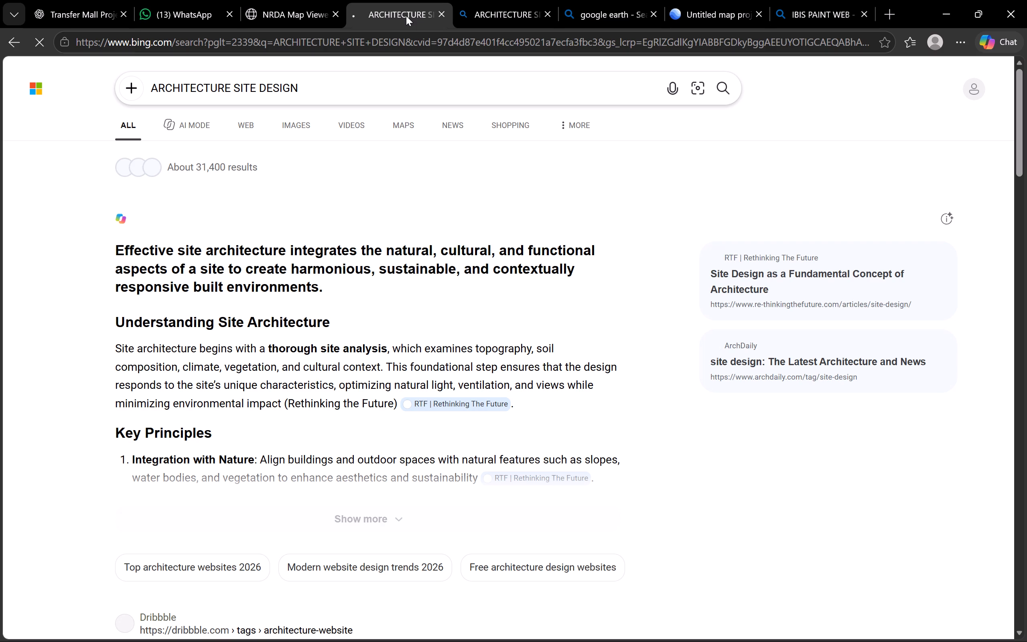
left_click(297, 127)
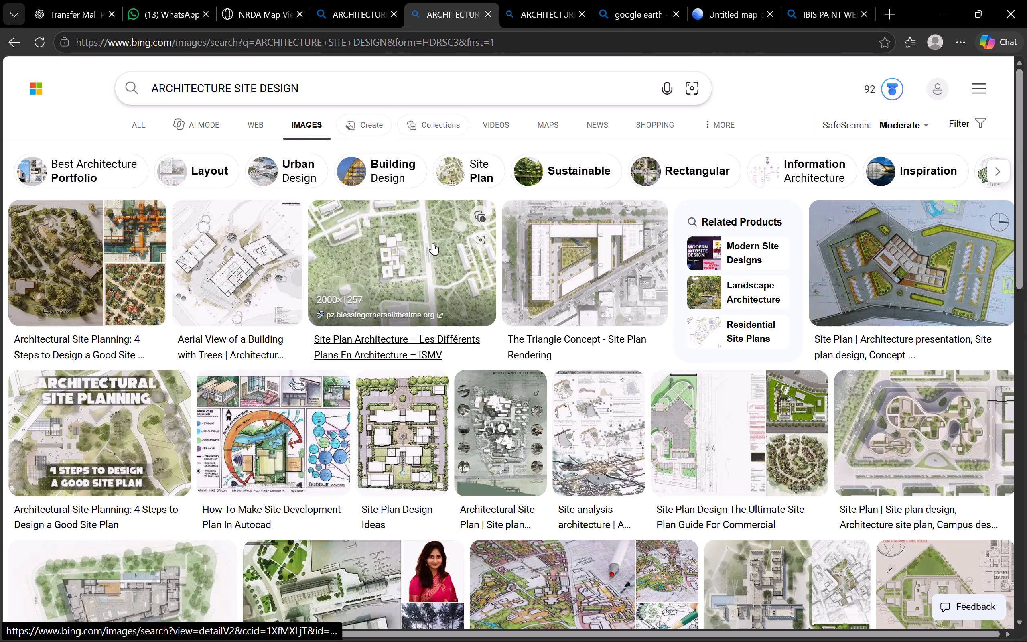
right_click(431, 249)
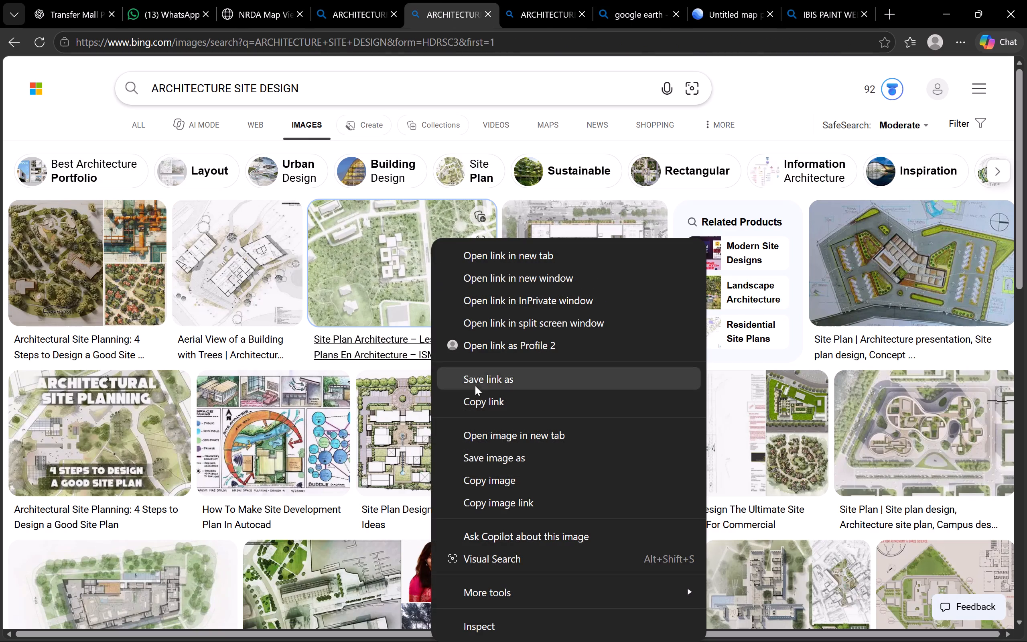
left_click(507, 460)
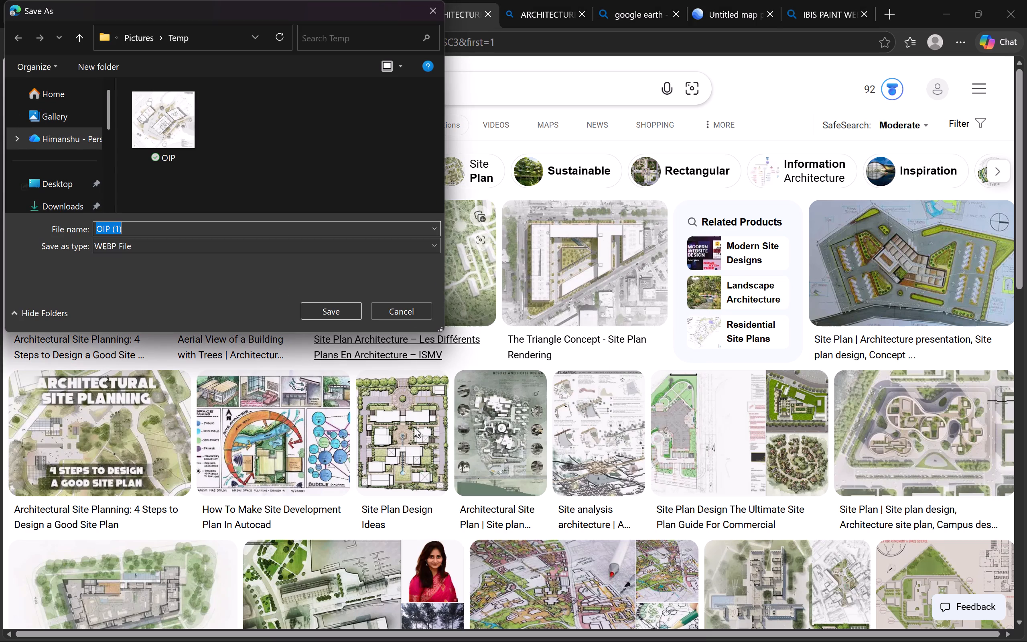
scroll(83, 155, "down", 1)
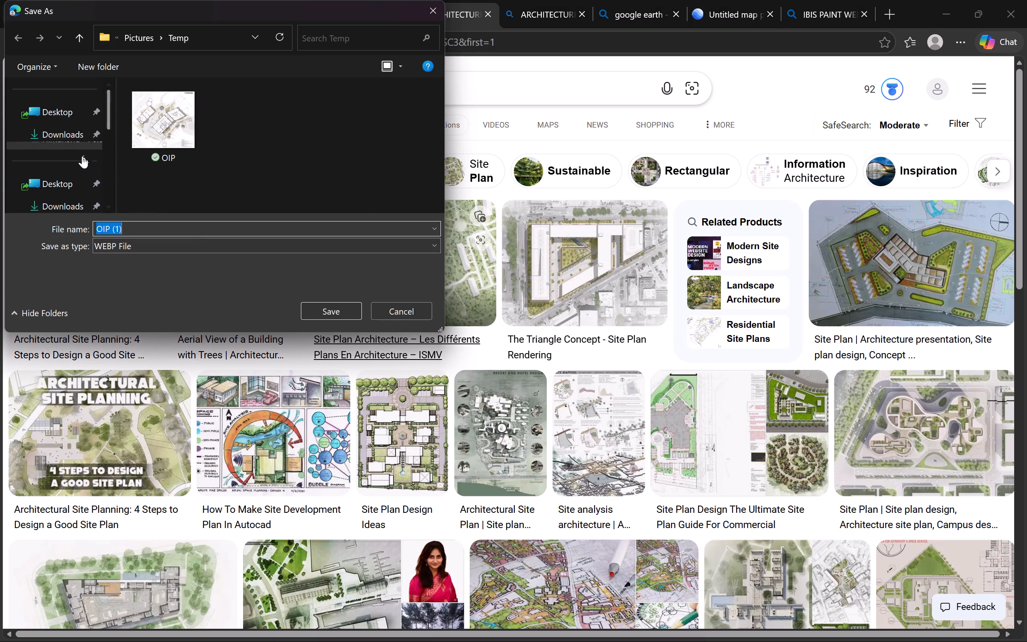
scroll(82, 156, "down", 1)
scroll(68, 142, "up", 1)
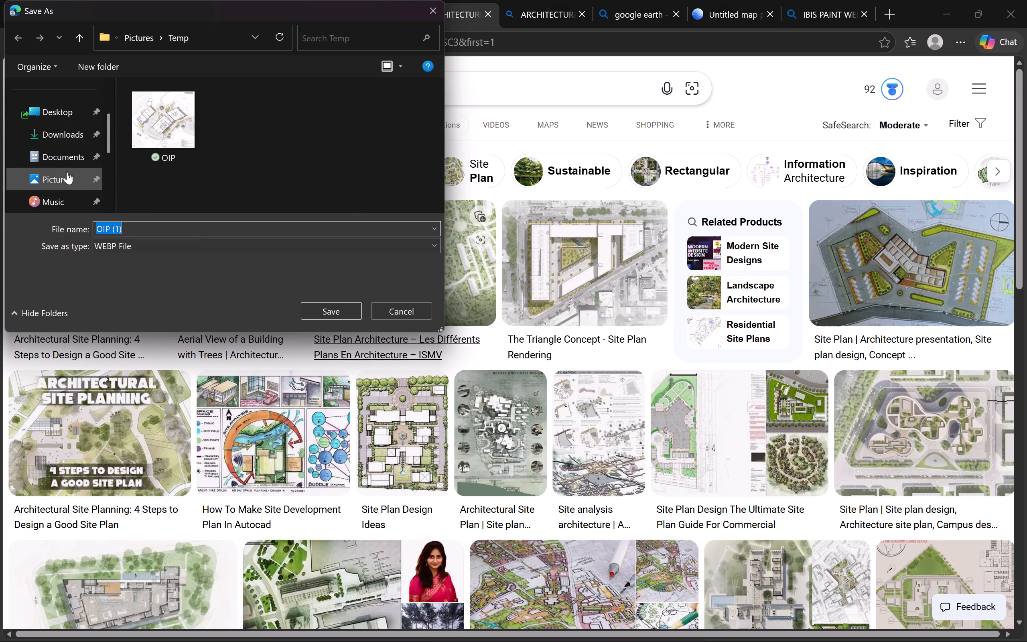
left_click(67, 172)
scroll(213, 123, "down", 3)
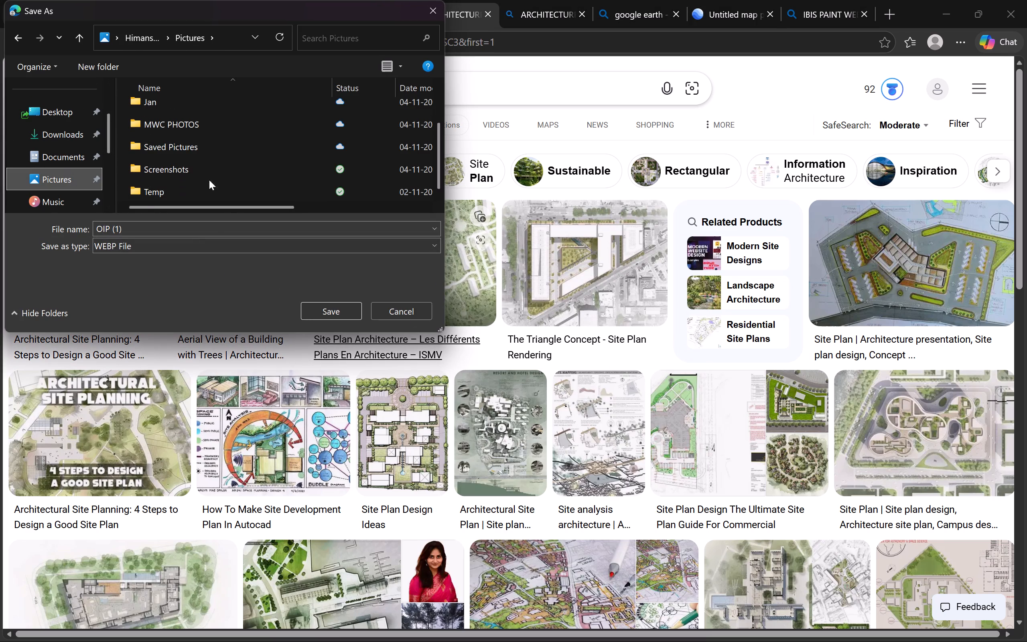
left_click(205, 190)
left_click(334, 310)
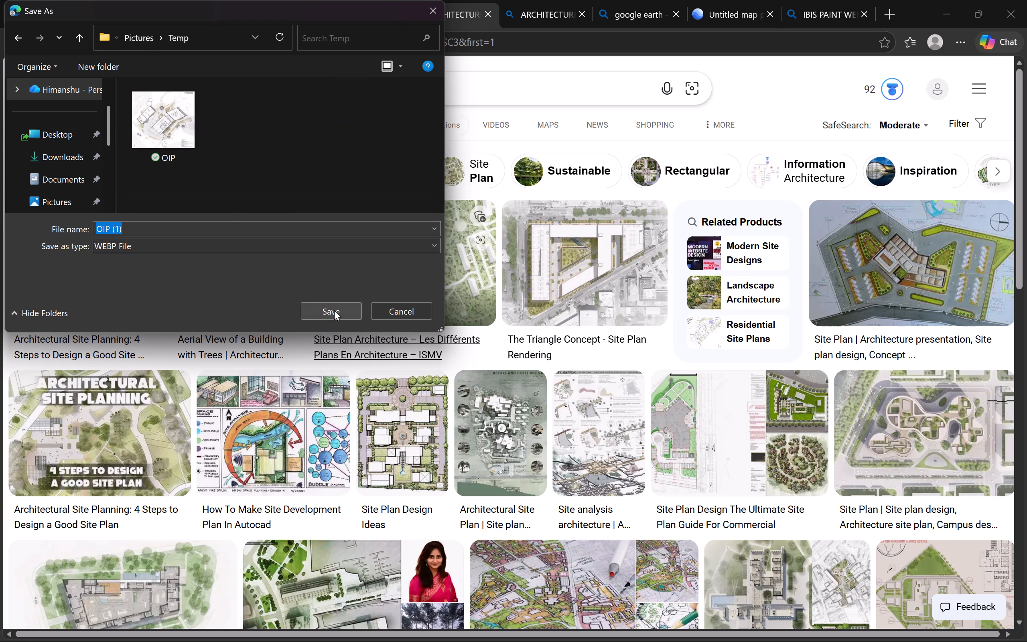
left_click(345, 313)
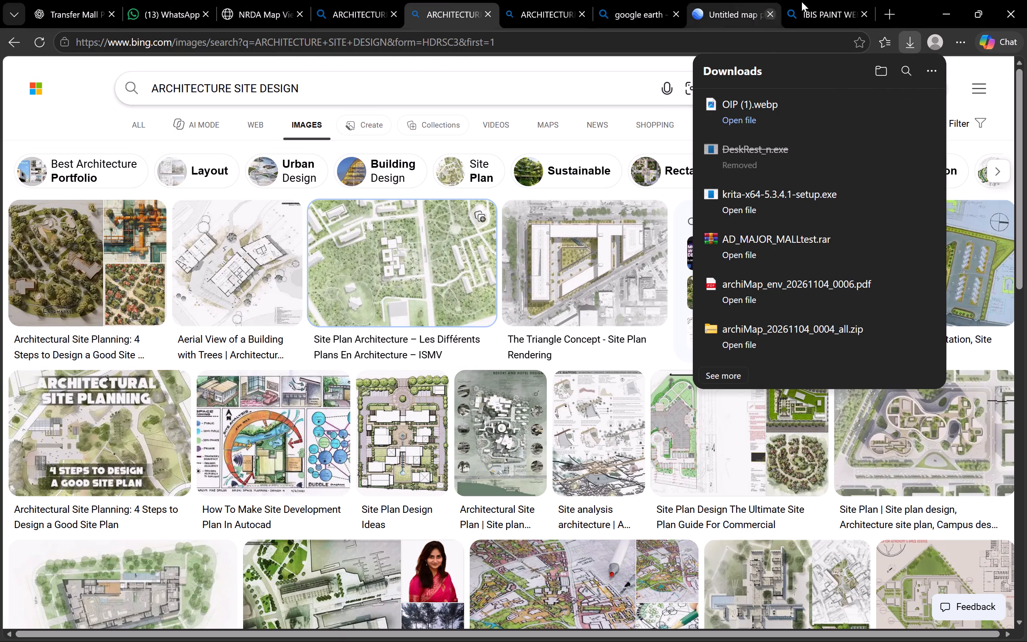
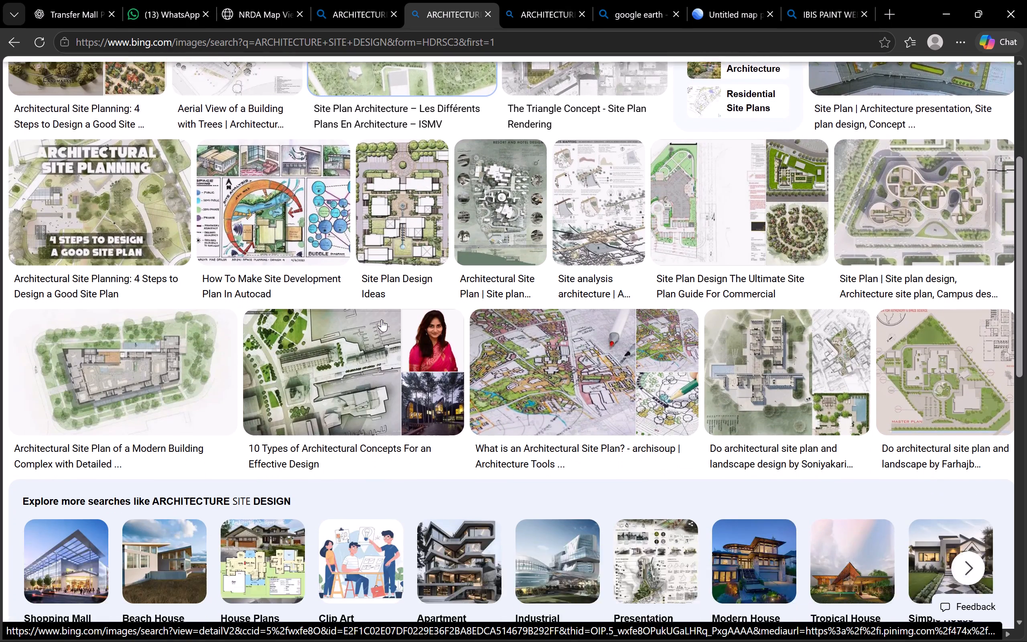
scroll(384, 312, "down", 8)
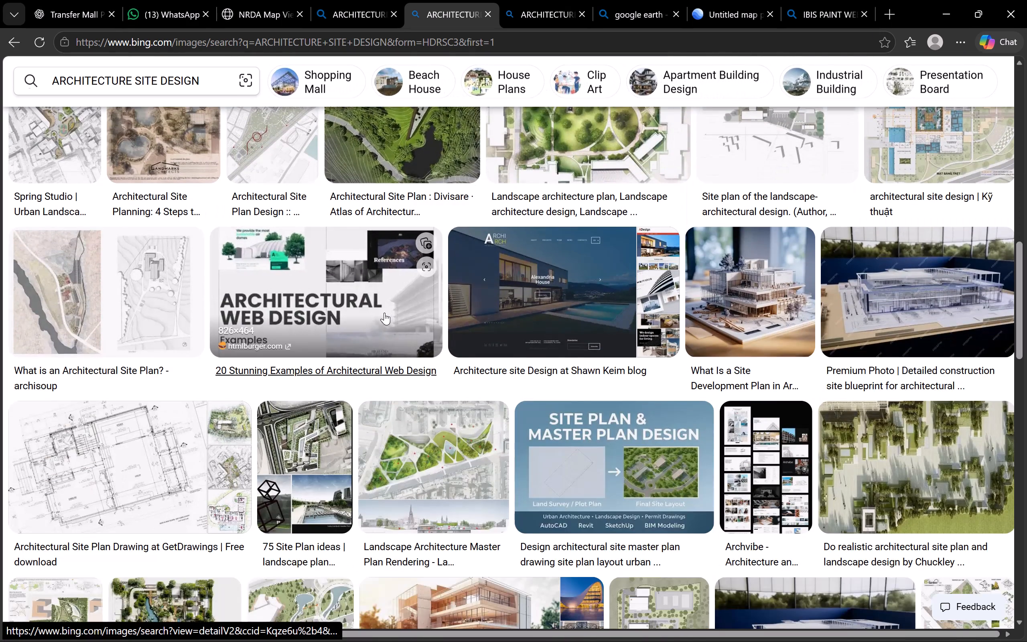
scroll(384, 313, "down", 9)
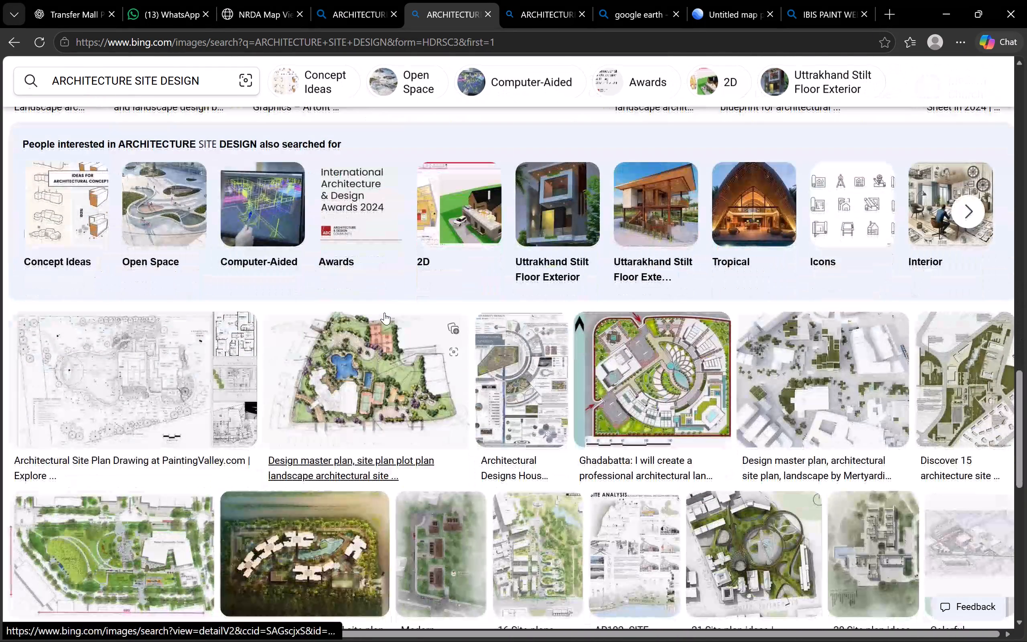
scroll(384, 313, "down", 3)
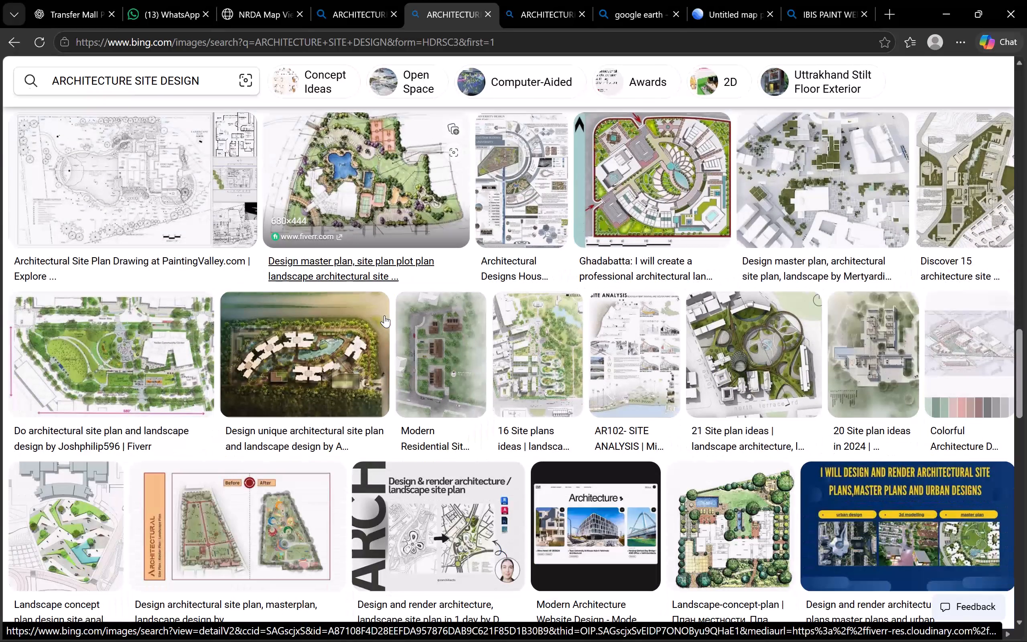
scroll(384, 315, "down", 2)
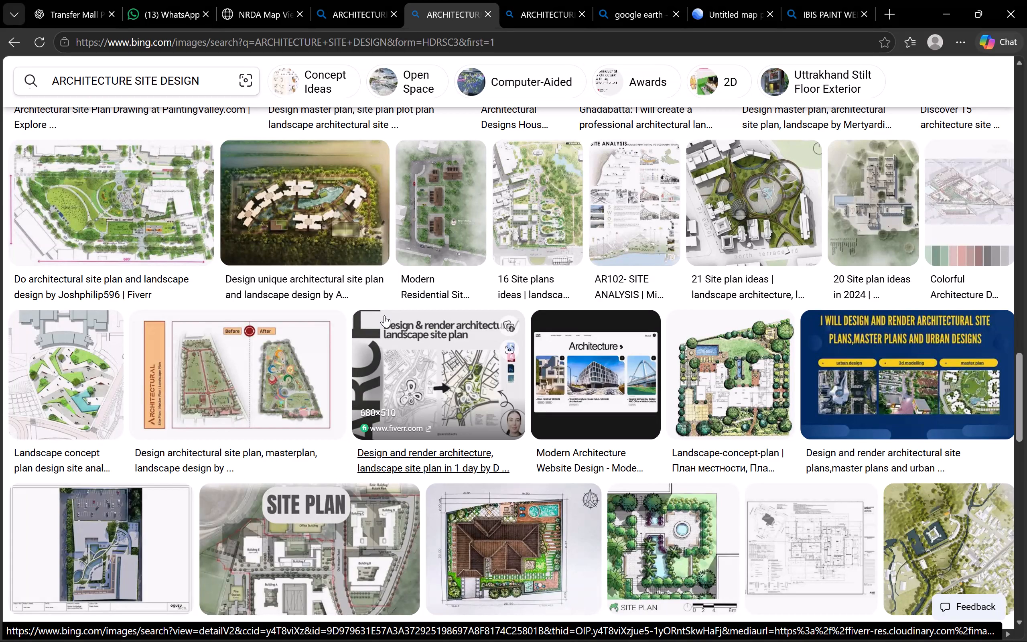
scroll(626, 339, "down", 2)
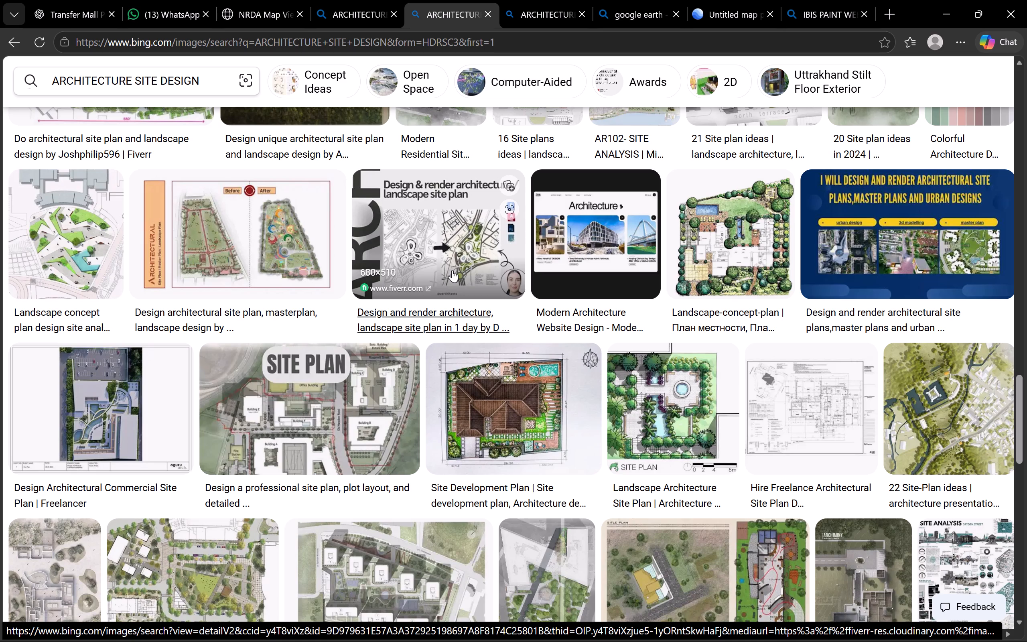
scroll(452, 270, "down", 11)
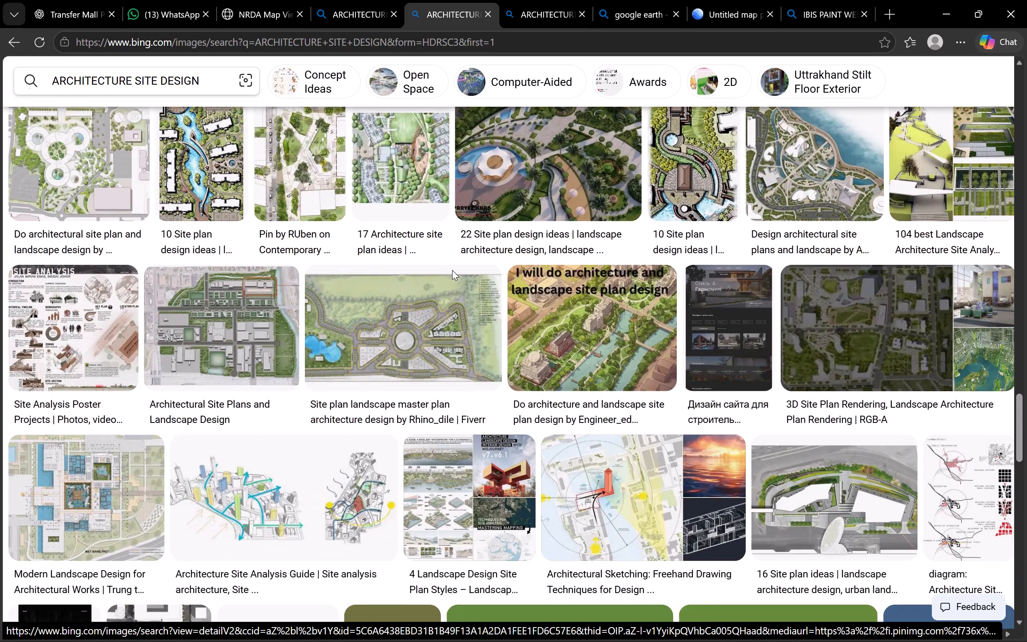
scroll(452, 270, "down", 7)
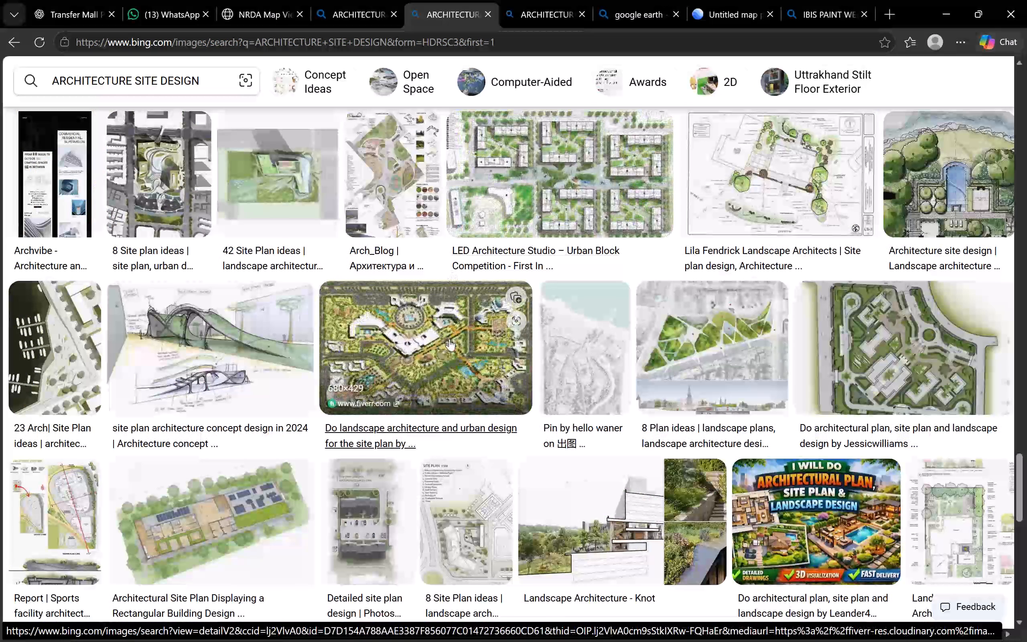
scroll(443, 363, "down", 11)
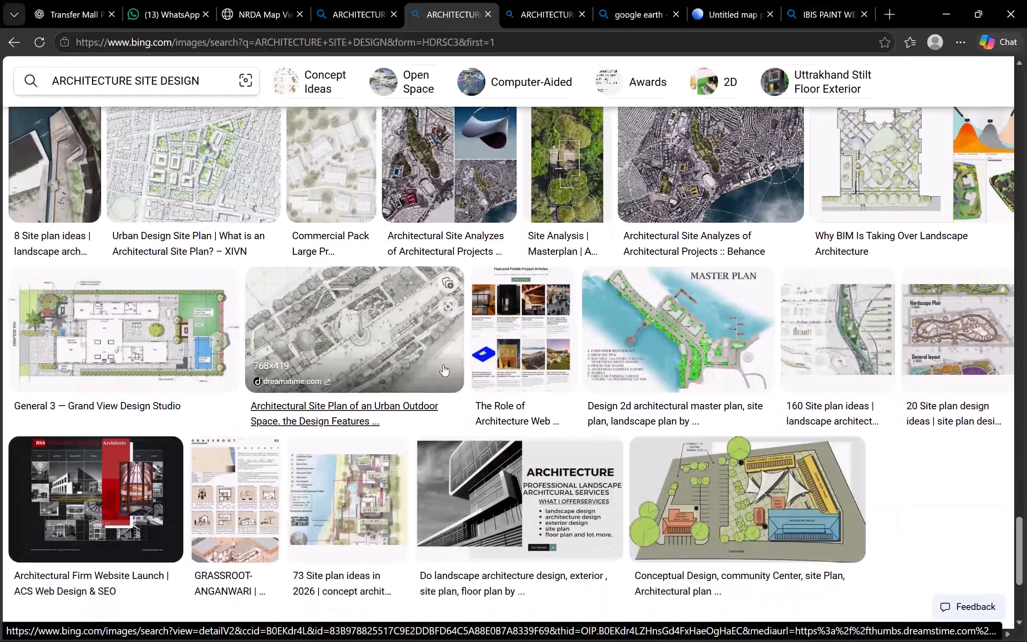
scroll(443, 364, "down", 2)
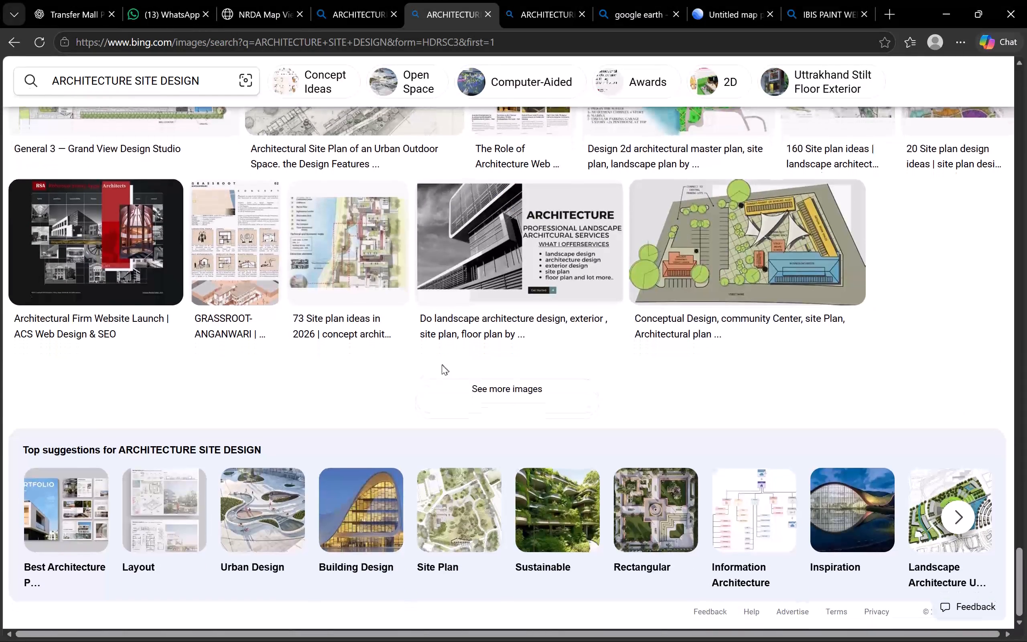
scroll(442, 365, "up", 18)
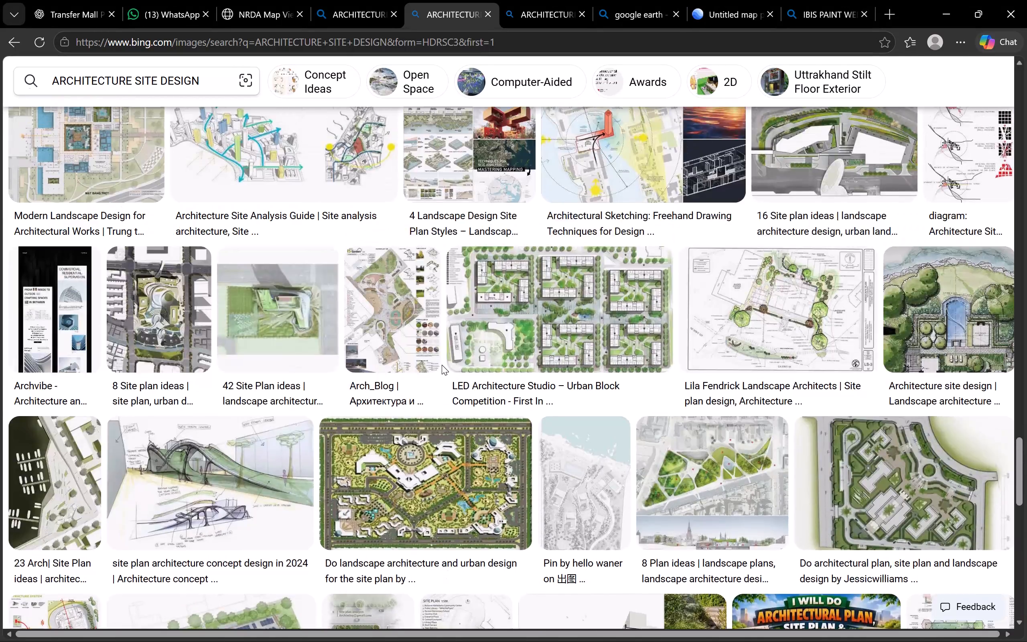
scroll(442, 365, "up", 20)
scroll(442, 365, "up", 8)
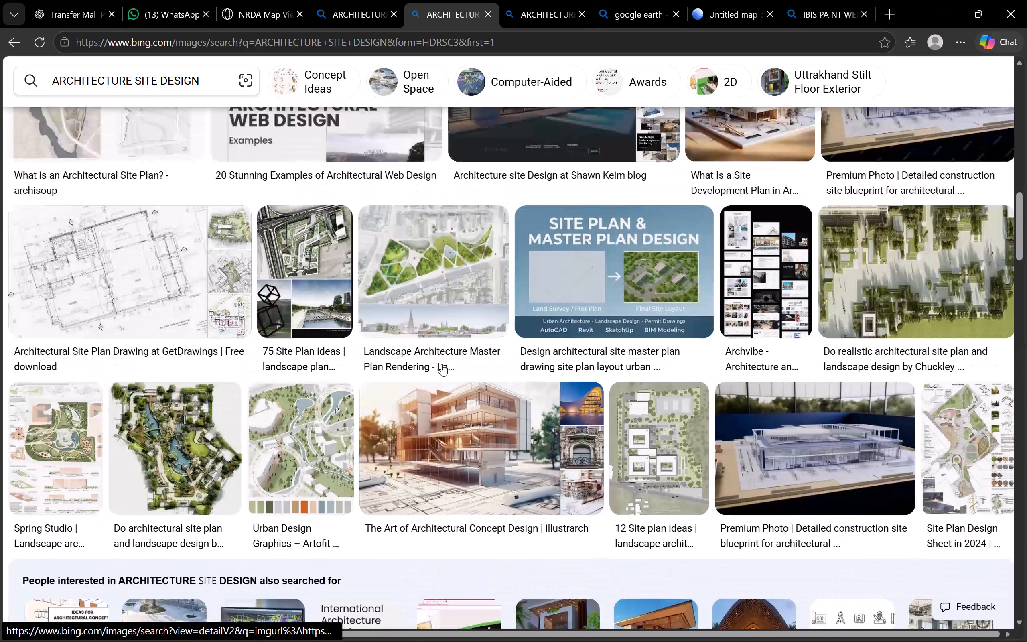
scroll(442, 364, "up", 5)
scroll(441, 364, "down", 4)
scroll(438, 366, "up", 11)
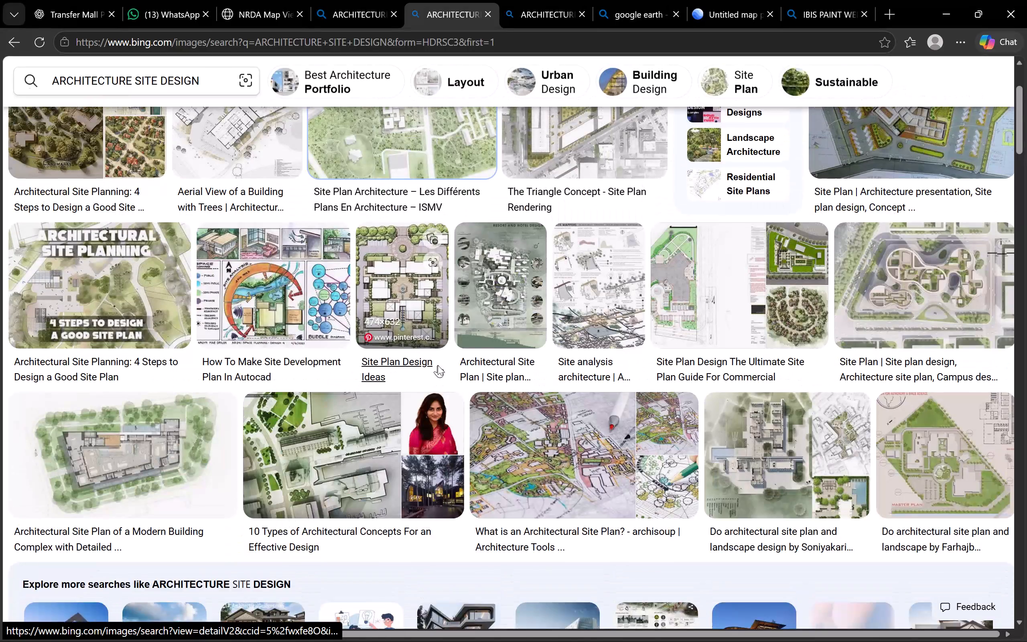
scroll(438, 365, "up", 9)
Search images for "site design landscape architecture" and browse the results for site plan style references.
left_click(331, 95)
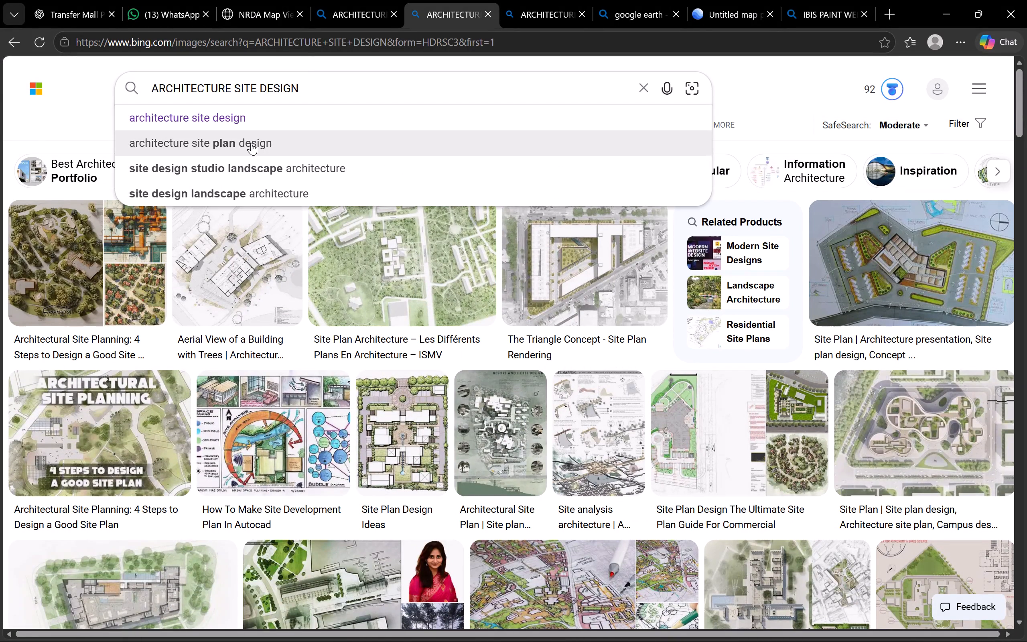
left_click(243, 193)
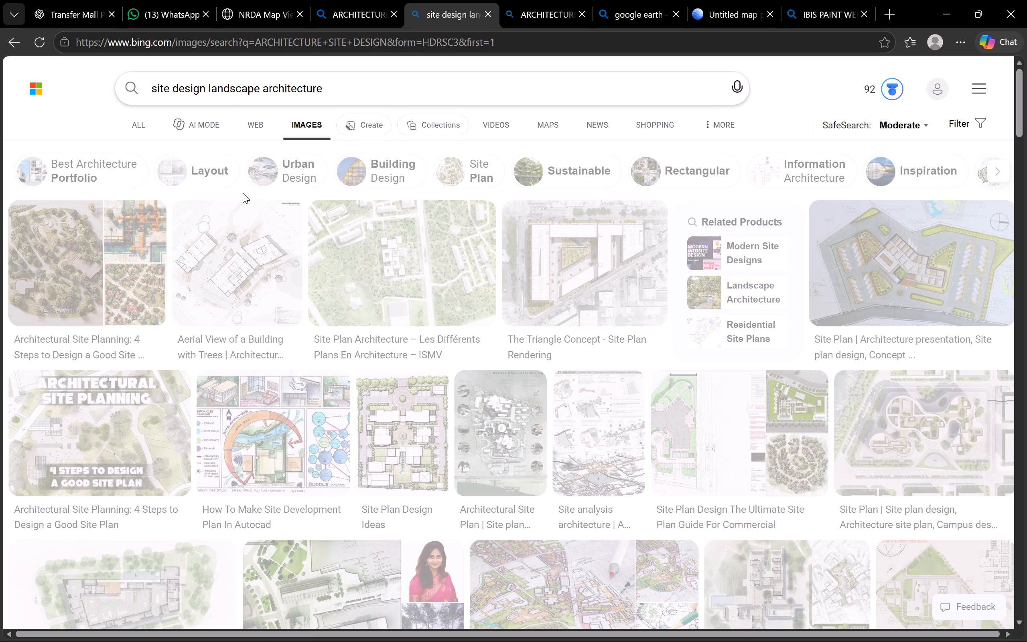
scroll(313, 279, "down", 8)
scroll(313, 279, "up", 3)
scroll(313, 279, "down", 6)
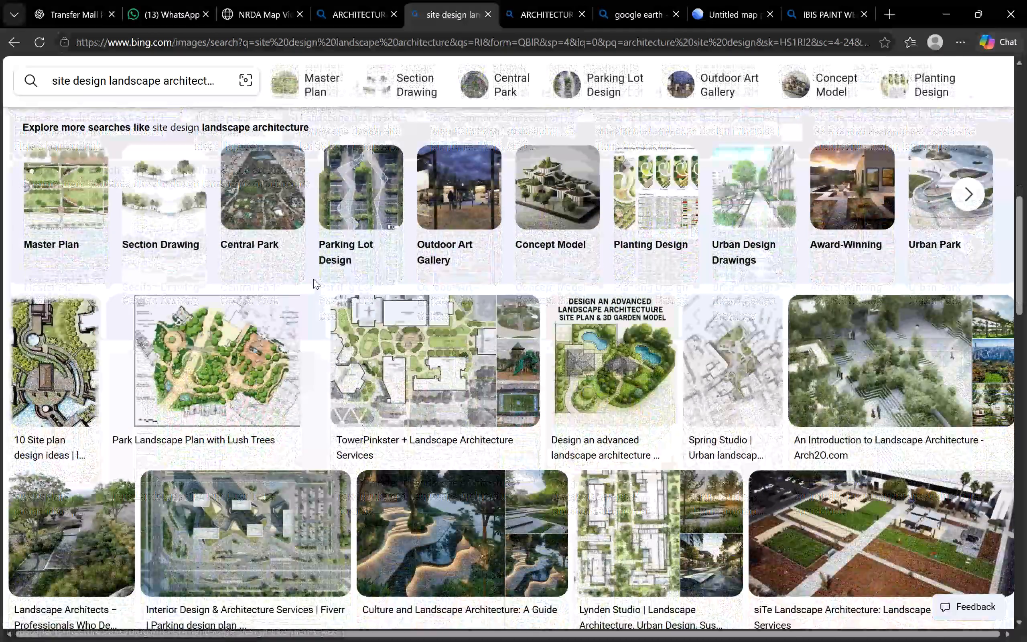
scroll(313, 279, "down", 3)
scroll(314, 279, "up", 8)
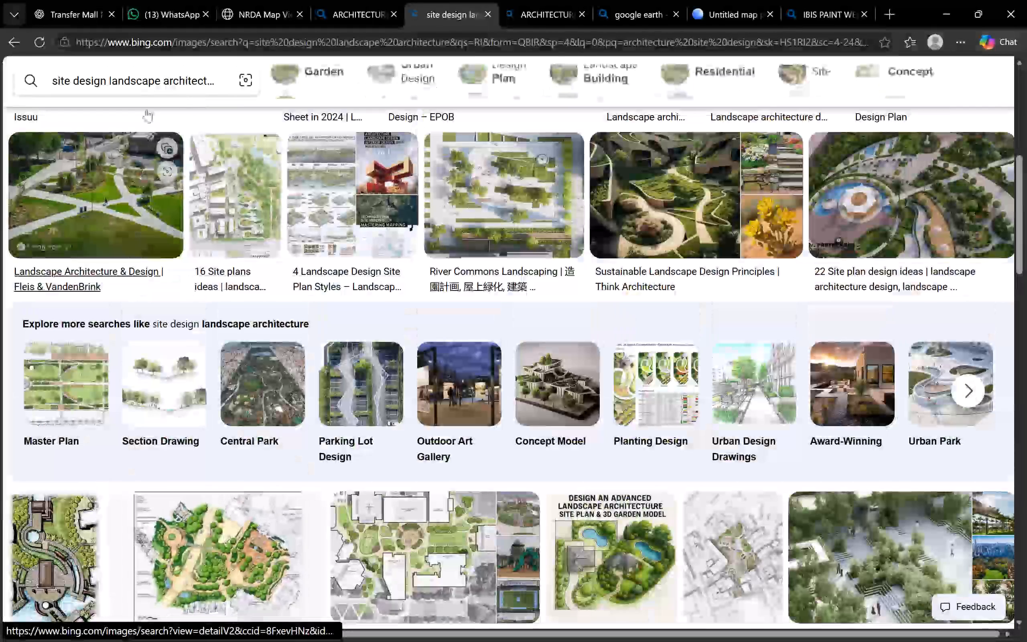
Return to the ARCHITECTURE SITE DESIGN results, check the related searches, and search images for "architecture site access design ideas".
left_click(12, 40)
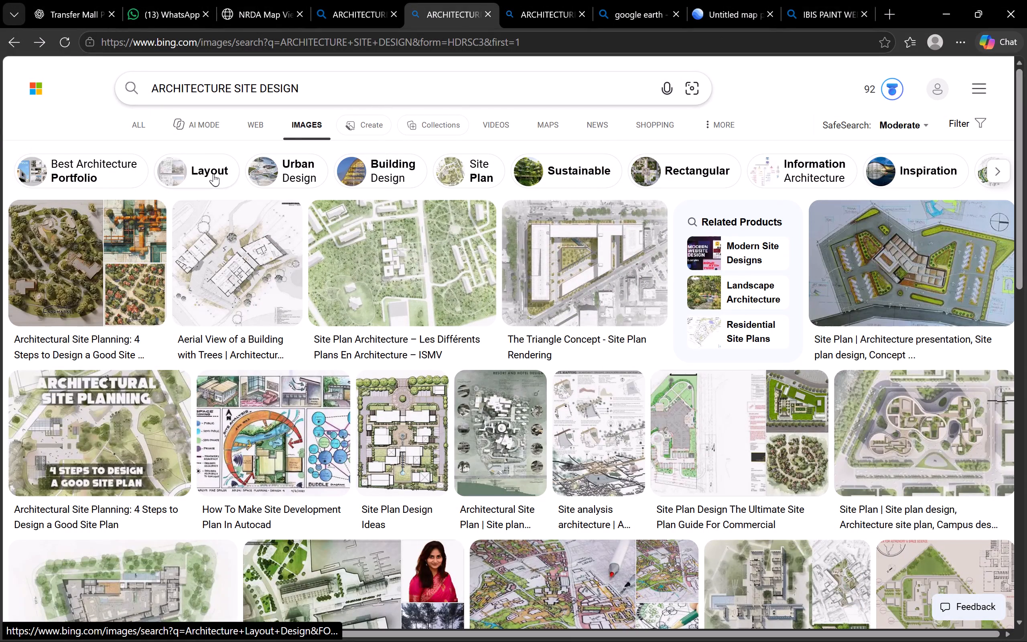
scroll(836, 175, "up", 2)
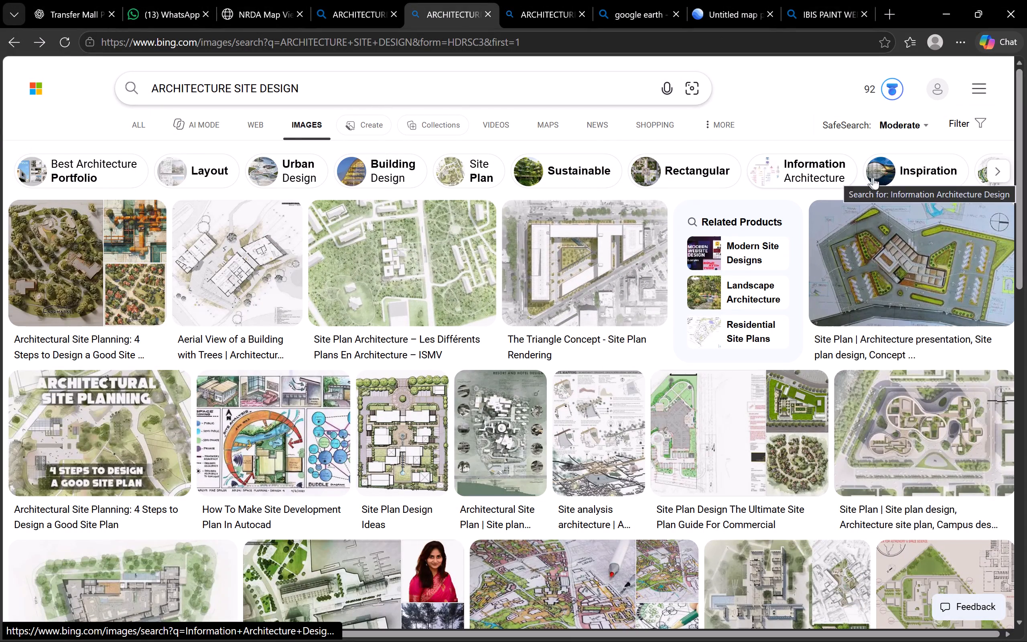
left_click(993, 169)
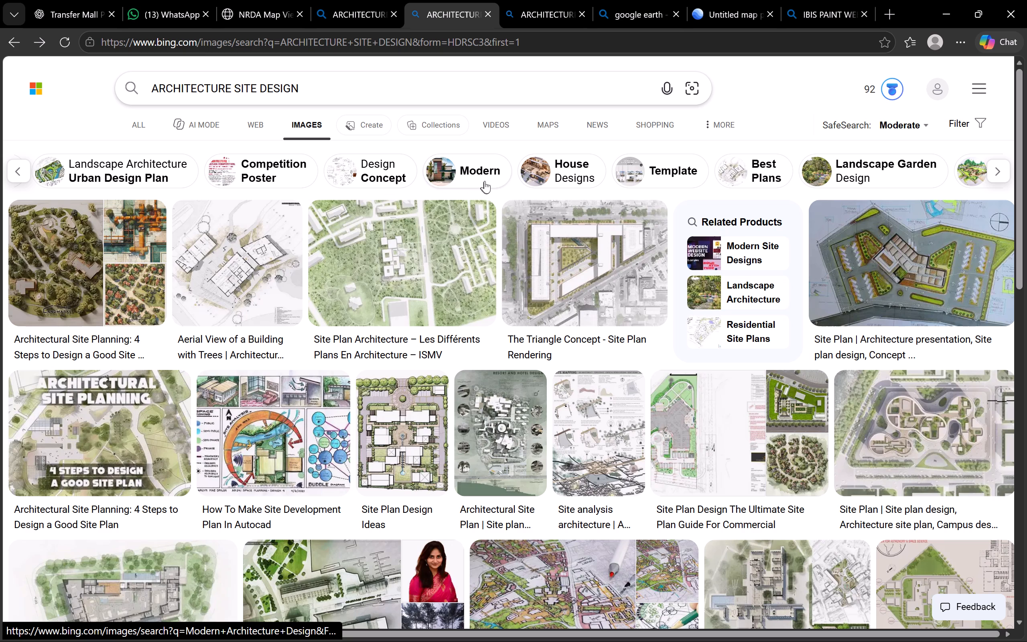
left_click(330, 81)
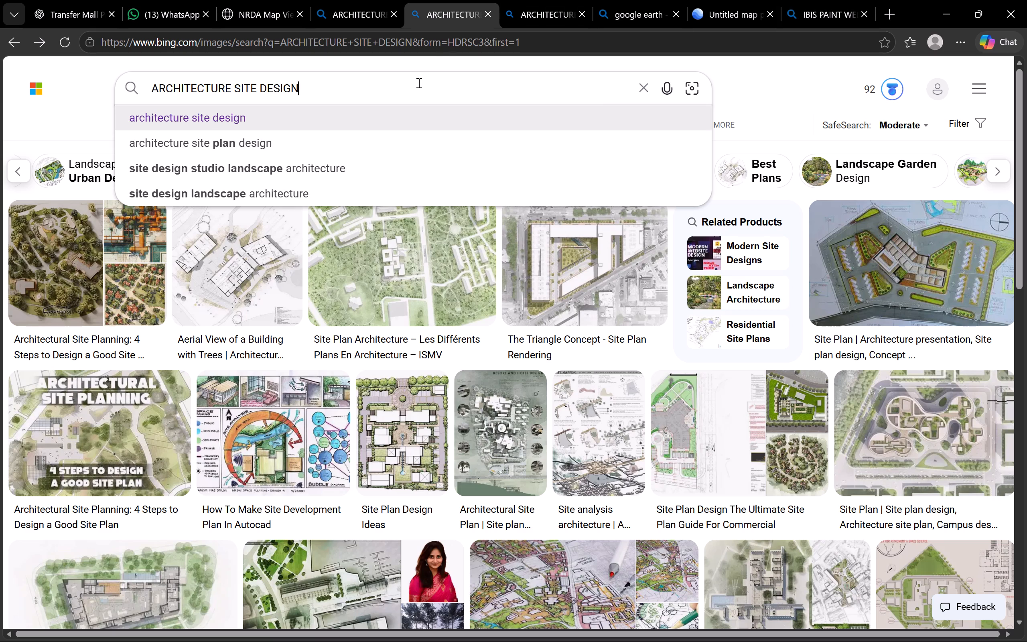
left_click(257, 93)
key("space")
type("A")
key("c")
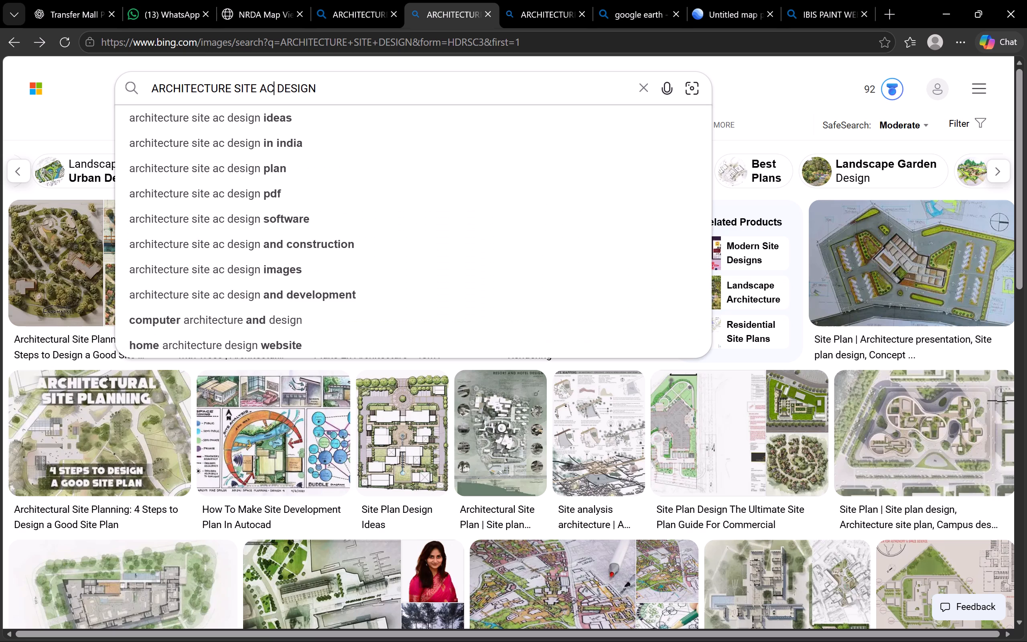
type("CESS")
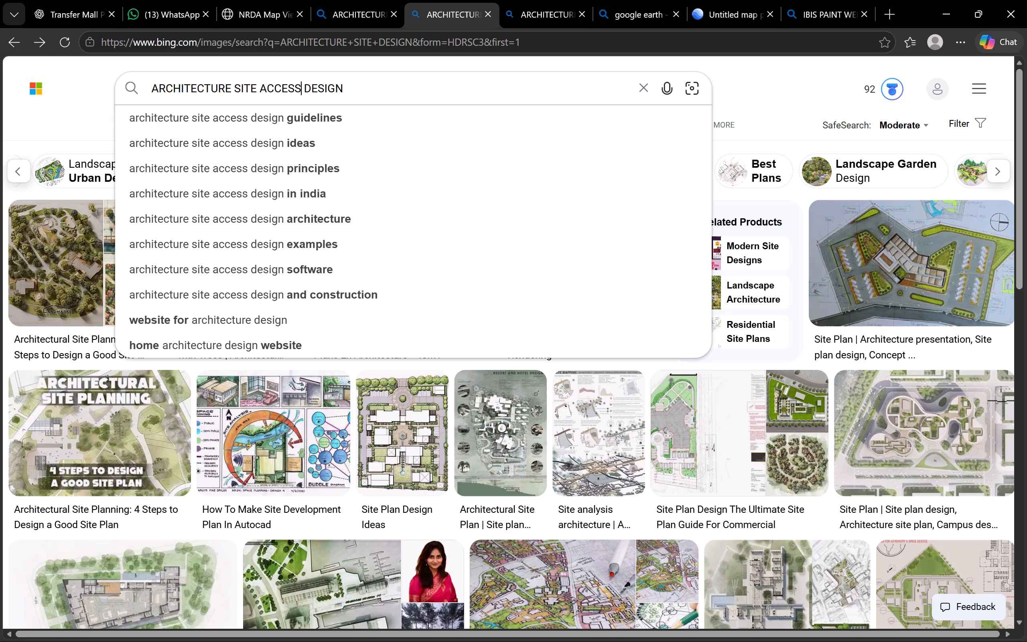
left_click(303, 145)
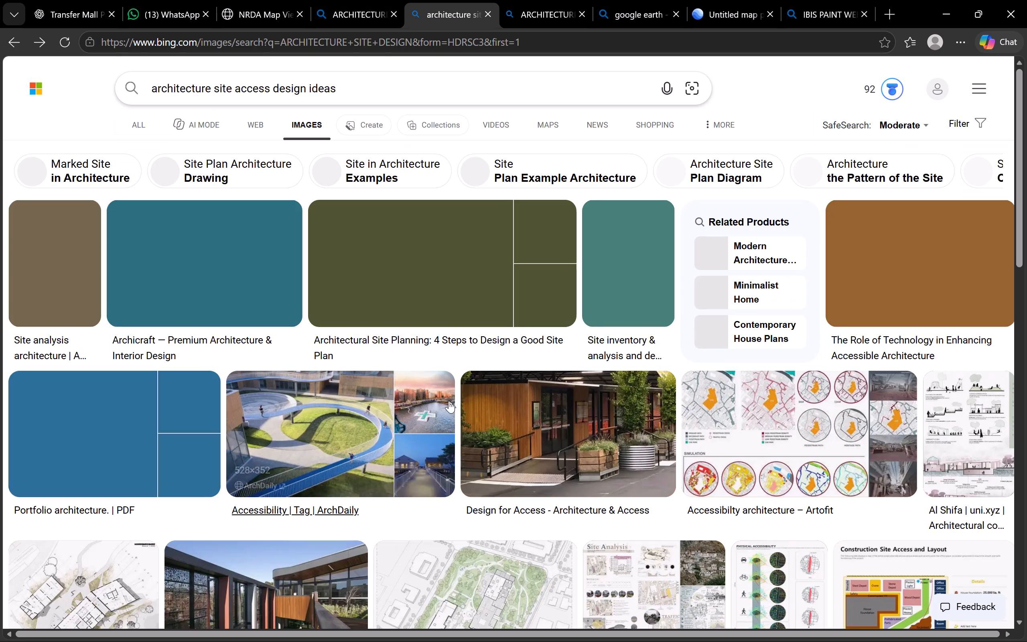
Browse the site access design image results through to the suggested searches, looking for a suitable access or site plan reference.
scroll(258, 358, "down", 2)
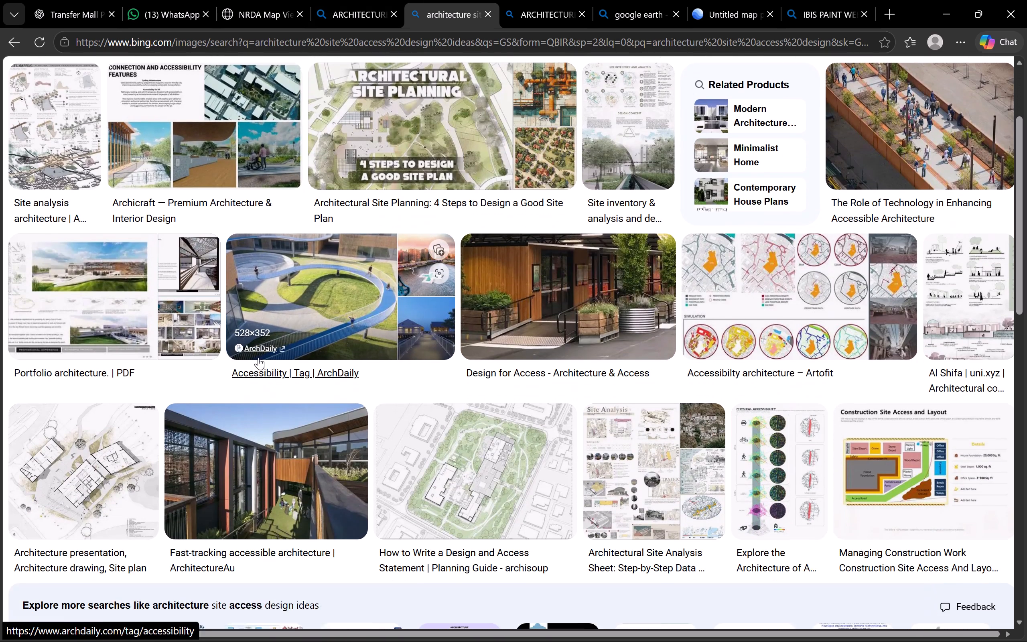
scroll(258, 358, "down", 2)
scroll(493, 369, "down", 3)
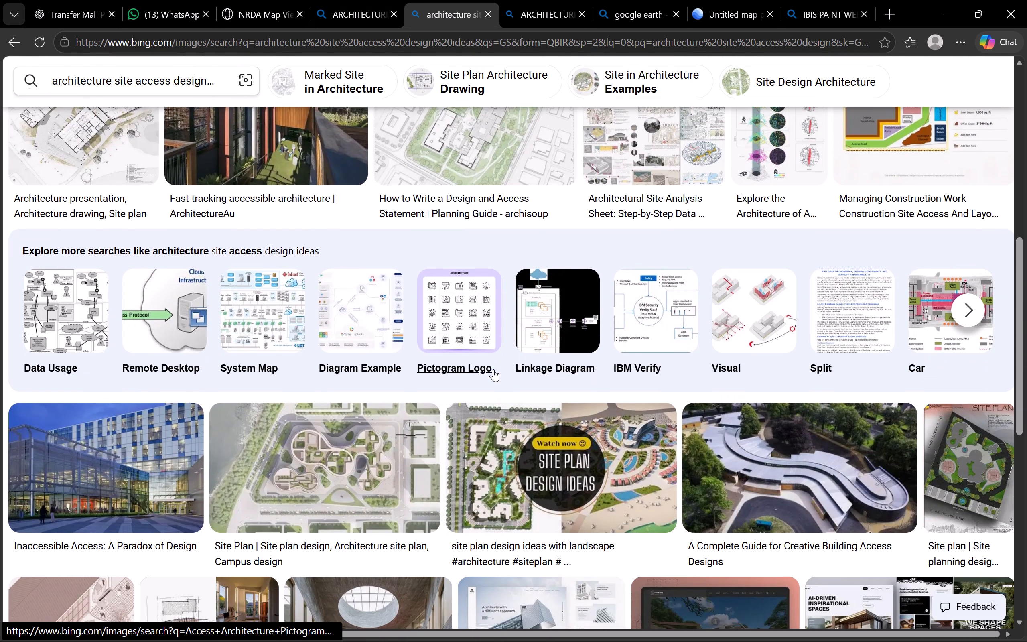
scroll(493, 369, "down", 9)
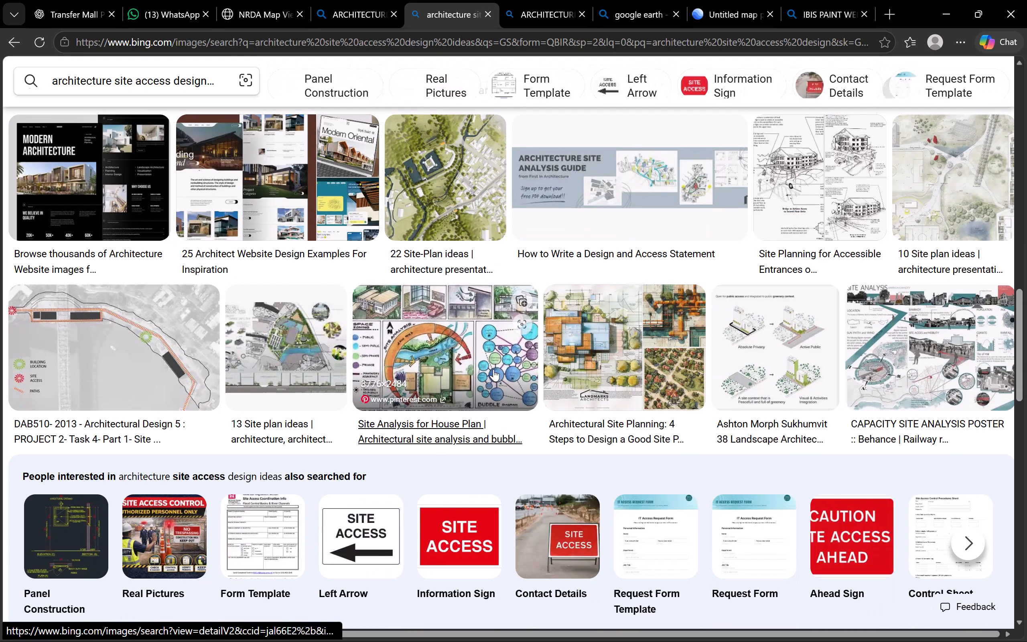
scroll(493, 369, "down", 2)
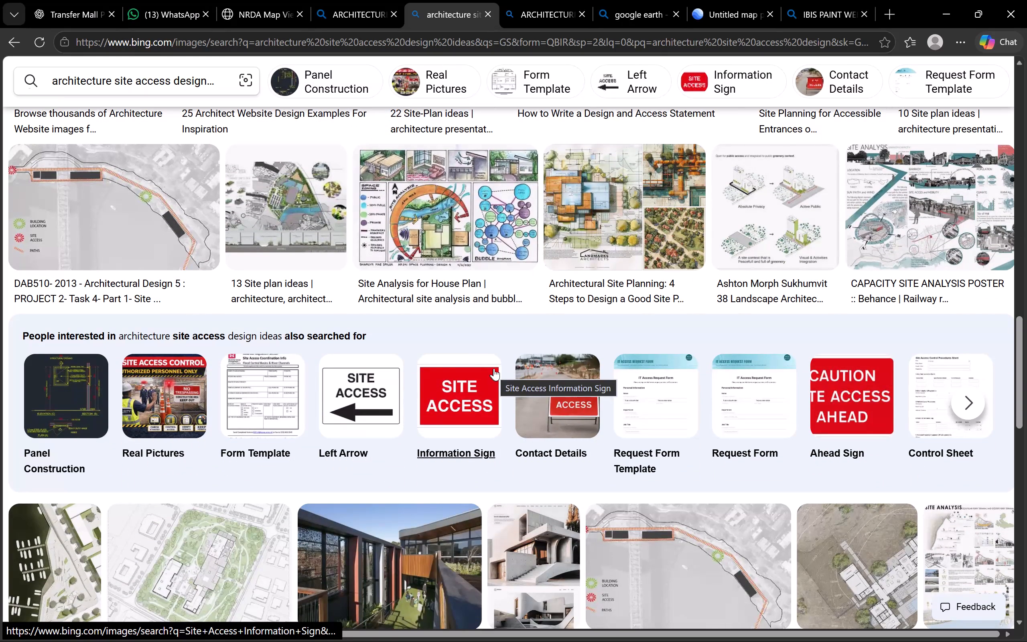
scroll(494, 368, "down", 5)
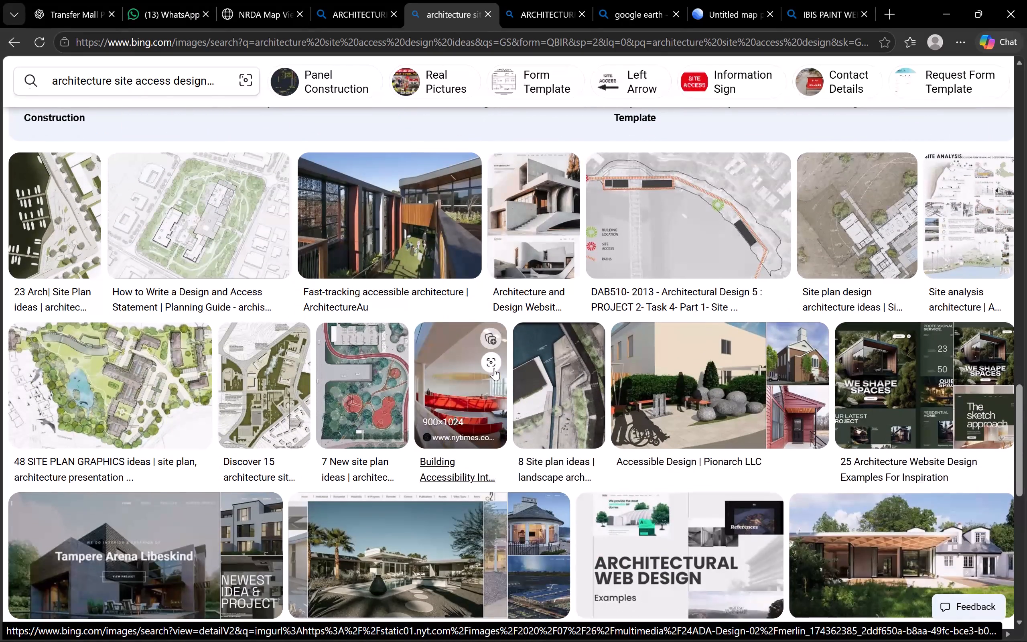
scroll(494, 368, "down", 7)
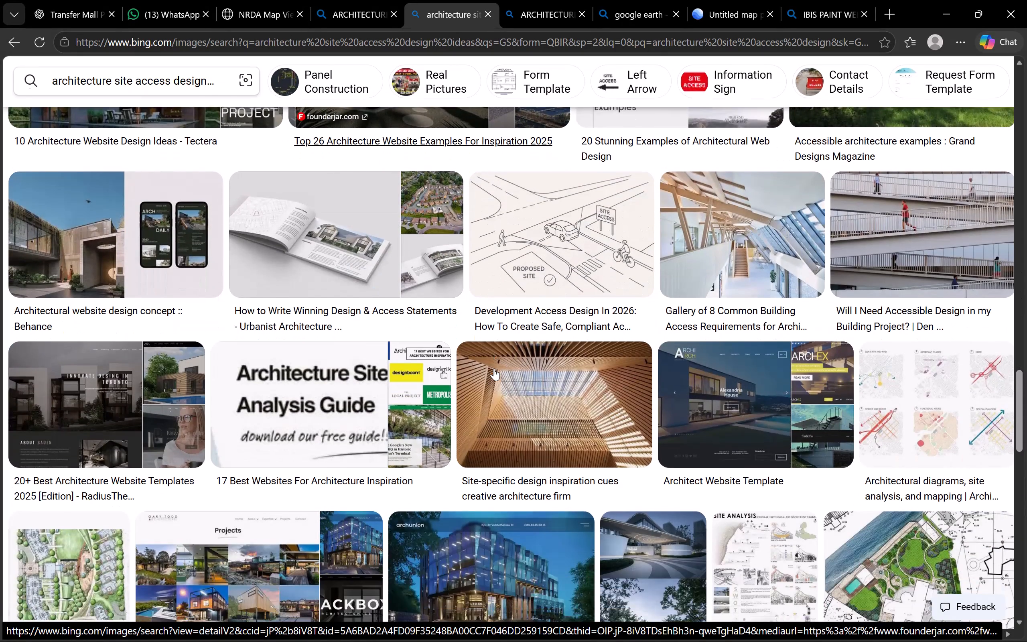
scroll(494, 368, "down", 7)
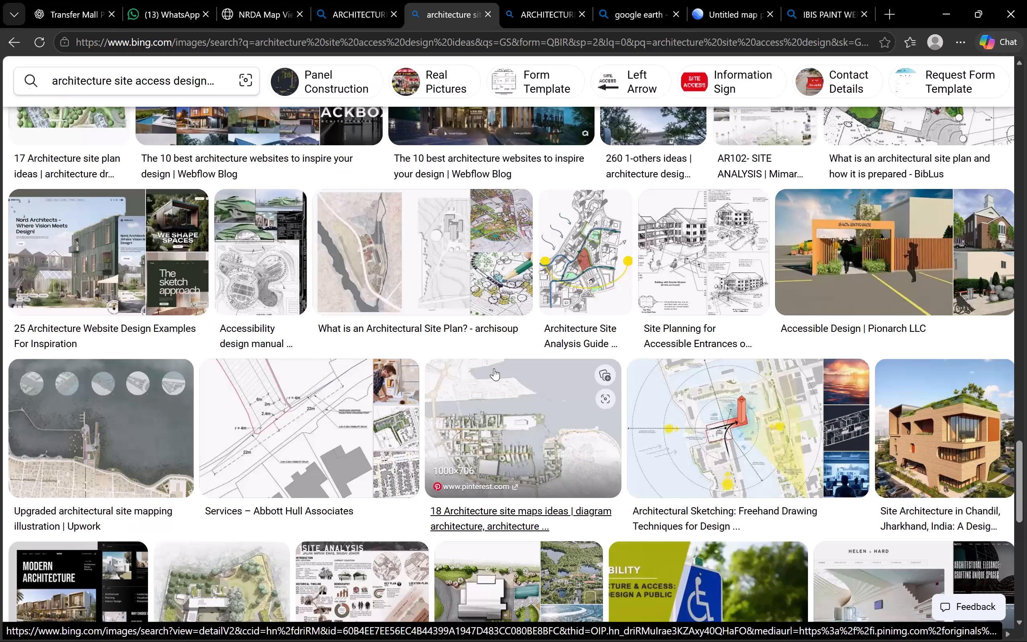
scroll(494, 368, "down", 10)
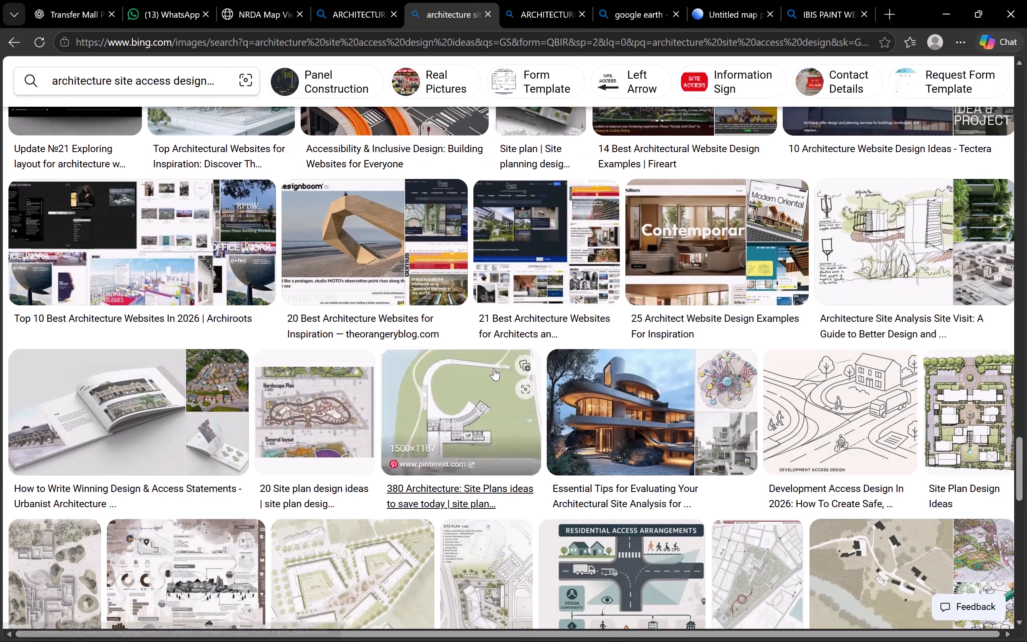
scroll(494, 368, "down", 5)
scroll(494, 368, "up", 2)
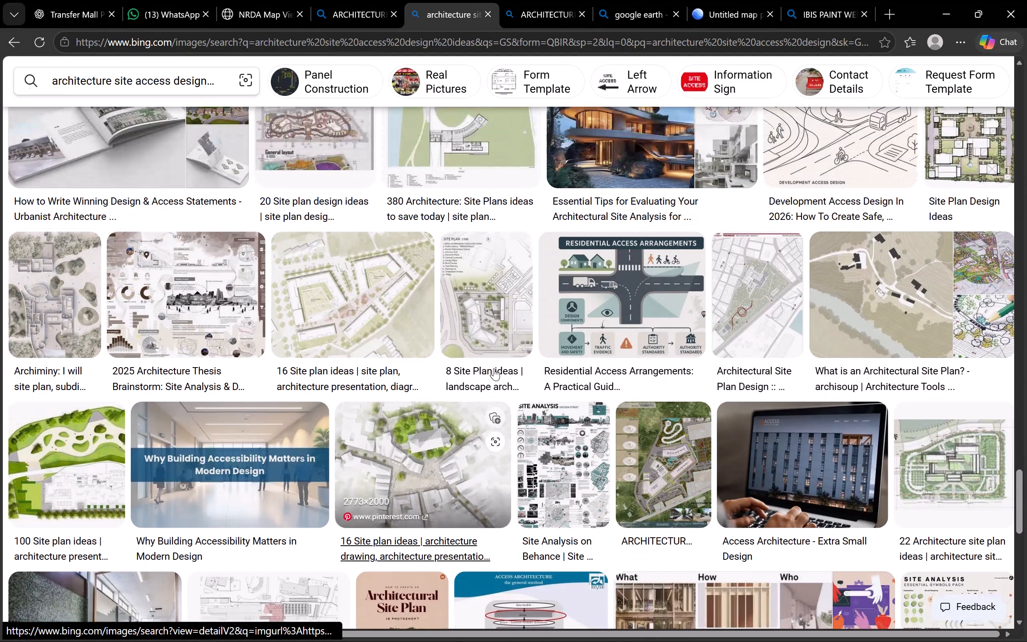
scroll(494, 368, "down", 10)
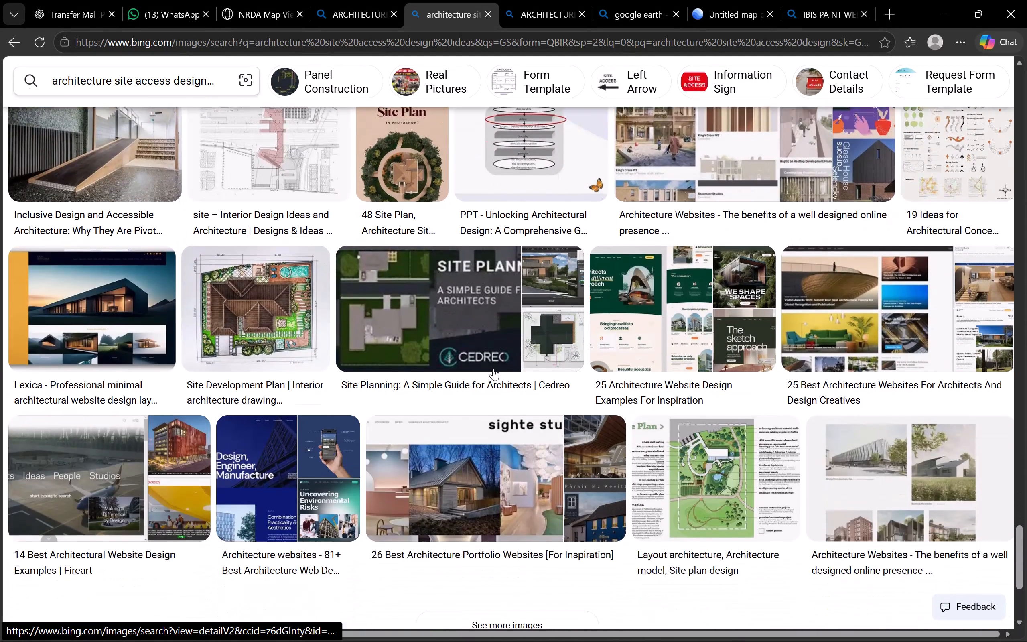
scroll(493, 368, "down", 7)
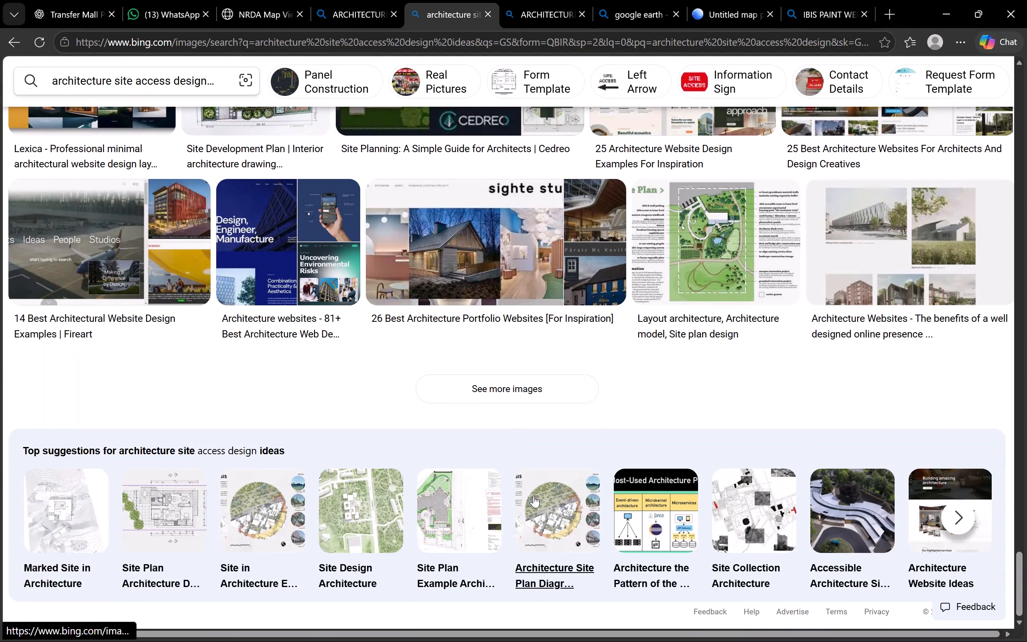
Open the suggested search "Architecture Site Plan Diagram" and browse its image results for site analysis and site plan diagram styles.
left_click(534, 496)
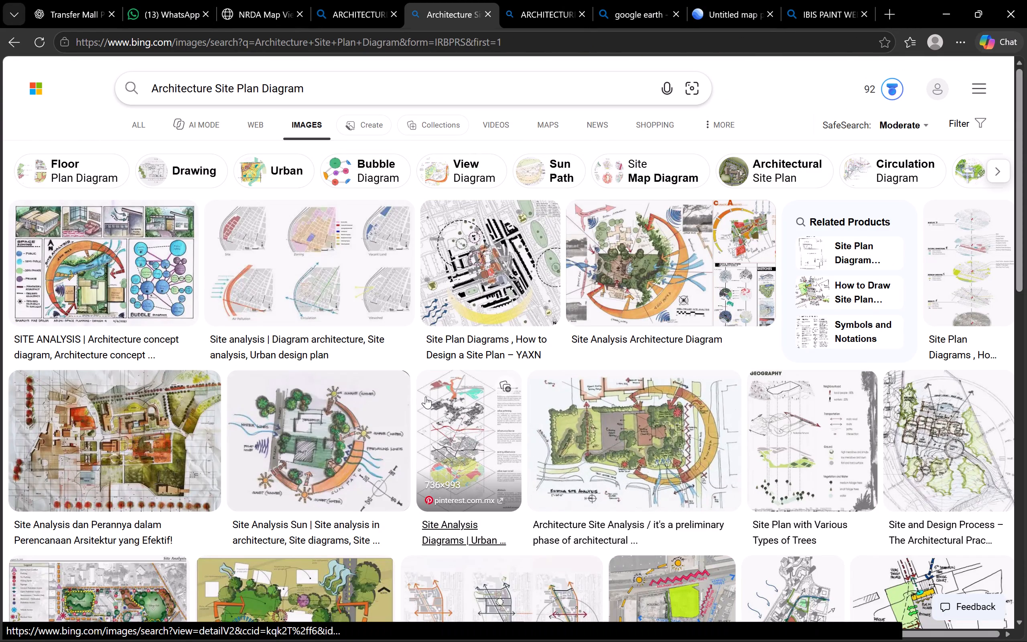
scroll(426, 396, "down", 7)
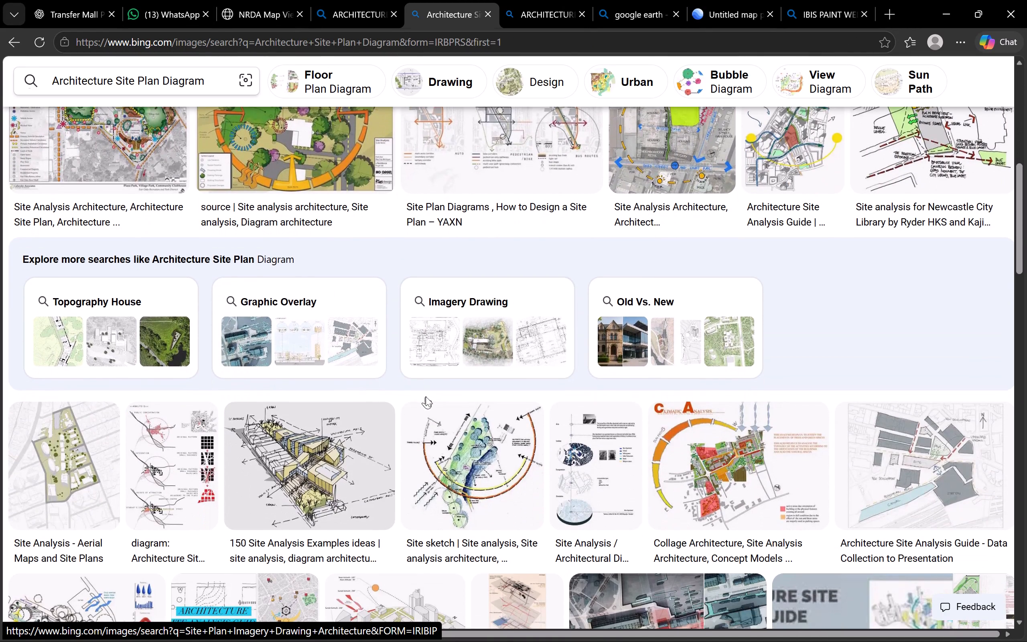
scroll(426, 396, "down", 5)
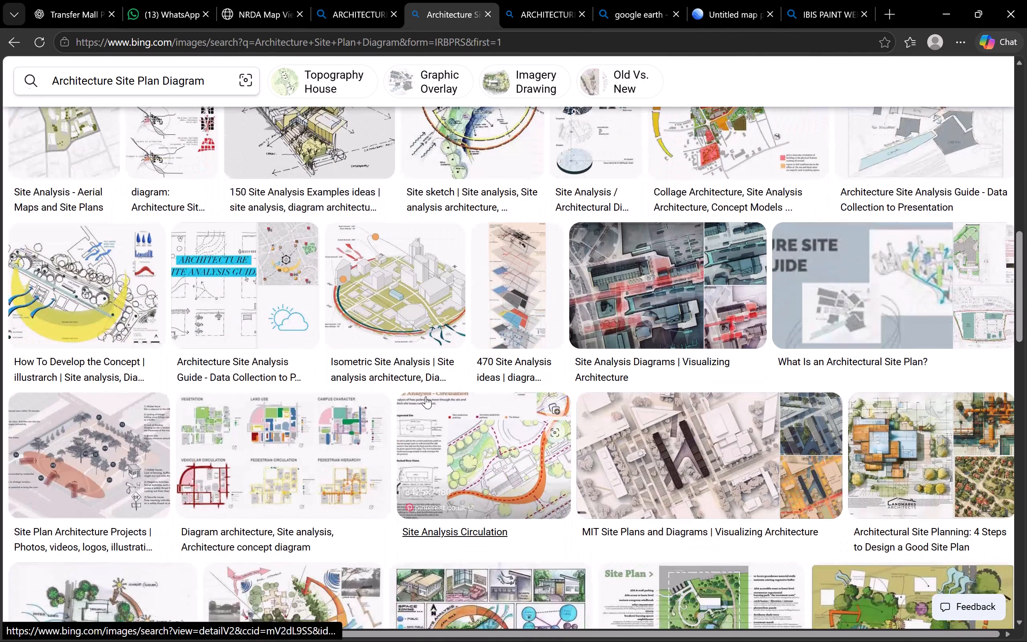
scroll(426, 396, "down", 10)
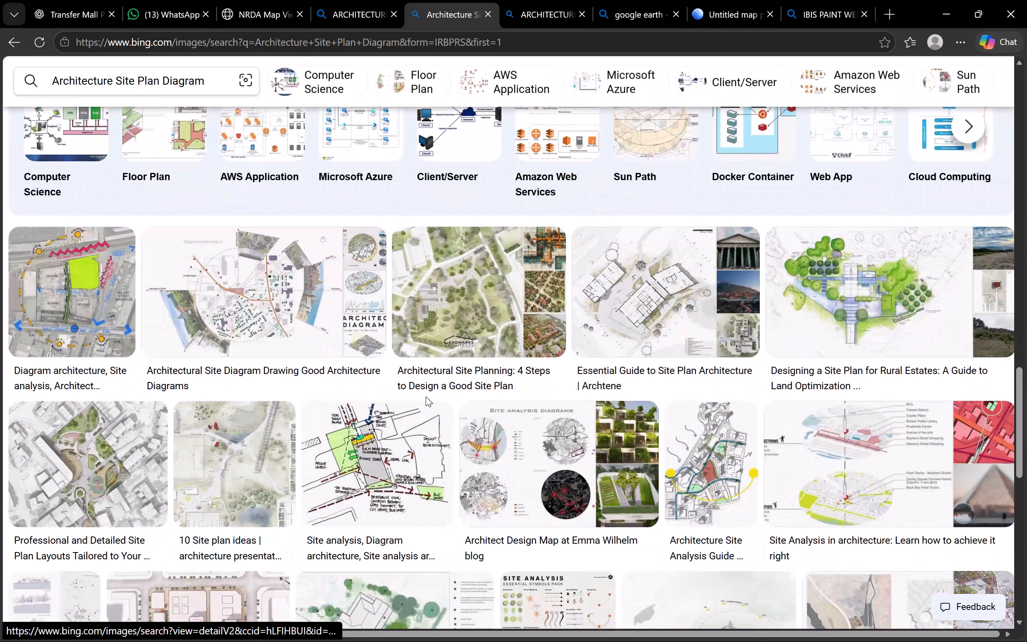
scroll(426, 396, "down", 2)
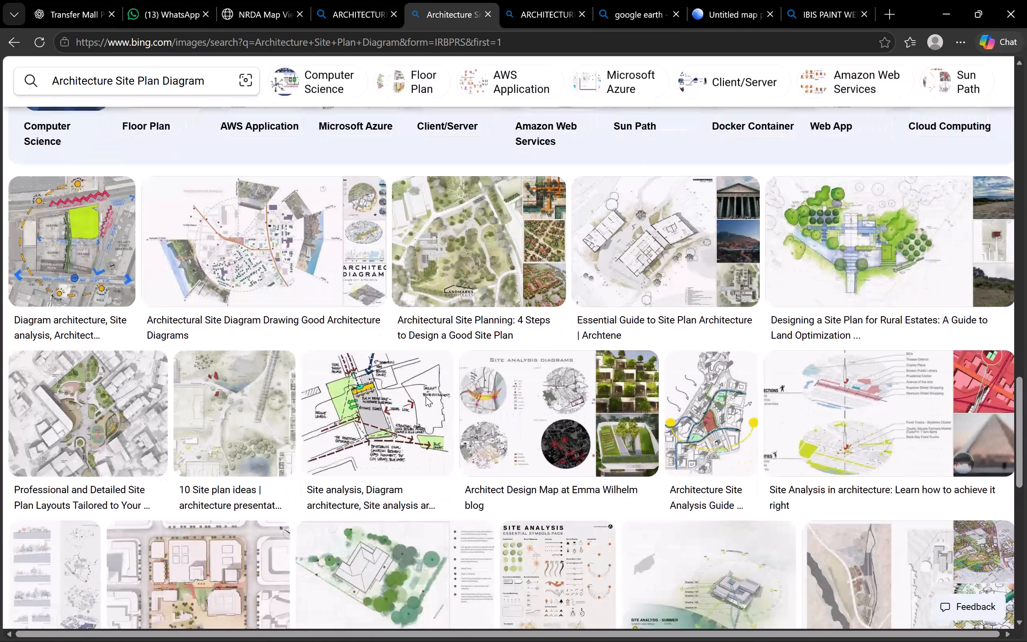
scroll(426, 396, "down", 5)
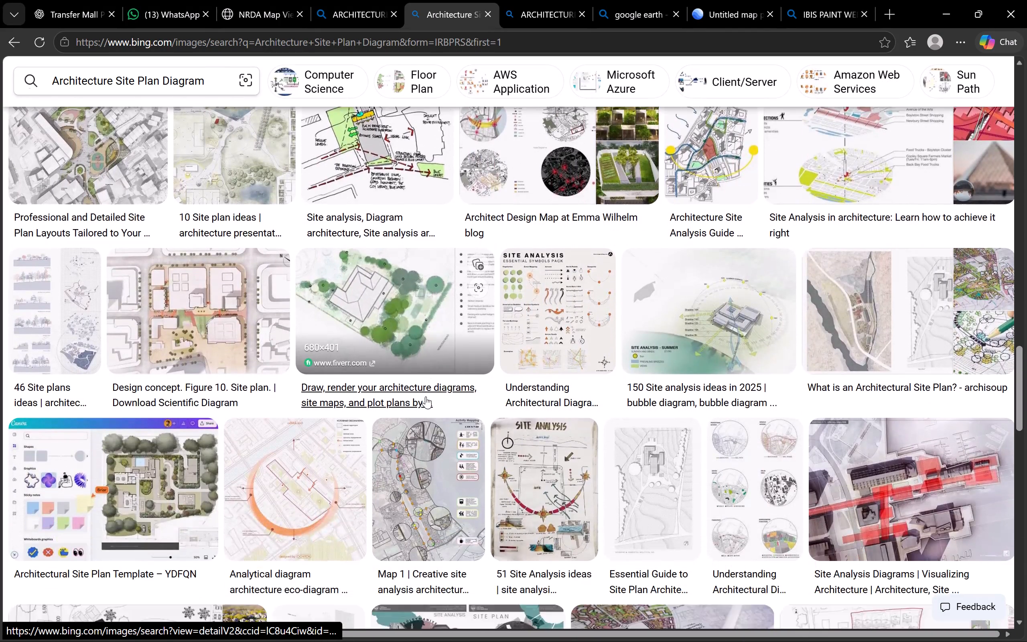
scroll(426, 396, "down", 1)
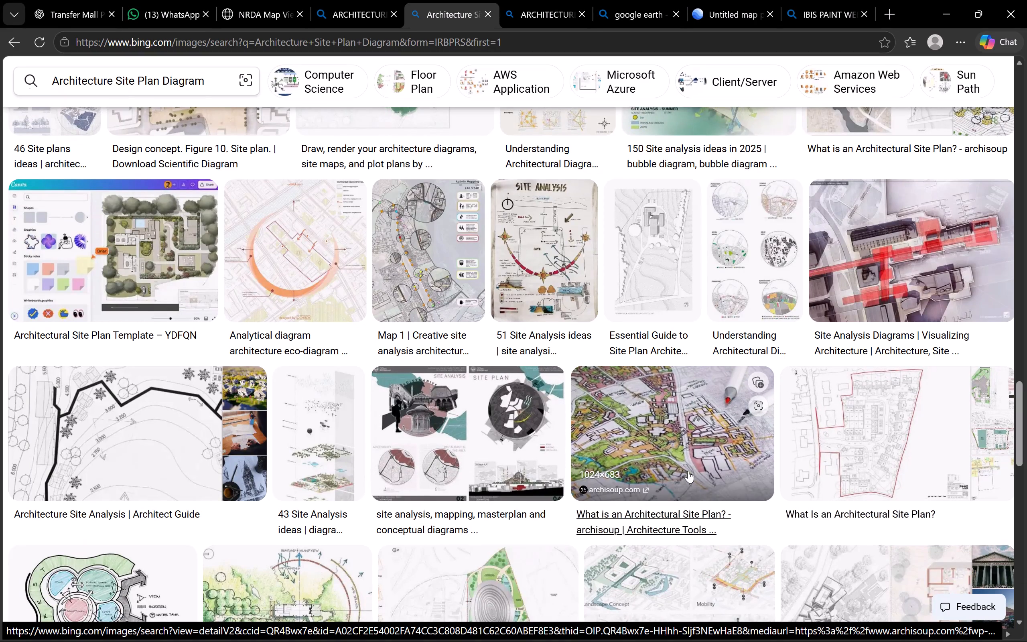
scroll(645, 443, "down", 8)
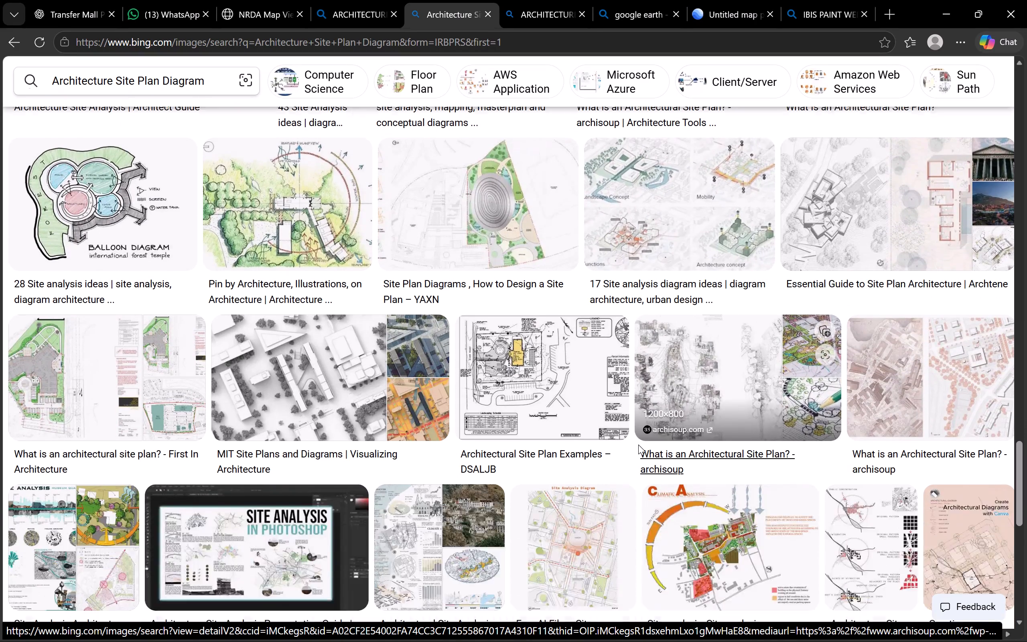
scroll(628, 444, "down", 3)
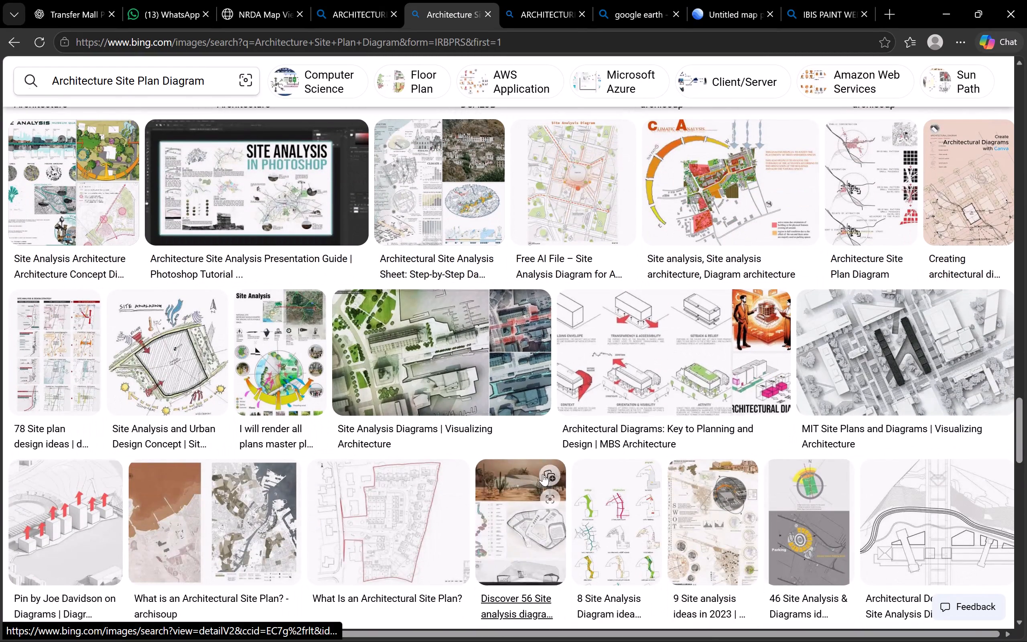
scroll(617, 473, "down", 7)
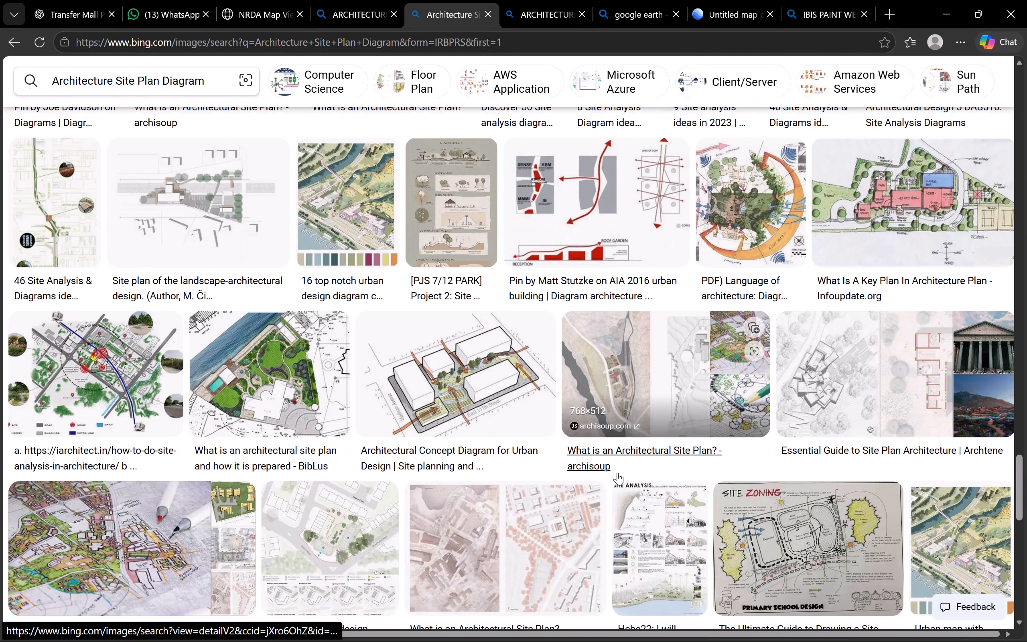
scroll(617, 473, "down", 4)
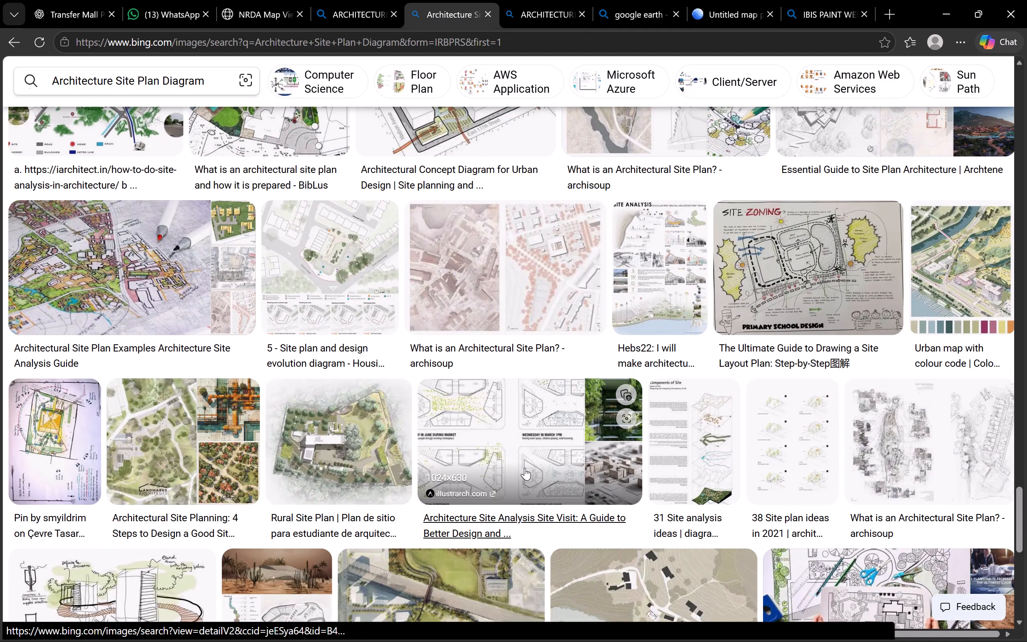
scroll(525, 468, "down", 7)
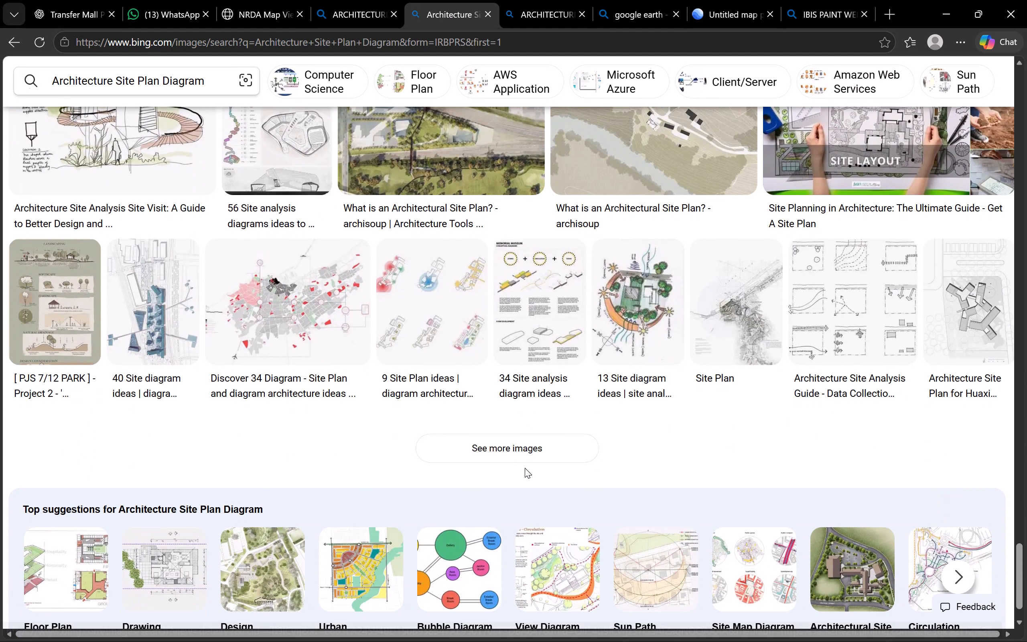
Open the suggested search "Site Map Diagram" and browse its image results for site map and site analysis diagram styles.
scroll(525, 468, "down", 7)
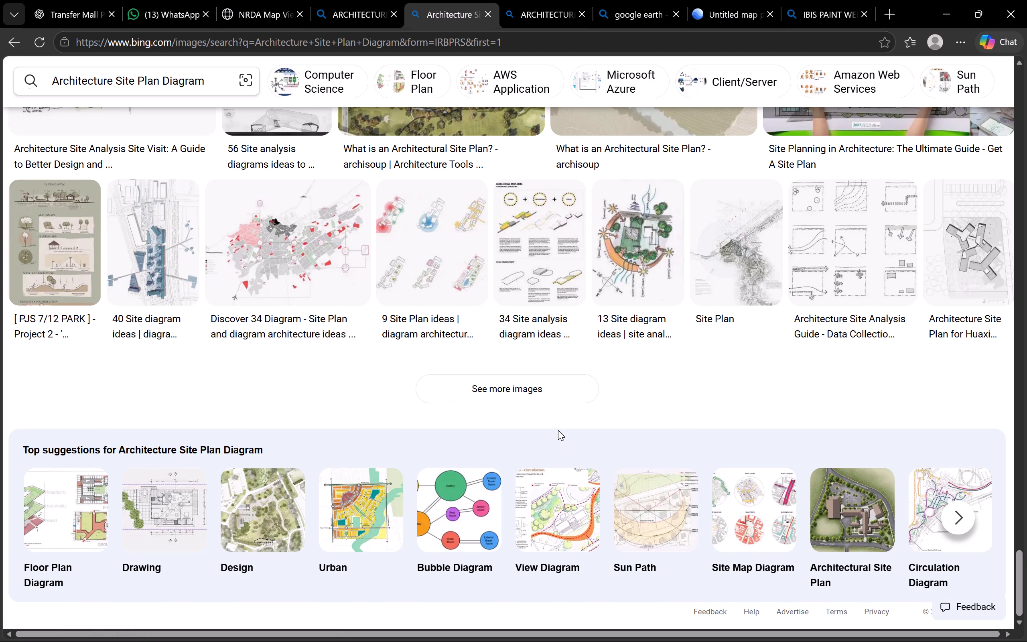
left_click(743, 519)
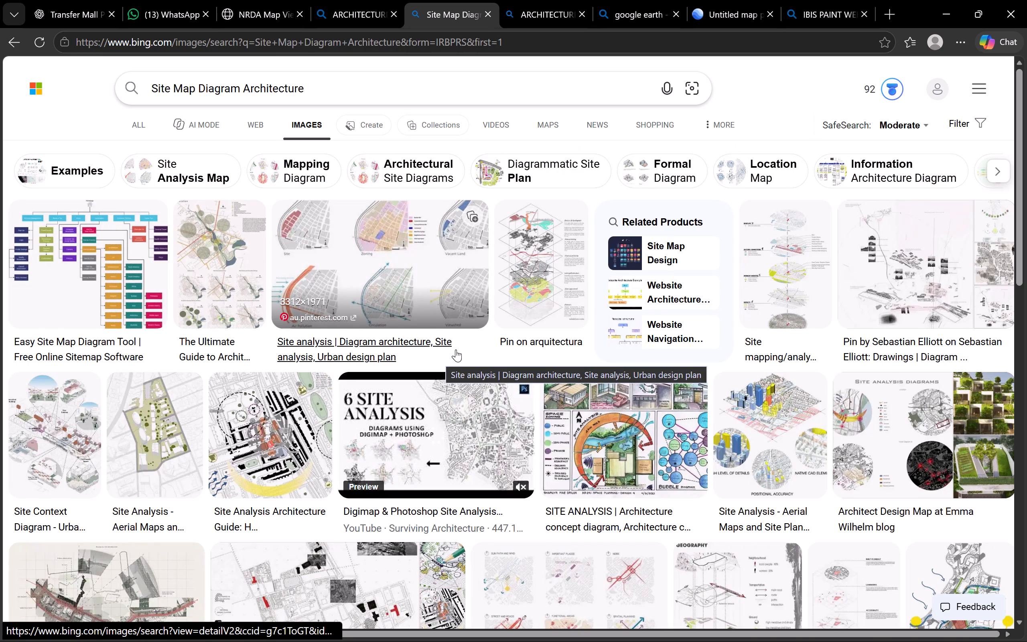
scroll(456, 349, "down", 1)
scroll(456, 349, "up", 1)
scroll(456, 349, "down", 3)
scroll(456, 349, "up", 1)
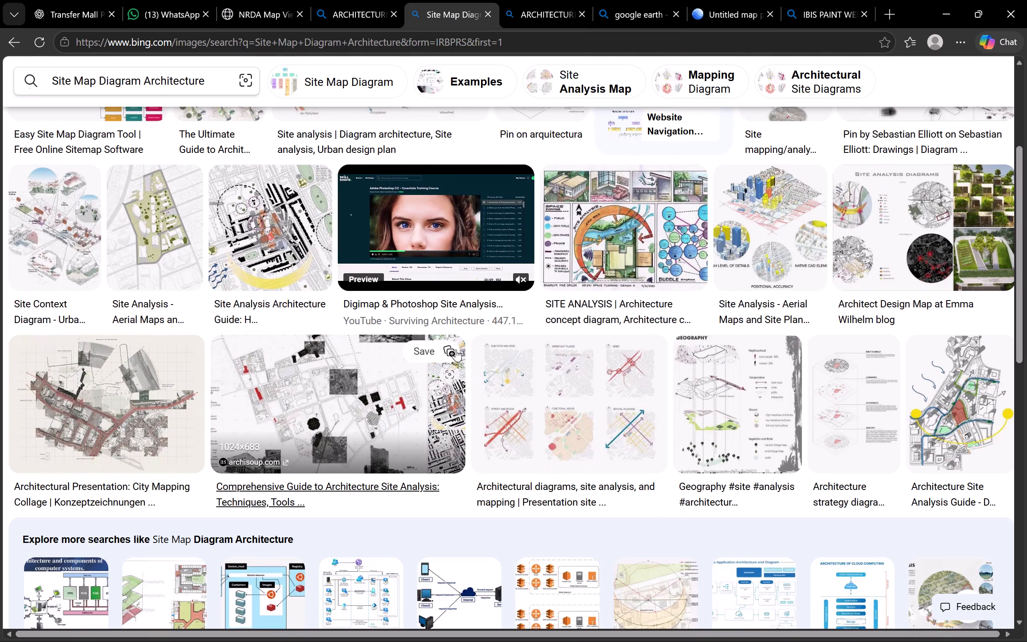
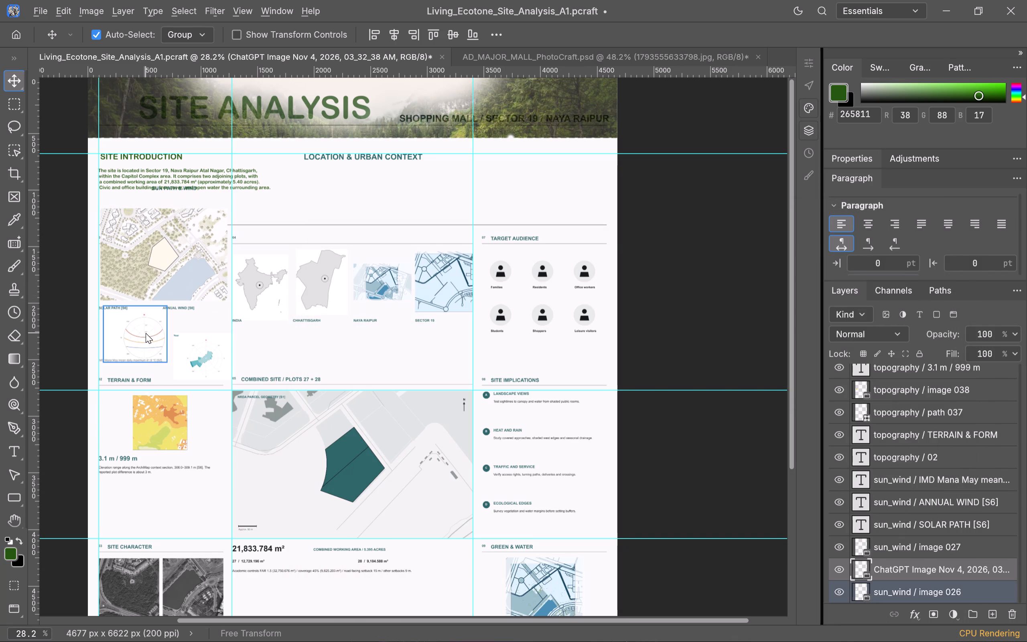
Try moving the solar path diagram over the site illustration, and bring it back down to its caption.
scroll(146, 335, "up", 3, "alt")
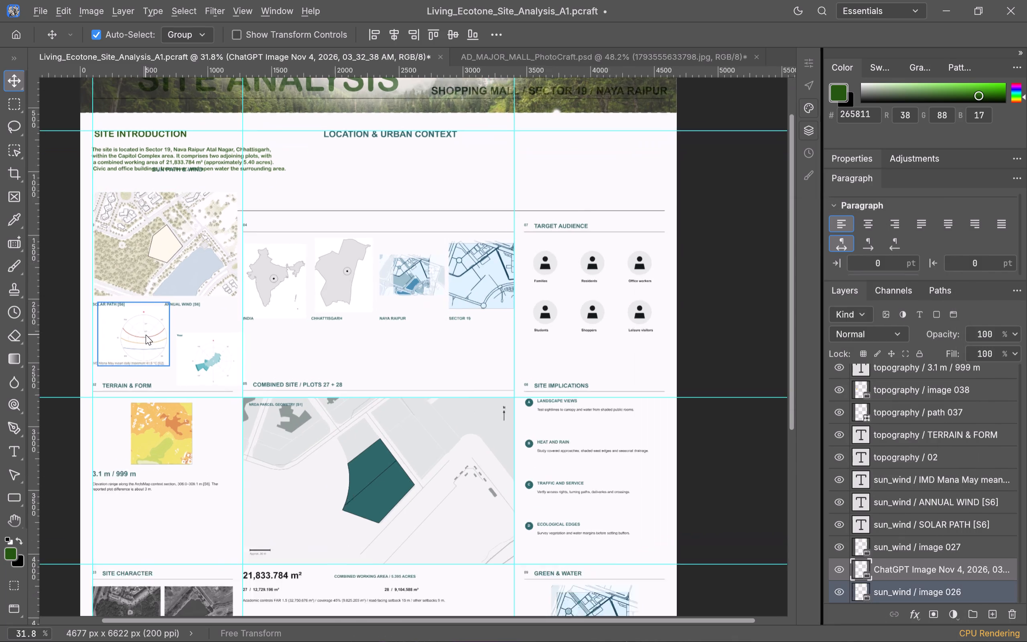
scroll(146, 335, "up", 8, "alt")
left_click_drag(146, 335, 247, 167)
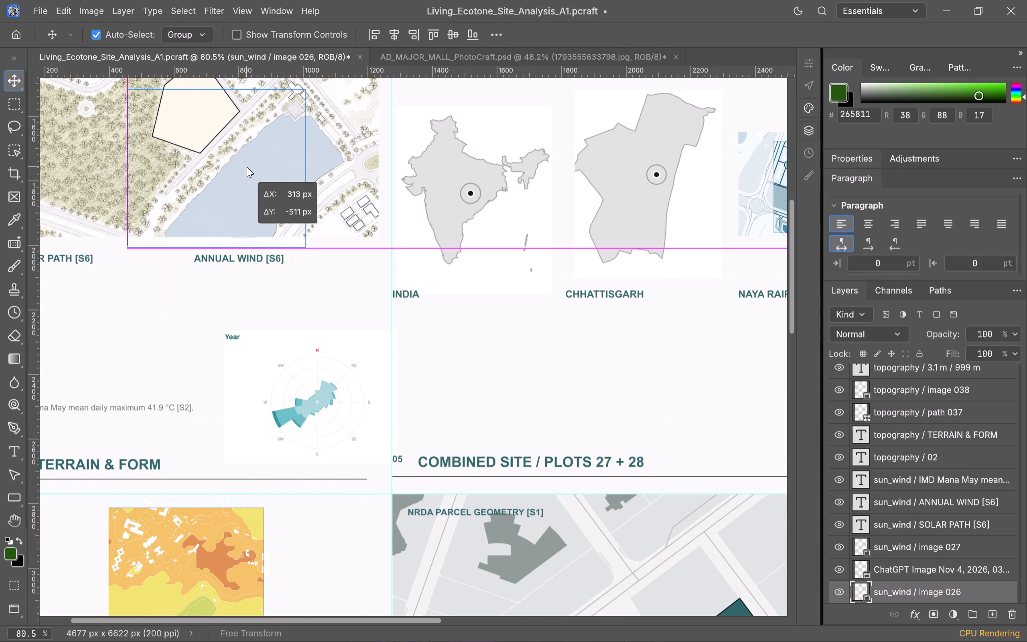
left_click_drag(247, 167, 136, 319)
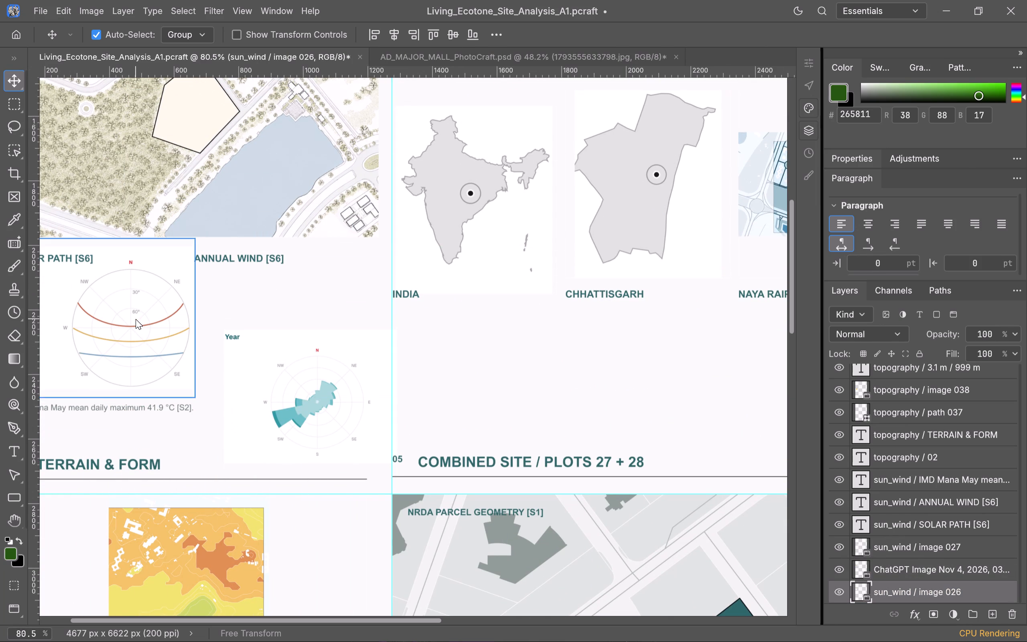
Reorder sun_wind / image 026 above the site illustration's layer and move the solar path diagram up over the illustration's lower edge.
scroll(913, 445, "down", 3)
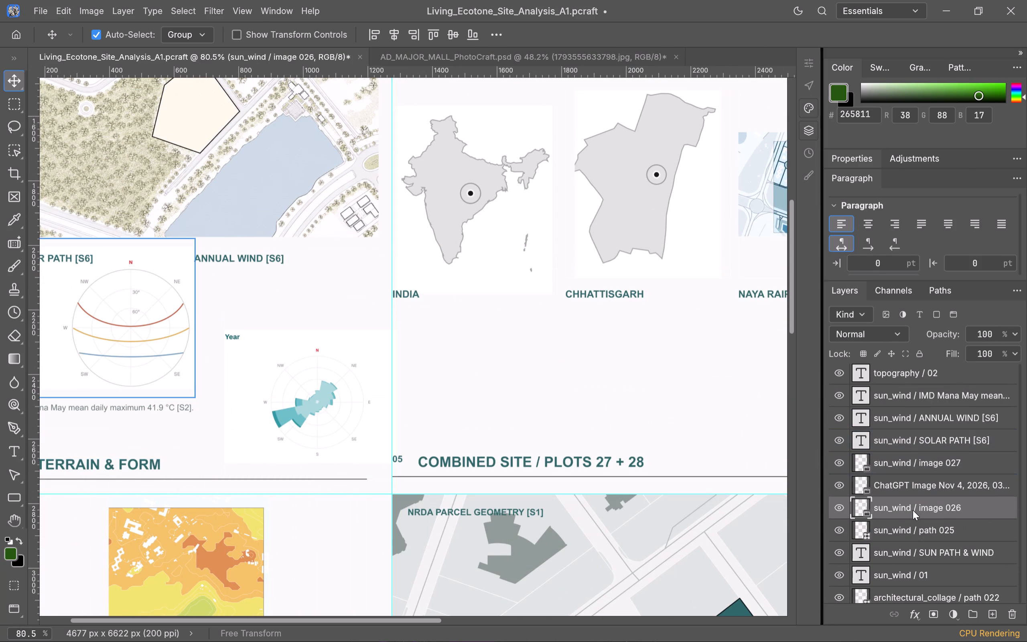
left_click(99, 281)
left_click_drag(918, 511, 919, 484)
left_click_drag(139, 337, 138, 258)
Rasterize the solar path diagram's layer and apply the Background Eraser to a spot in its white background.
scroll(246, 340, "up", 1)
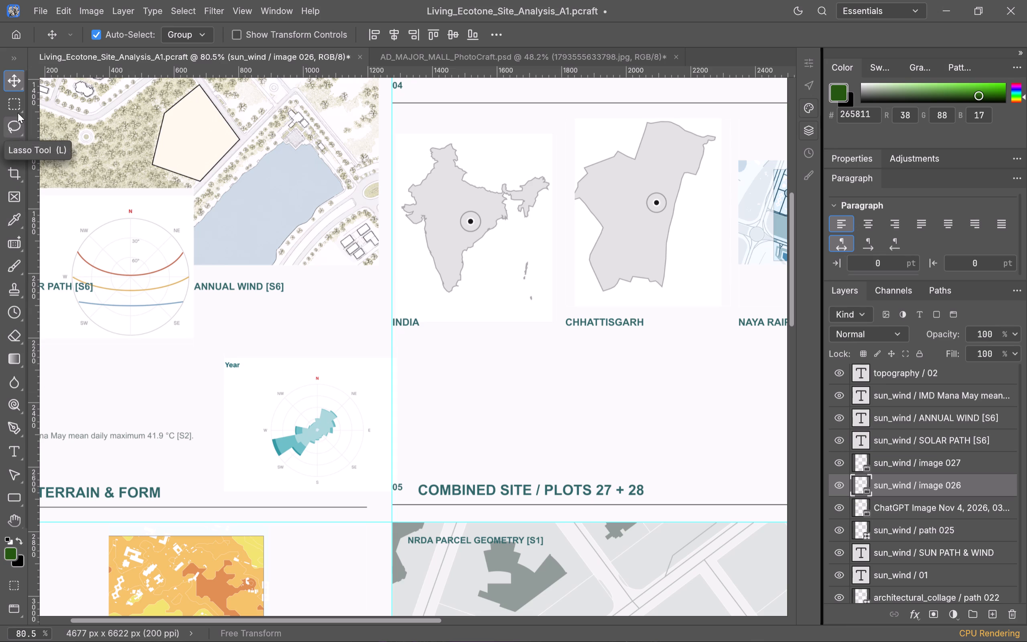
left_click(140, 250)
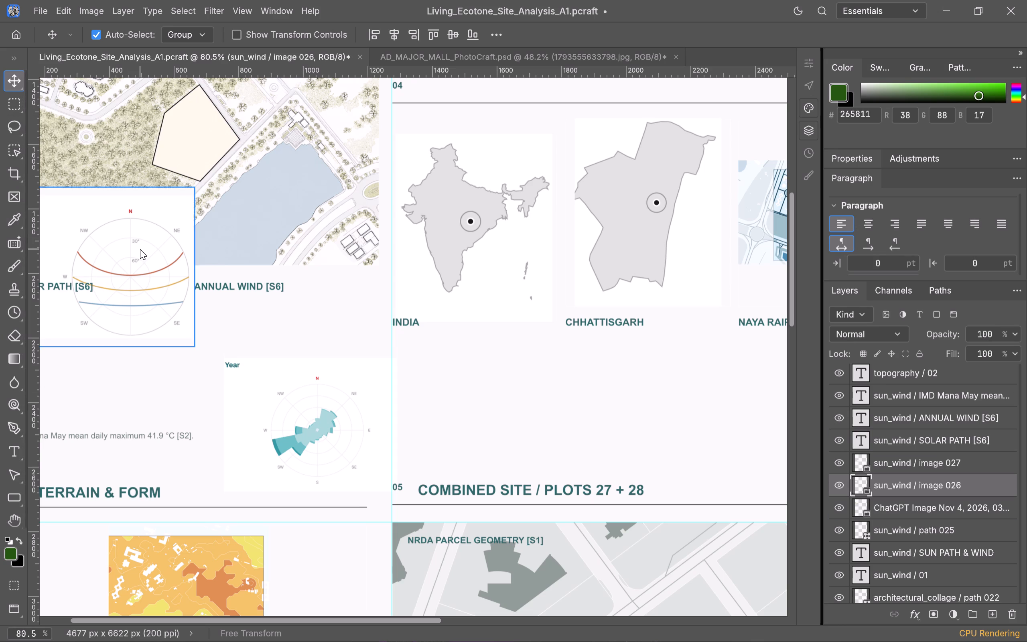
scroll(132, 382, "up", 1)
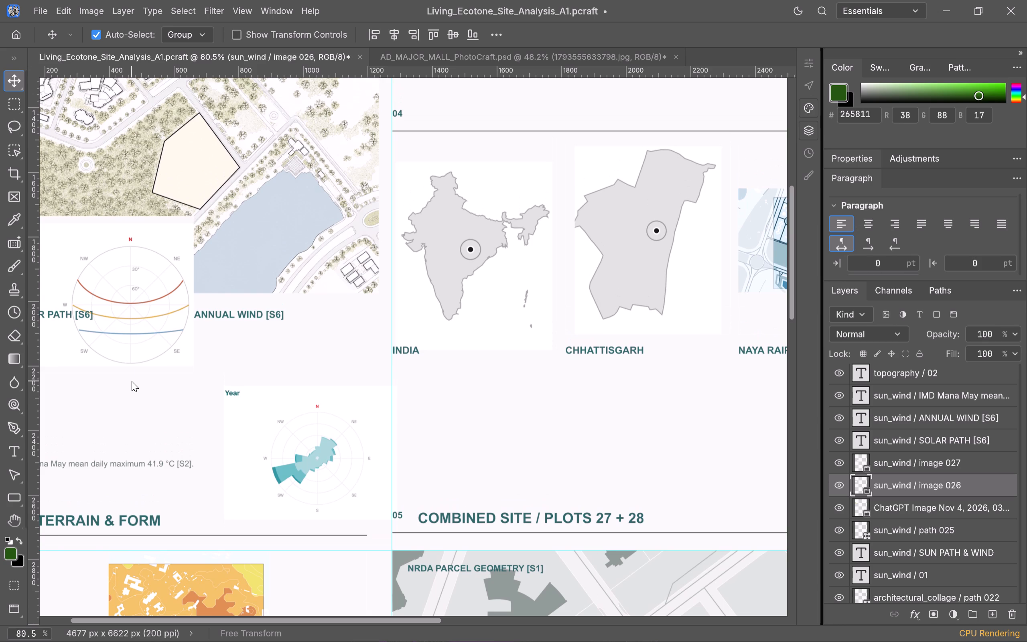
scroll(132, 381, "up", 3)
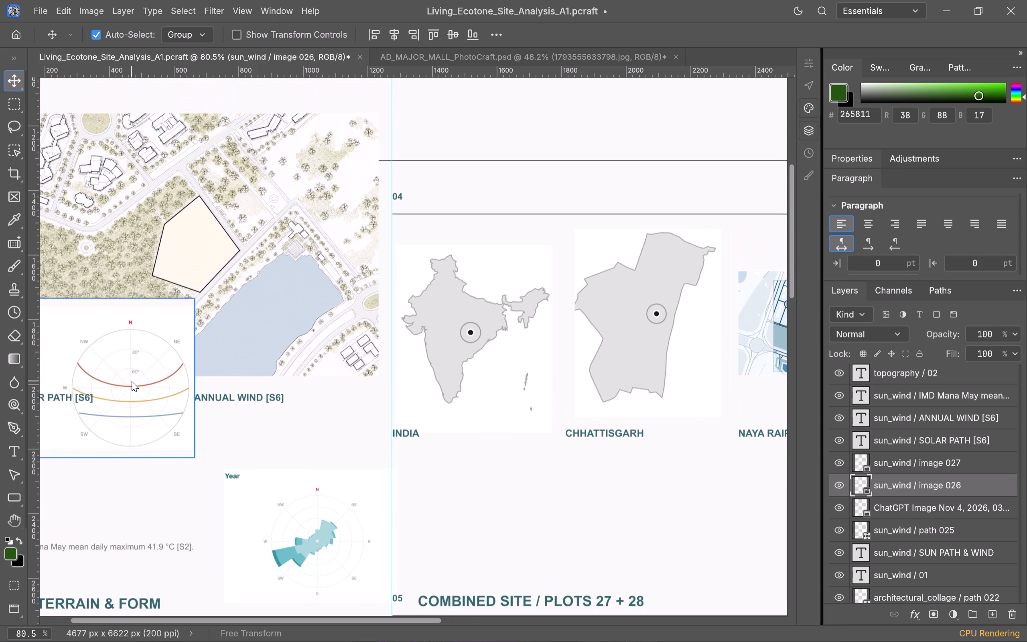
scroll(132, 381, "up", 1)
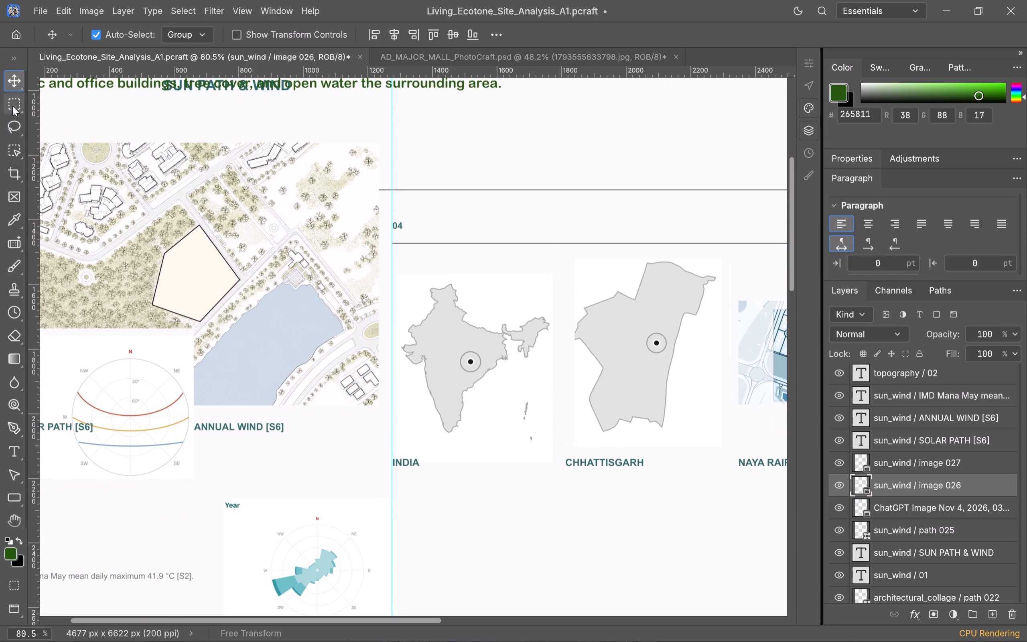
left_click(16, 112)
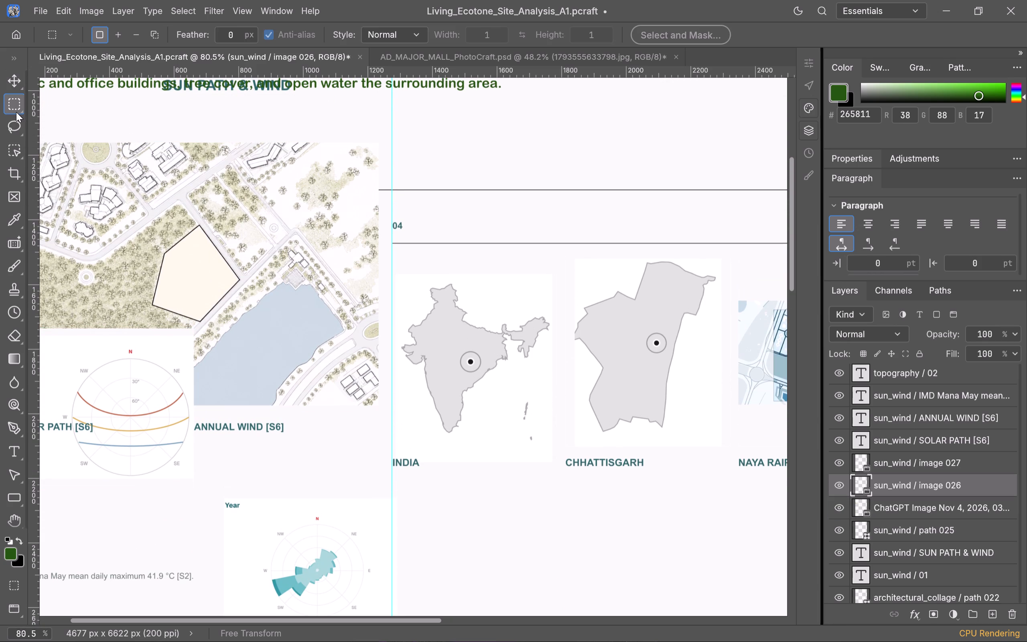
left_click(20, 112)
left_click(20, 341)
right_click(20, 341)
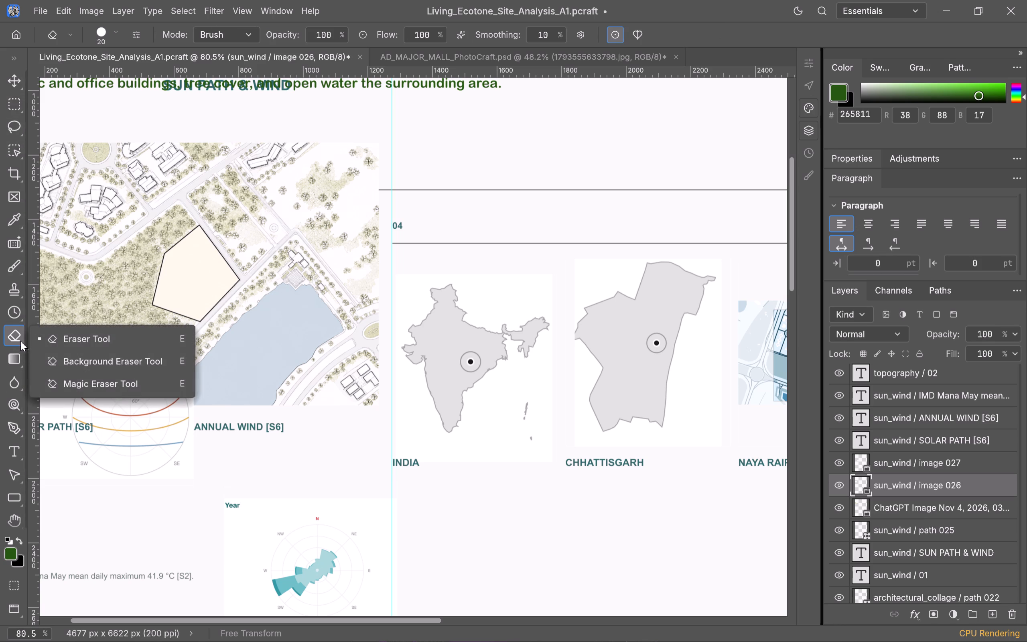
left_click(83, 360)
left_click(67, 351)
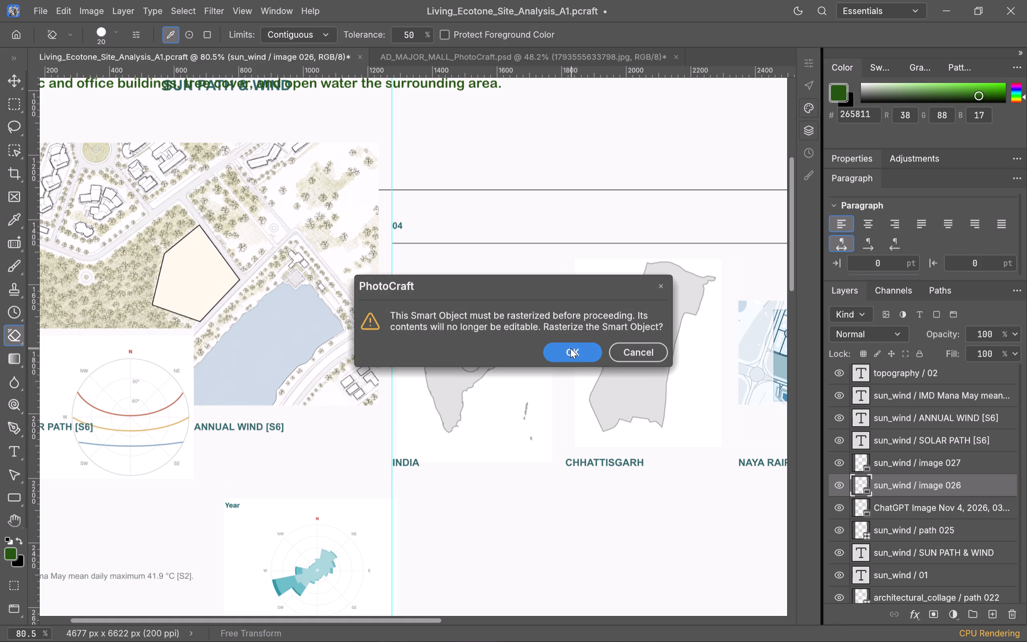
left_click(568, 348)
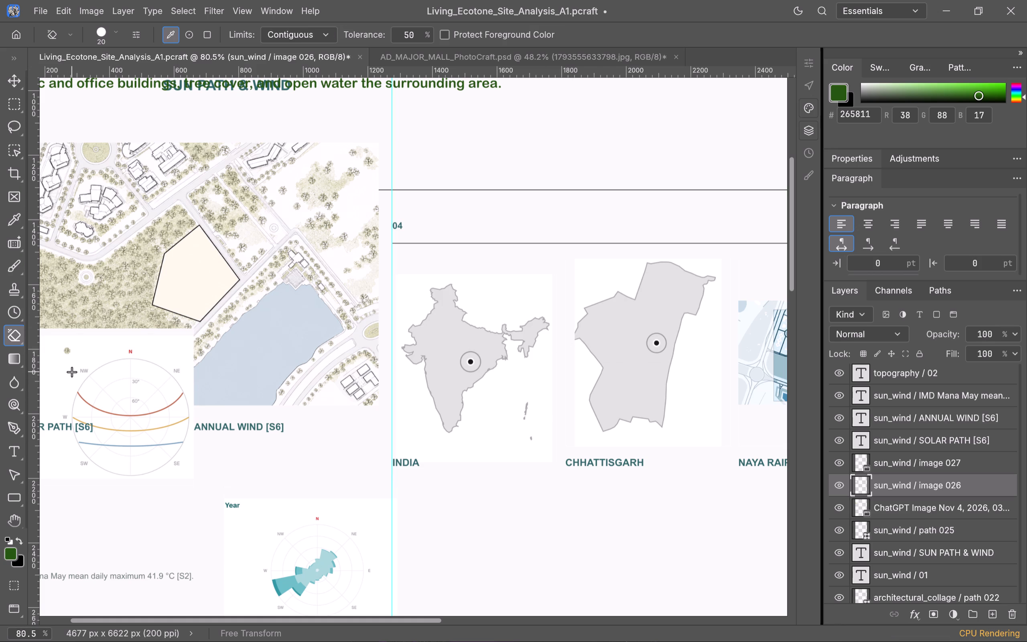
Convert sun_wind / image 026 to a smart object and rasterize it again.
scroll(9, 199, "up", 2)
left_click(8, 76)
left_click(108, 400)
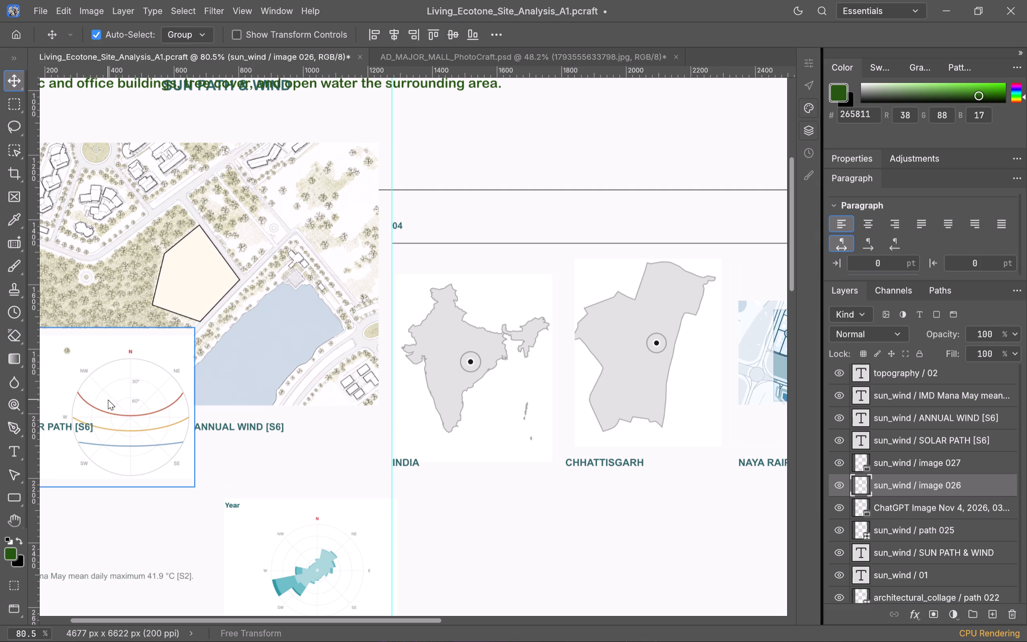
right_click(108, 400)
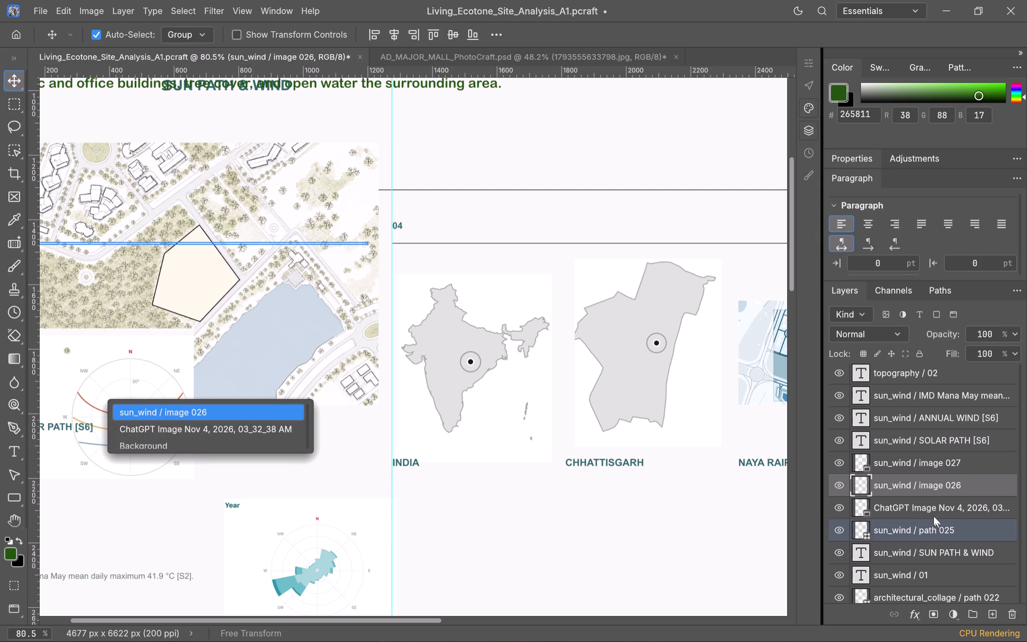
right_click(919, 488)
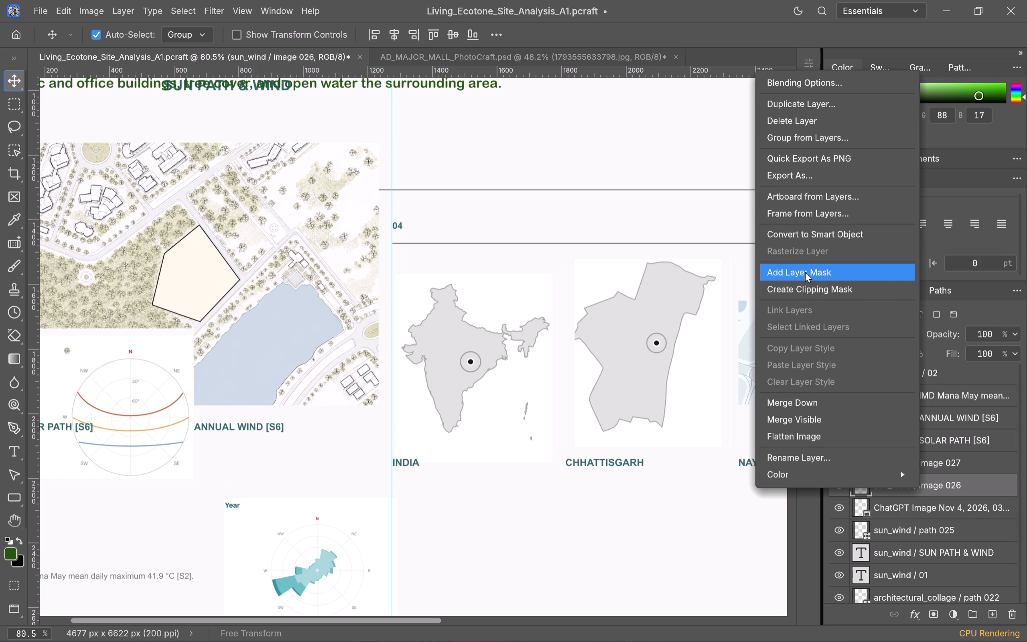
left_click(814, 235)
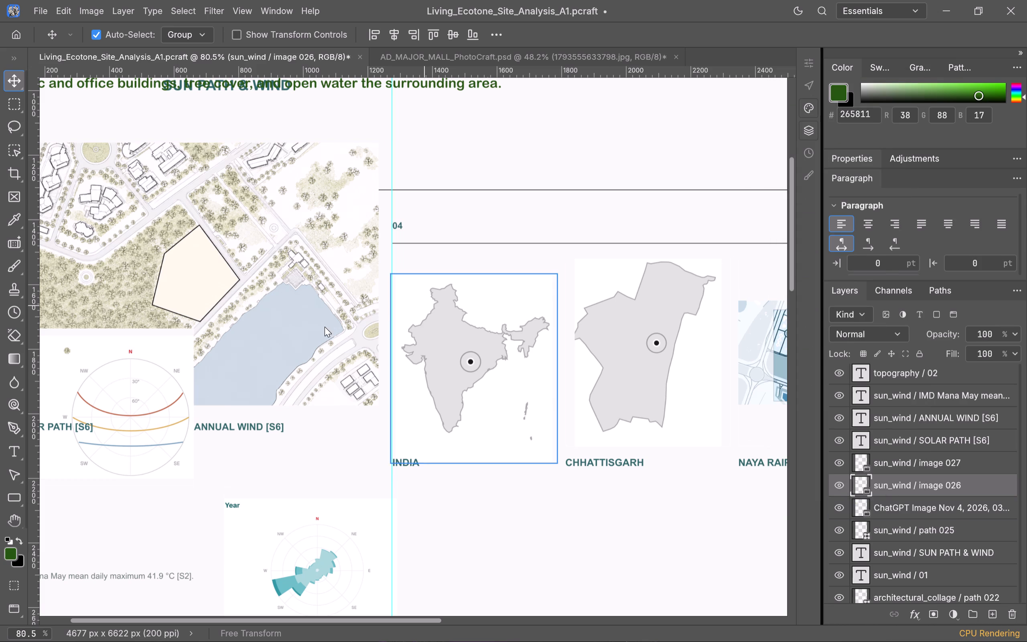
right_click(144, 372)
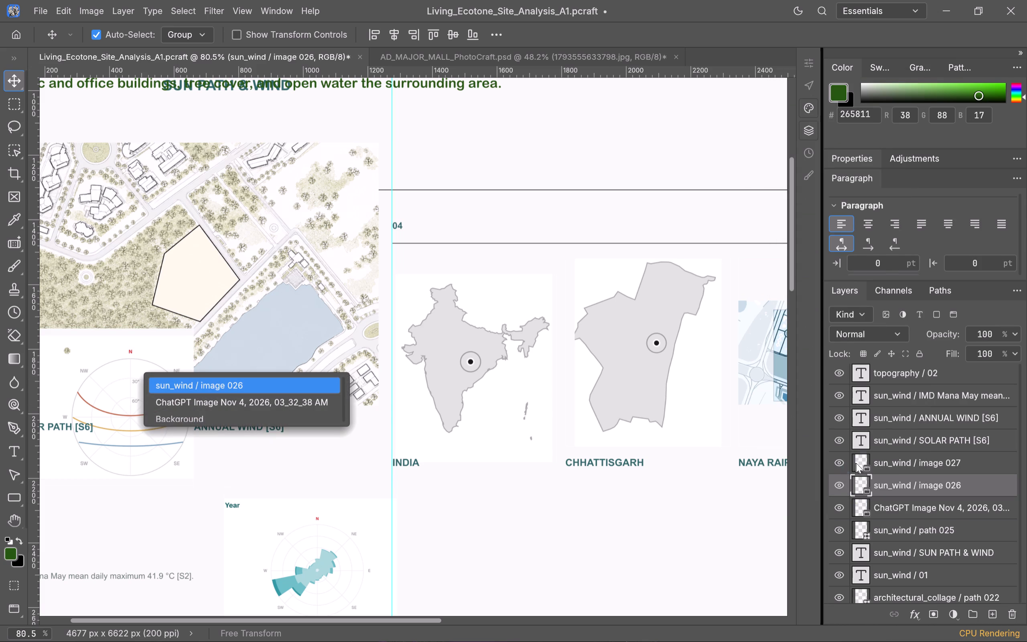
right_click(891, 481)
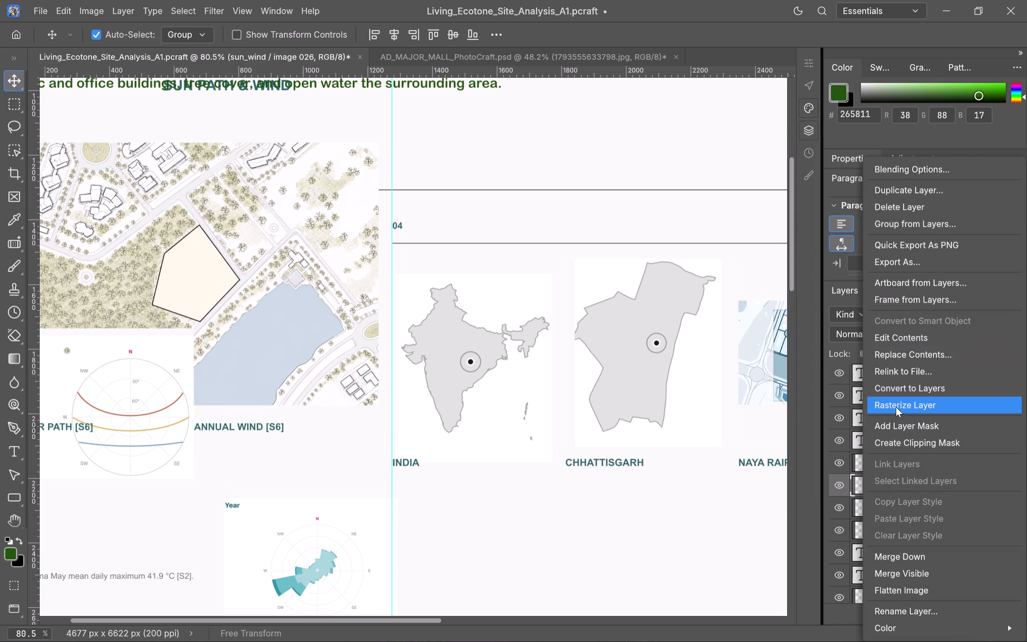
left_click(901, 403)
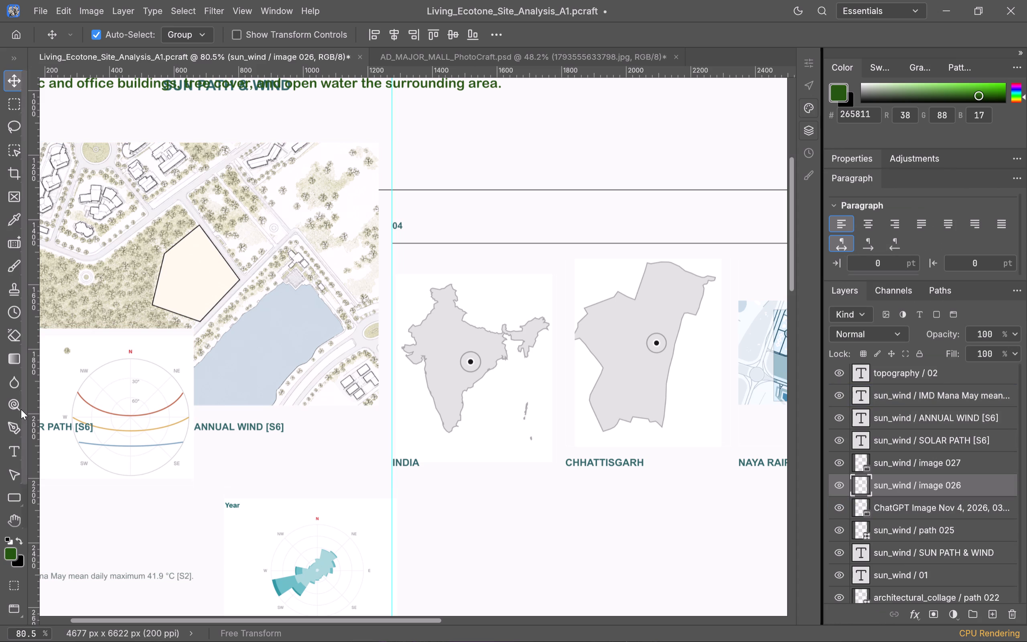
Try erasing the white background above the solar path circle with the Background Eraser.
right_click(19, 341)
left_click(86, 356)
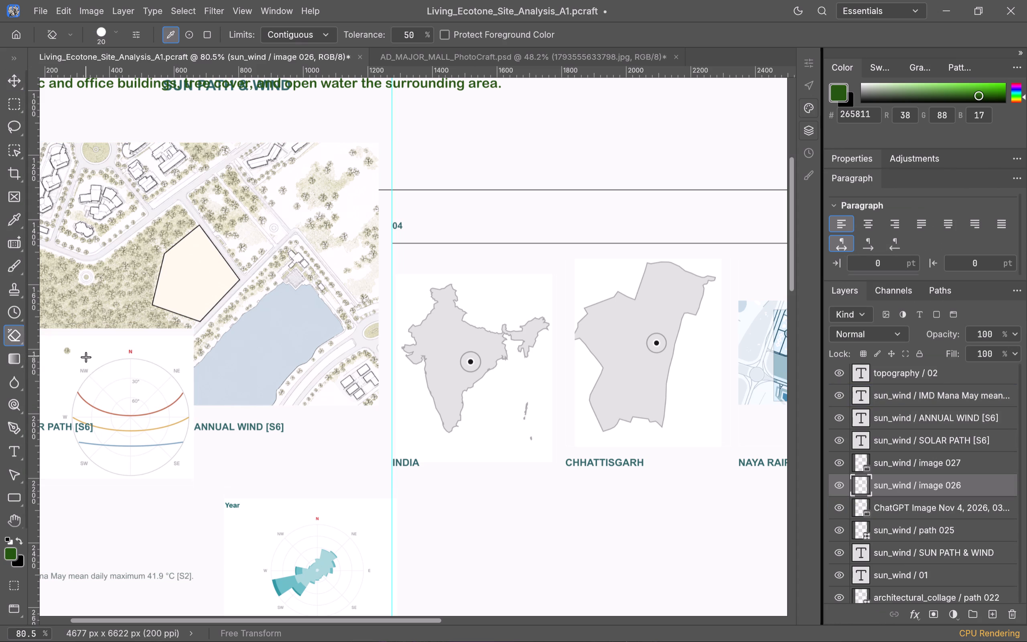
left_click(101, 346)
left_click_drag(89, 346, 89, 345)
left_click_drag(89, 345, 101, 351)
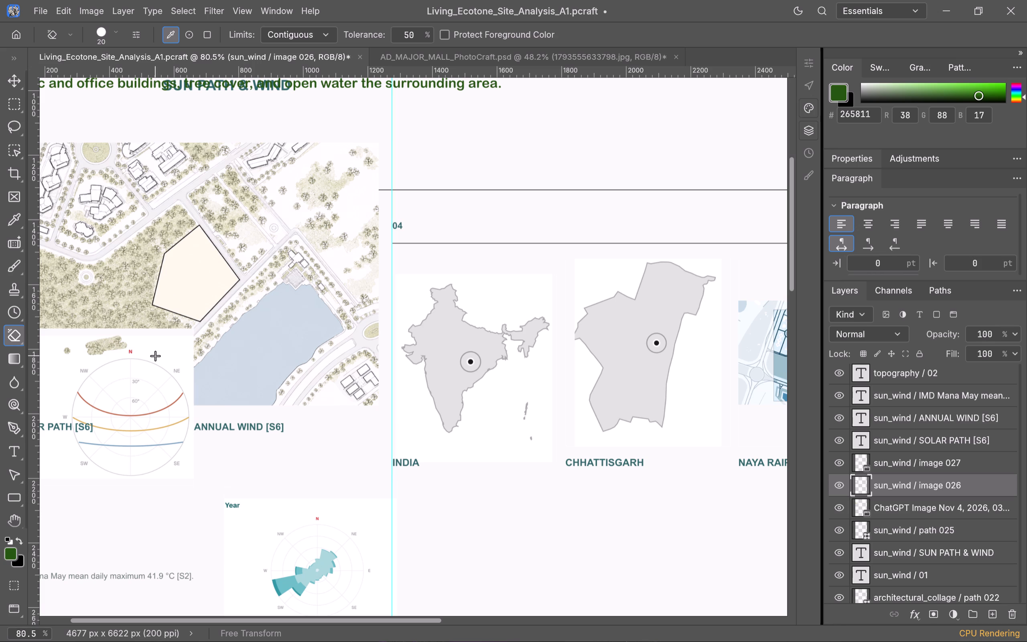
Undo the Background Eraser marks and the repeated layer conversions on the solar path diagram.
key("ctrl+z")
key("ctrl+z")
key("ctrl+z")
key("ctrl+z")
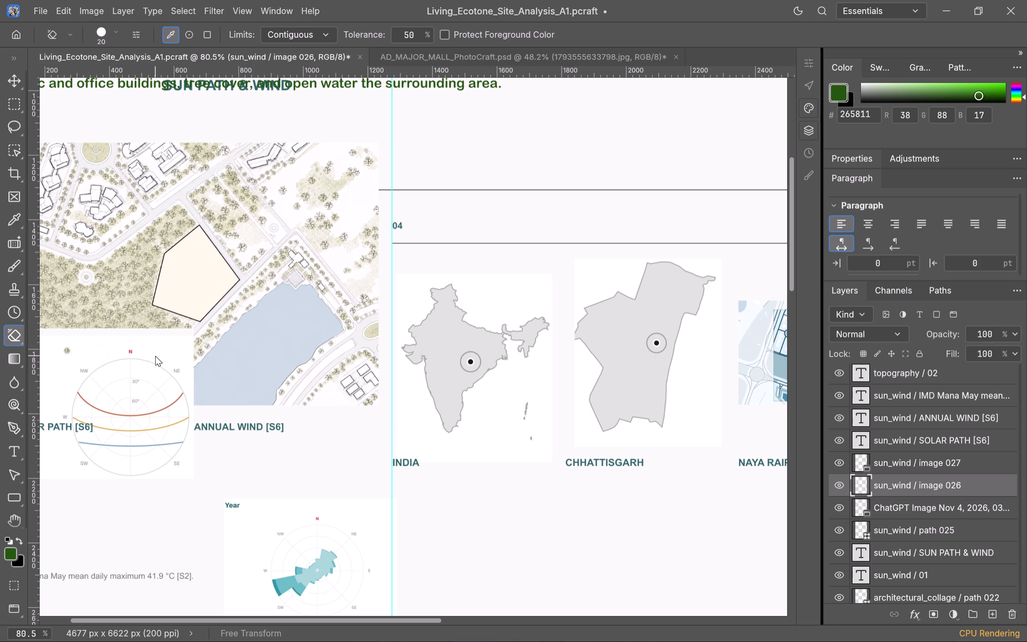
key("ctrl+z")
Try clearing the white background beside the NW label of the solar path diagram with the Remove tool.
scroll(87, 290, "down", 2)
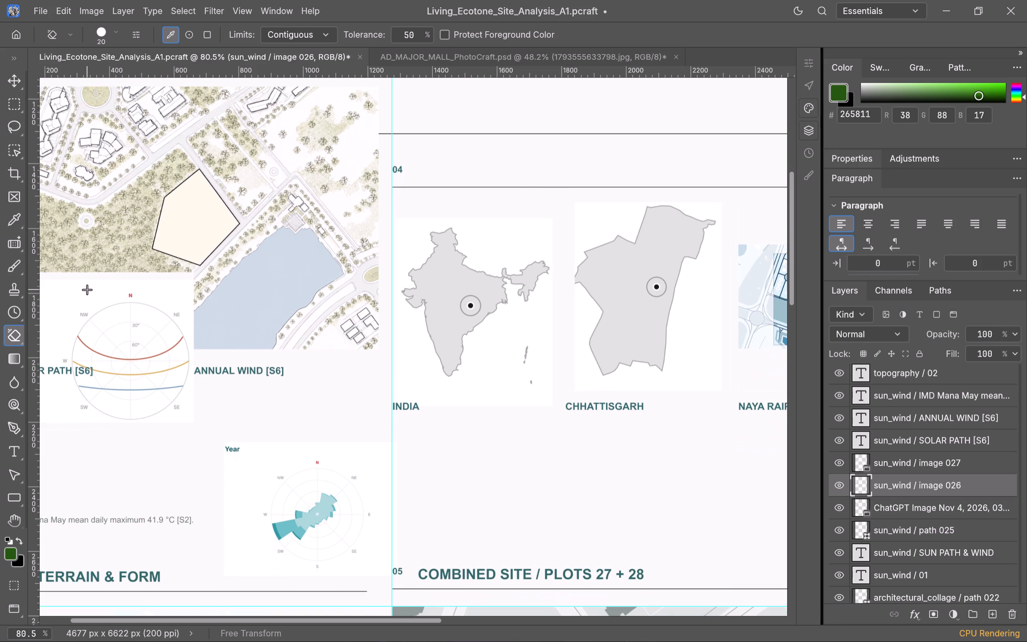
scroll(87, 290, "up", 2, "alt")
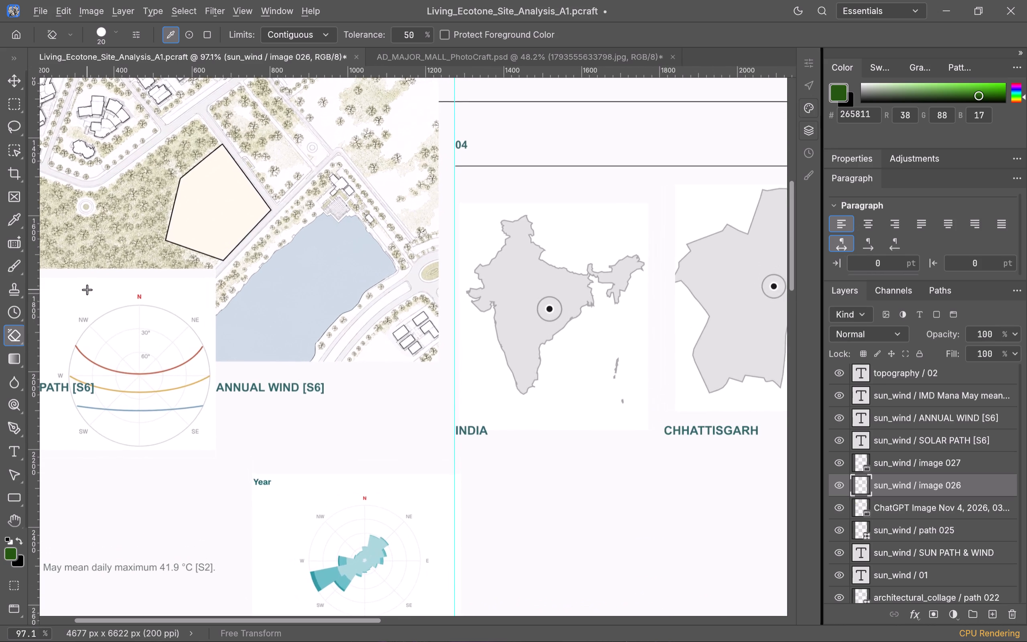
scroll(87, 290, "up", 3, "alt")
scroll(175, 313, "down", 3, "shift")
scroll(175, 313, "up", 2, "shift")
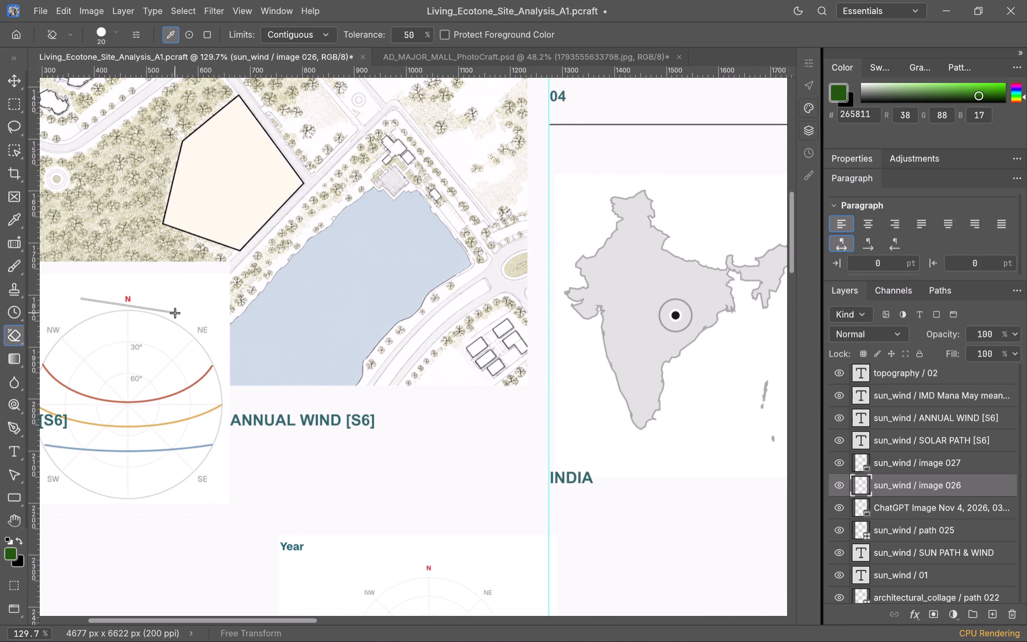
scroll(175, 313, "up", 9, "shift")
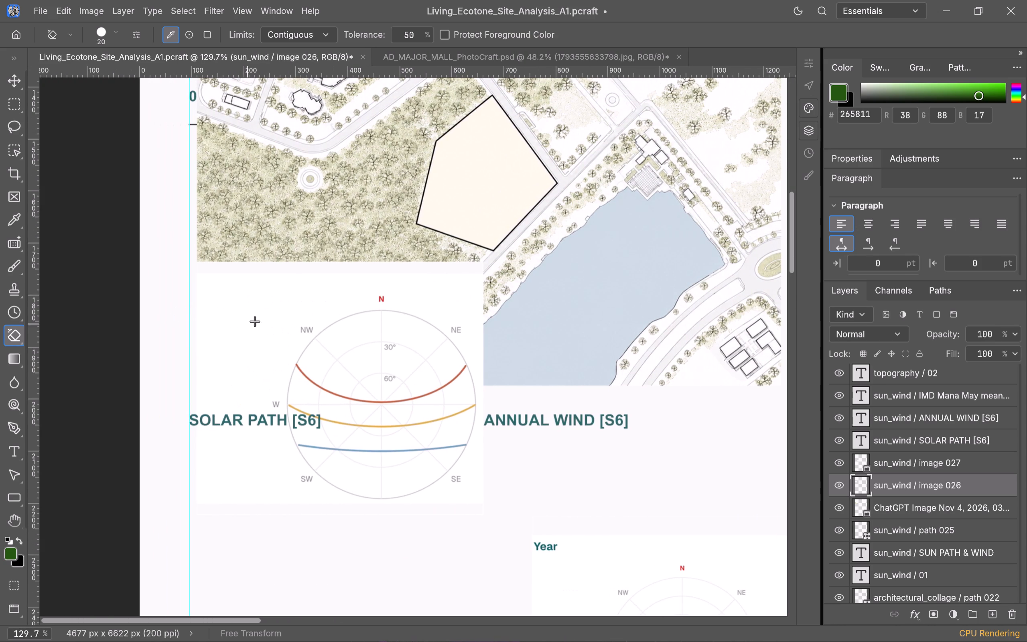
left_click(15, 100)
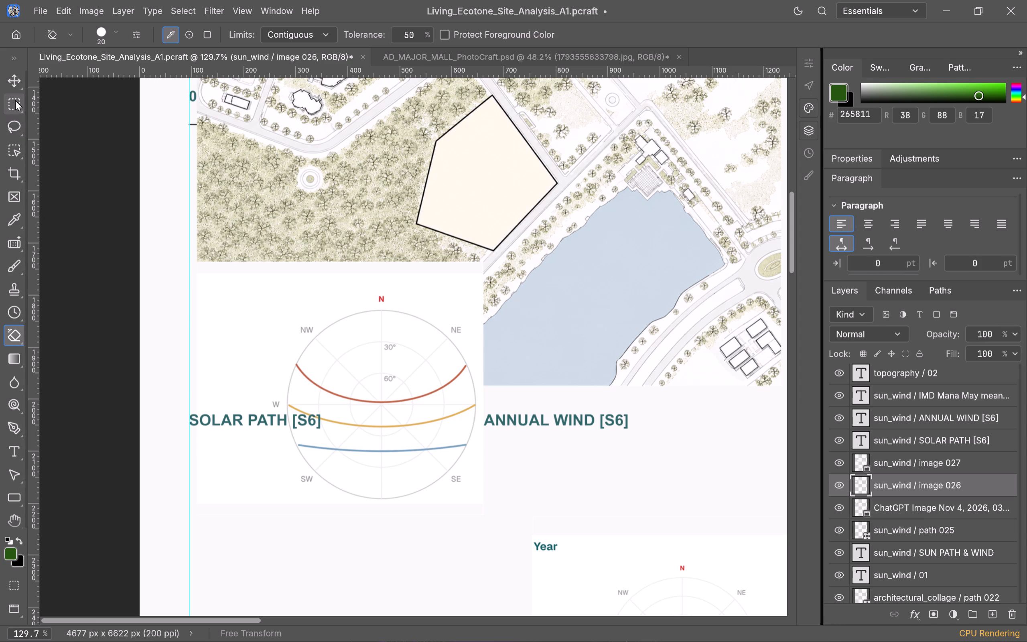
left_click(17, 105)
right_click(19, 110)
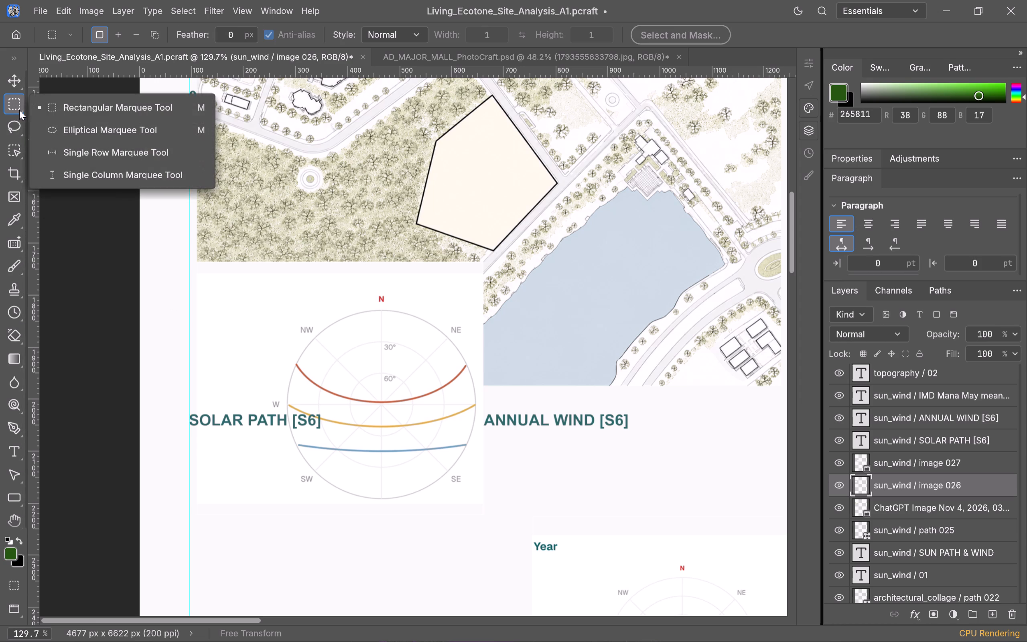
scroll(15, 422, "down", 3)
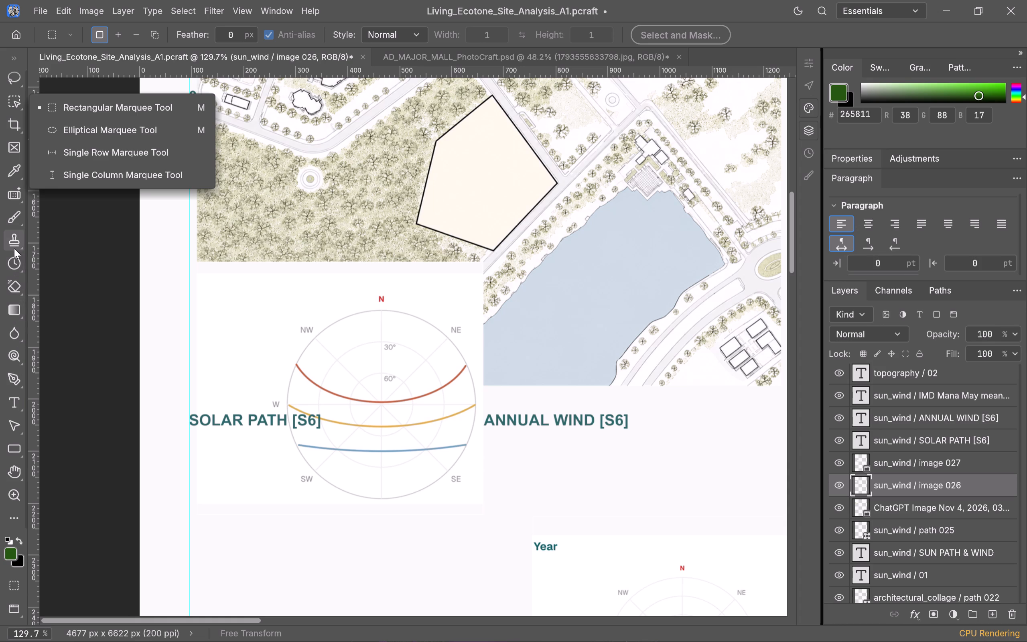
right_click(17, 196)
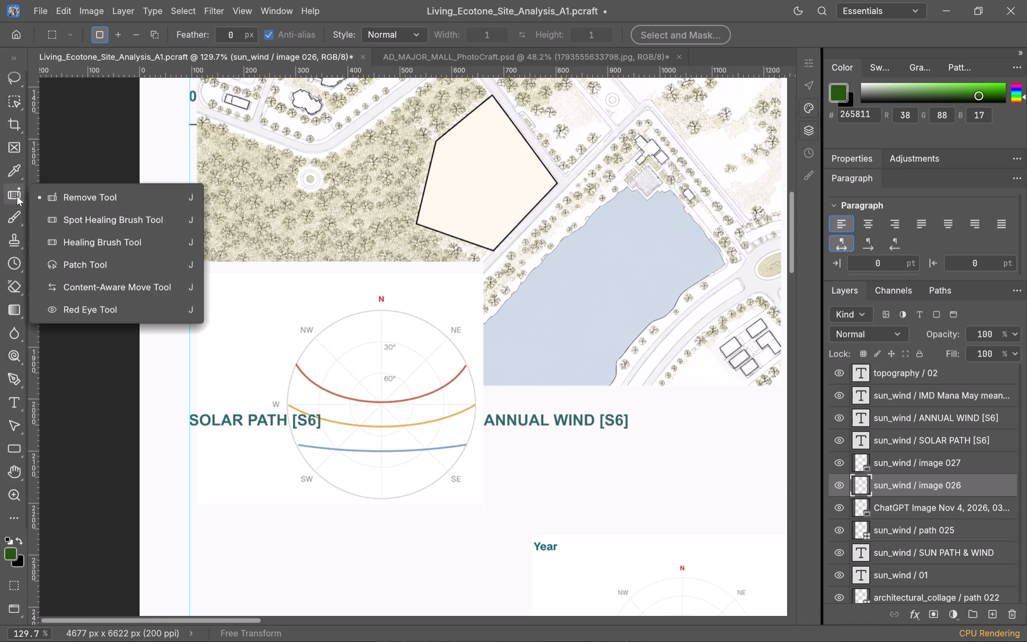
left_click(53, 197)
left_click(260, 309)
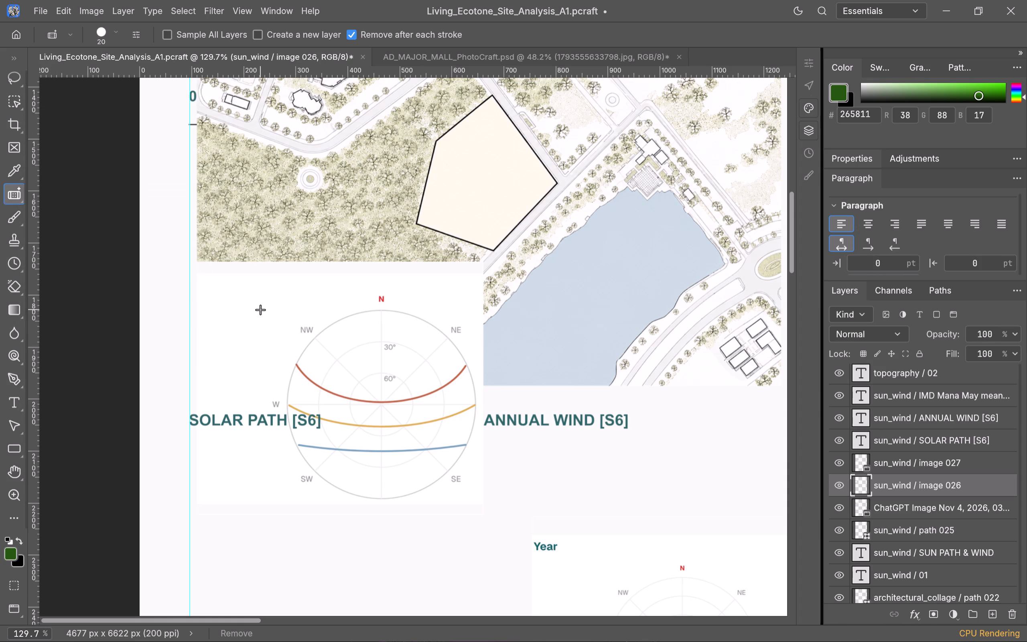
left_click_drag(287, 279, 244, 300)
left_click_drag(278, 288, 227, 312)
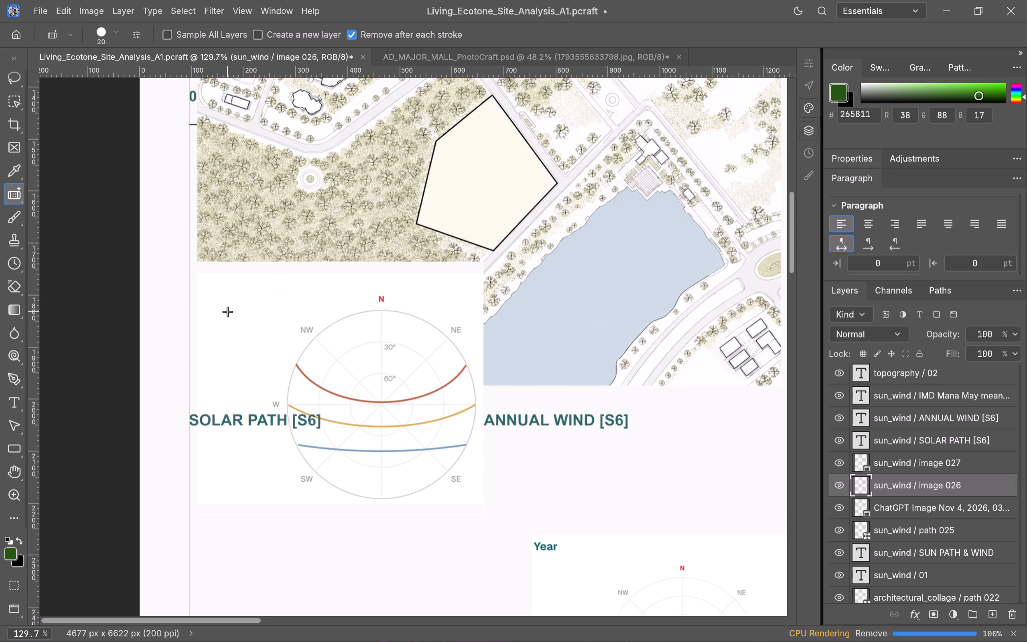
Select the white background outside the solar path circle with the Magic Wand at tolerance 32, delete it and clear the selection.
scroll(20, 242, "up", 1)
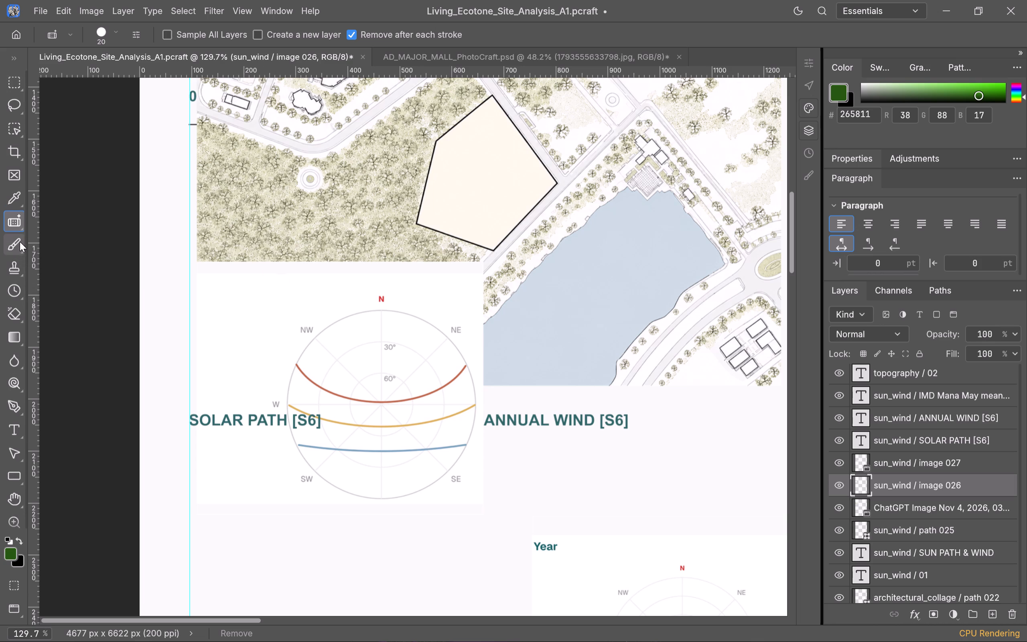
scroll(10, 301, "up", 2)
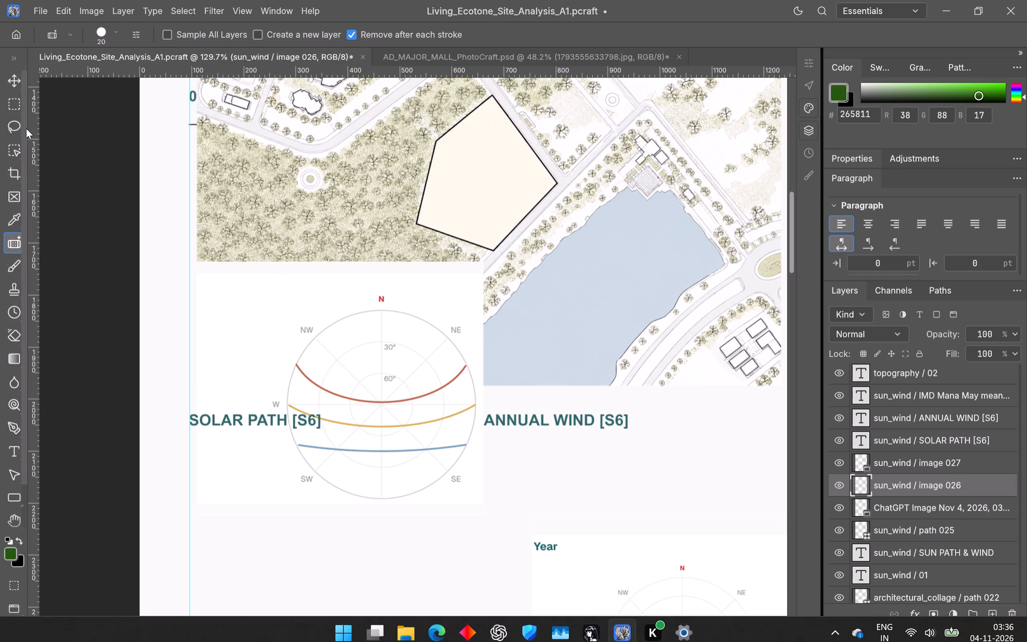
right_click(19, 111)
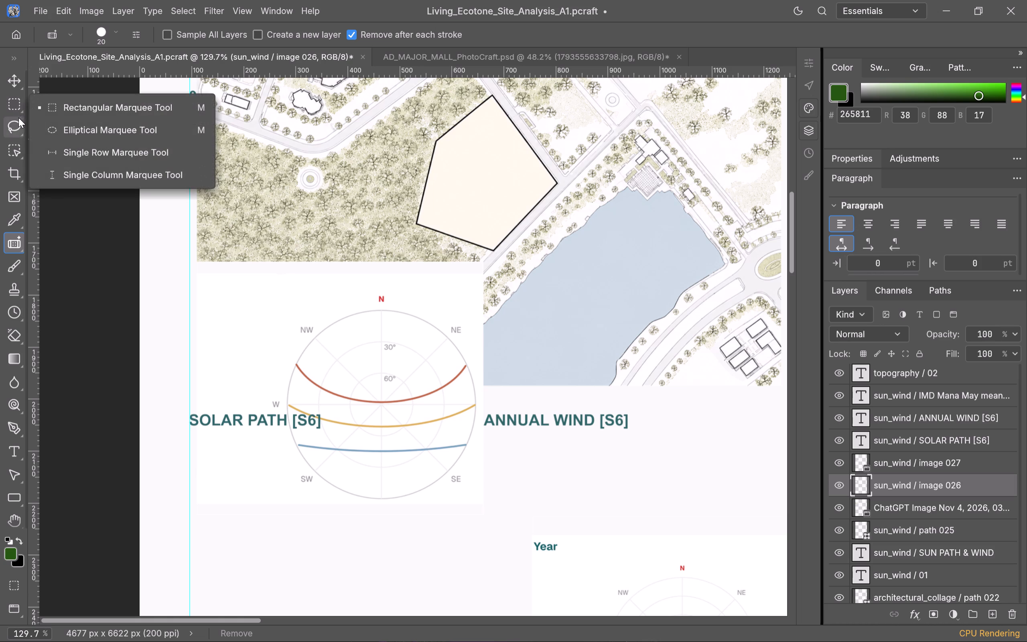
right_click(16, 145)
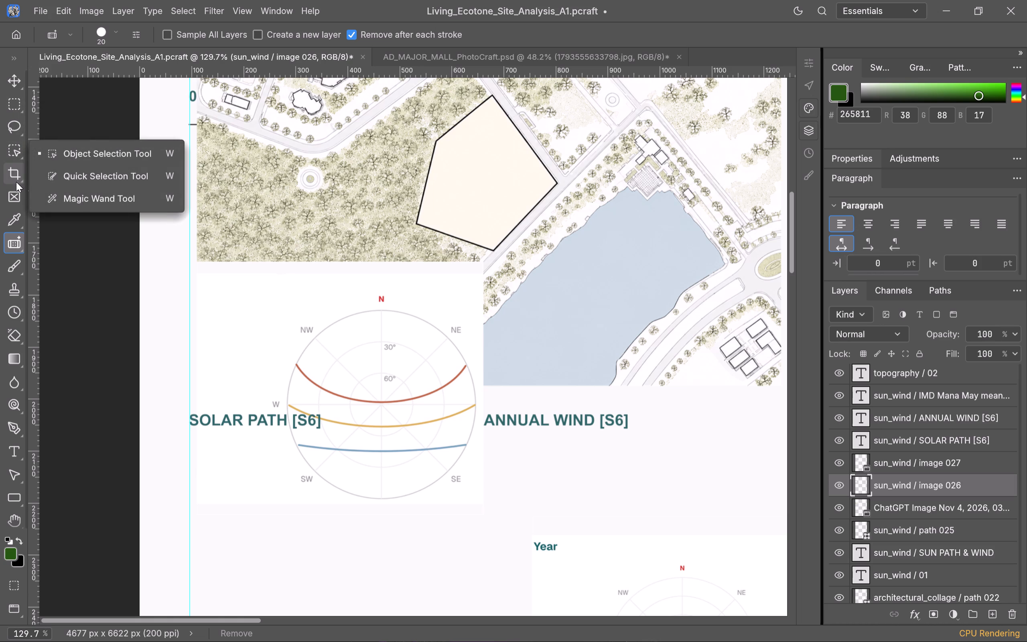
left_click(83, 193)
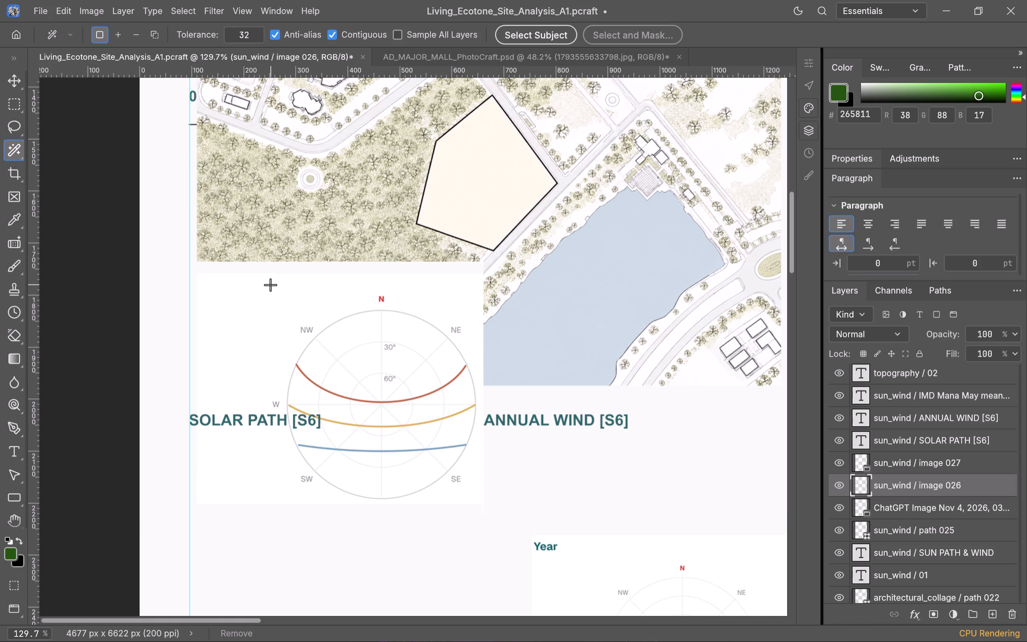
left_click(270, 284)
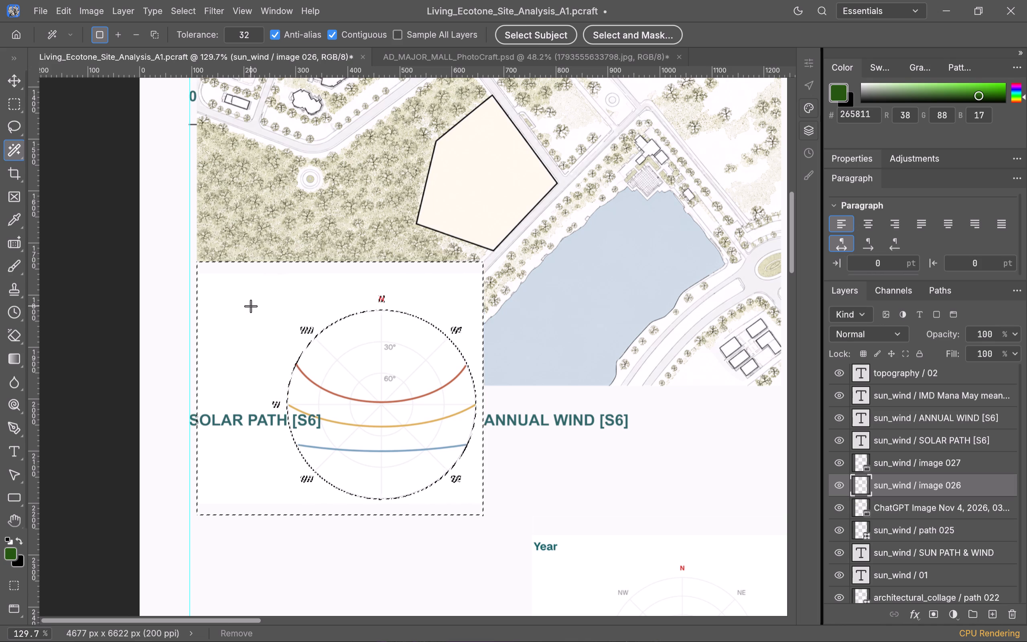
key("Delete")
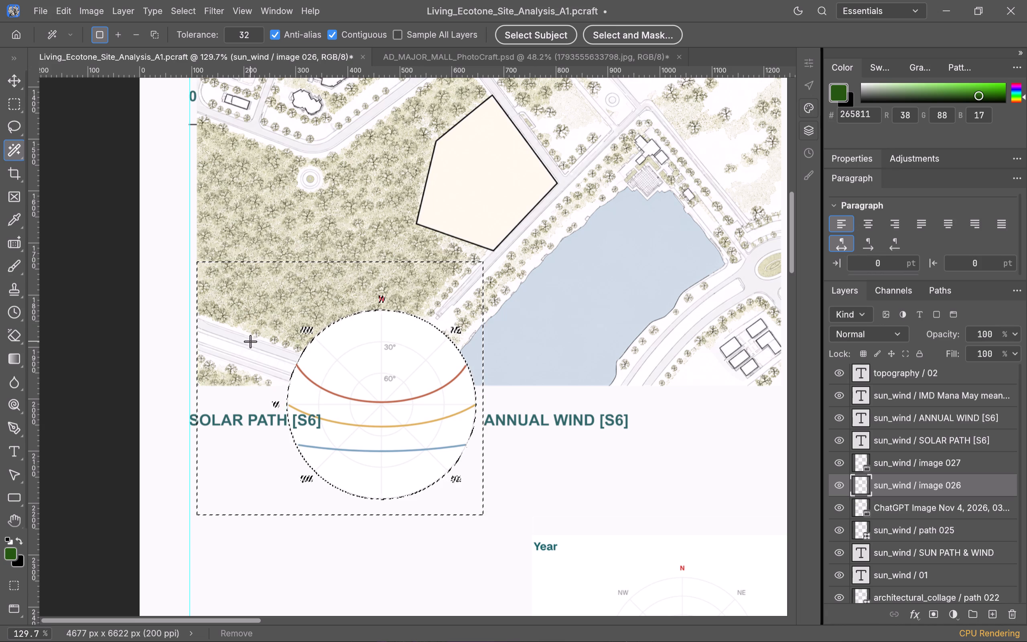
key("Escape")
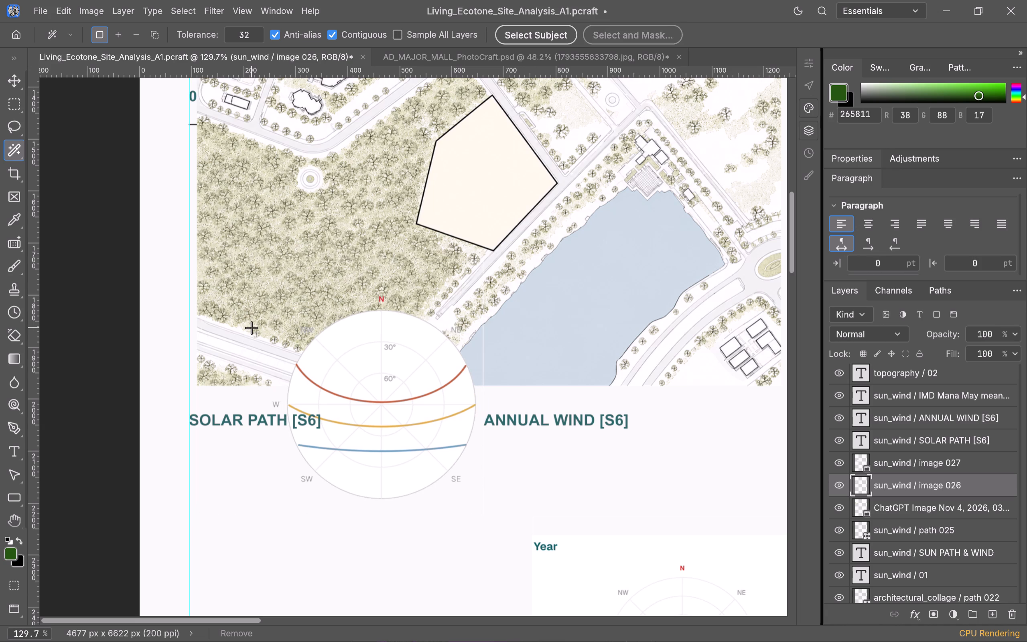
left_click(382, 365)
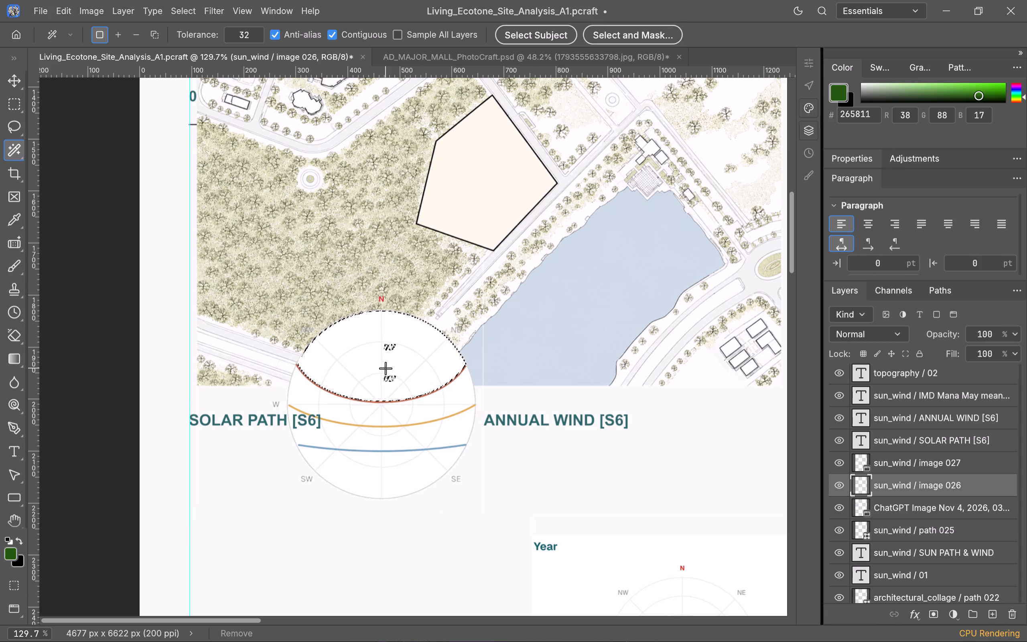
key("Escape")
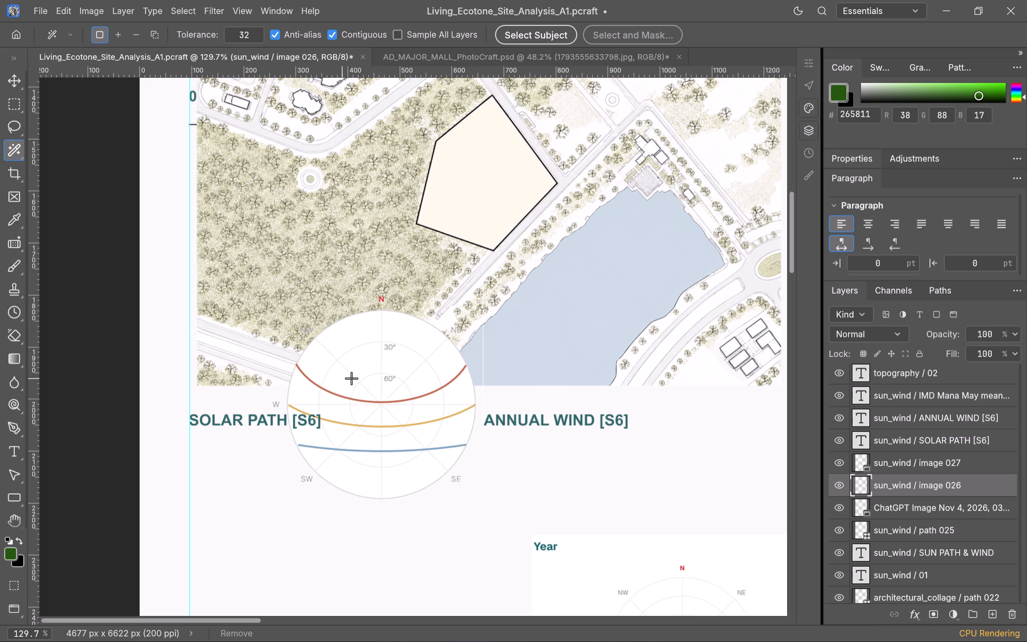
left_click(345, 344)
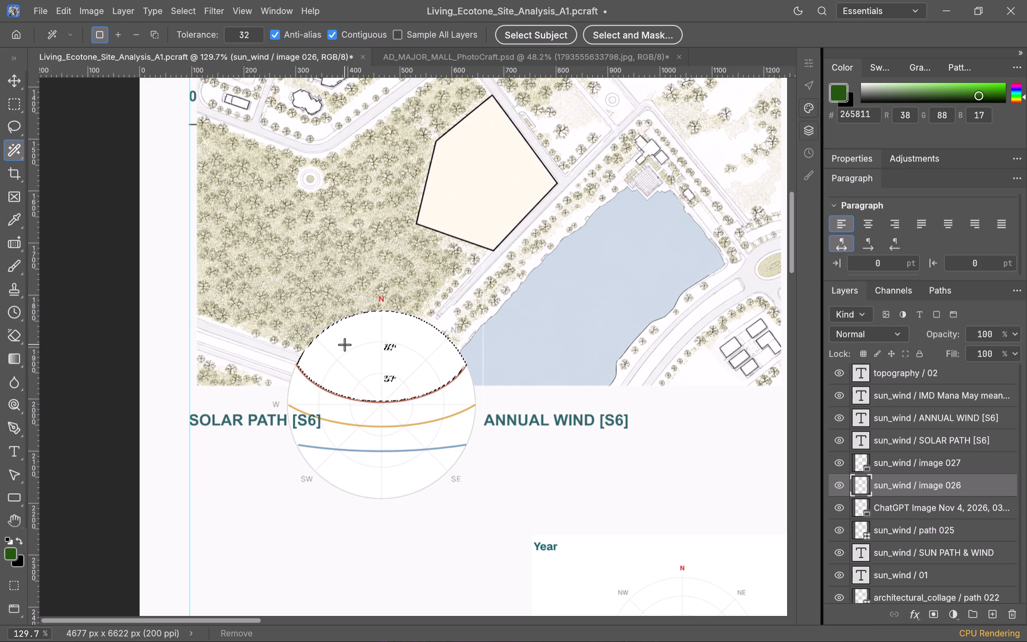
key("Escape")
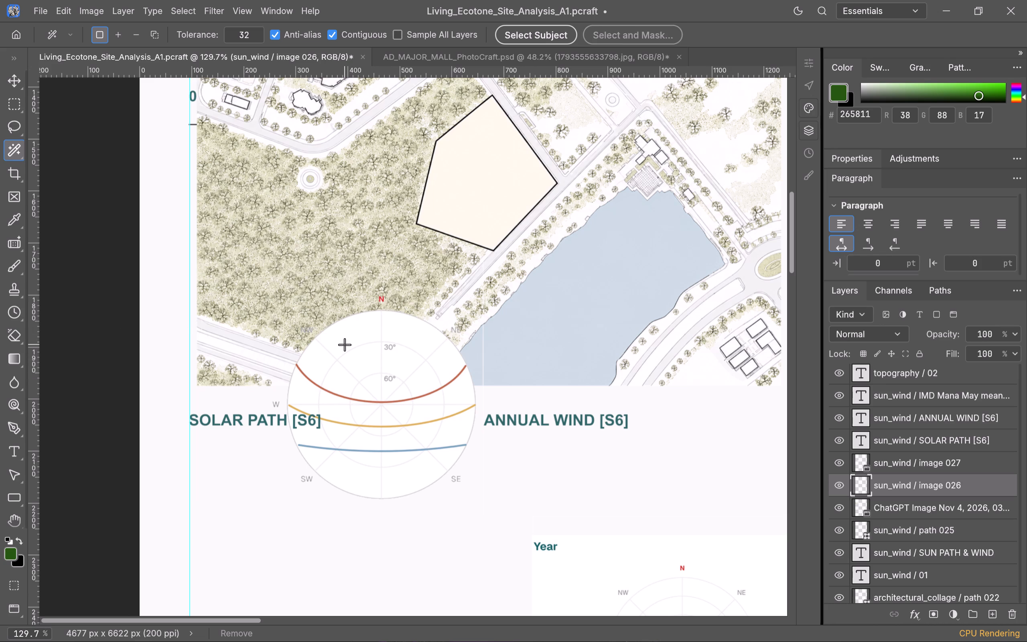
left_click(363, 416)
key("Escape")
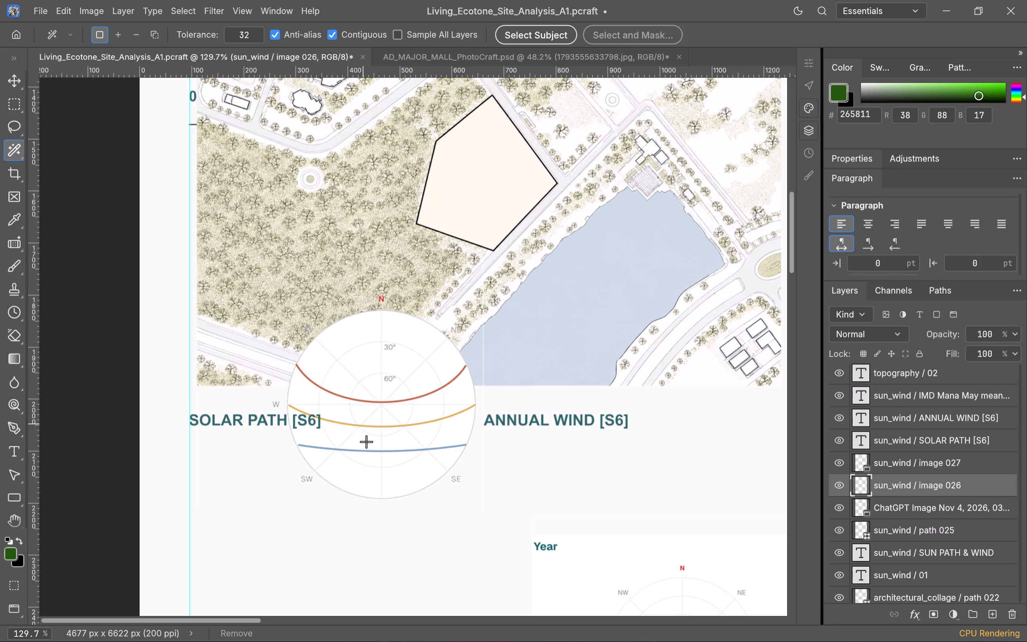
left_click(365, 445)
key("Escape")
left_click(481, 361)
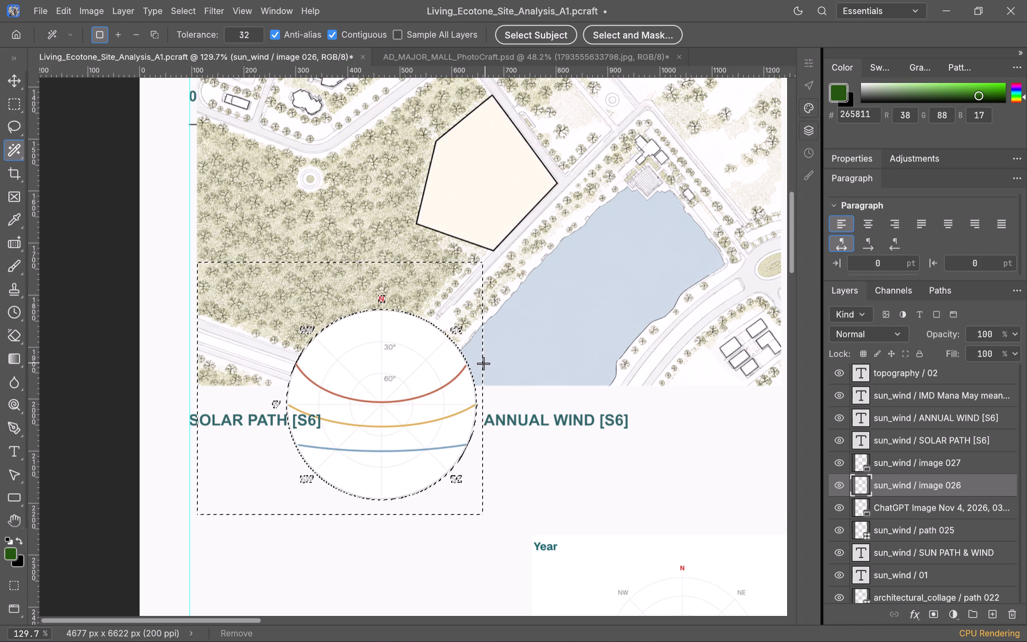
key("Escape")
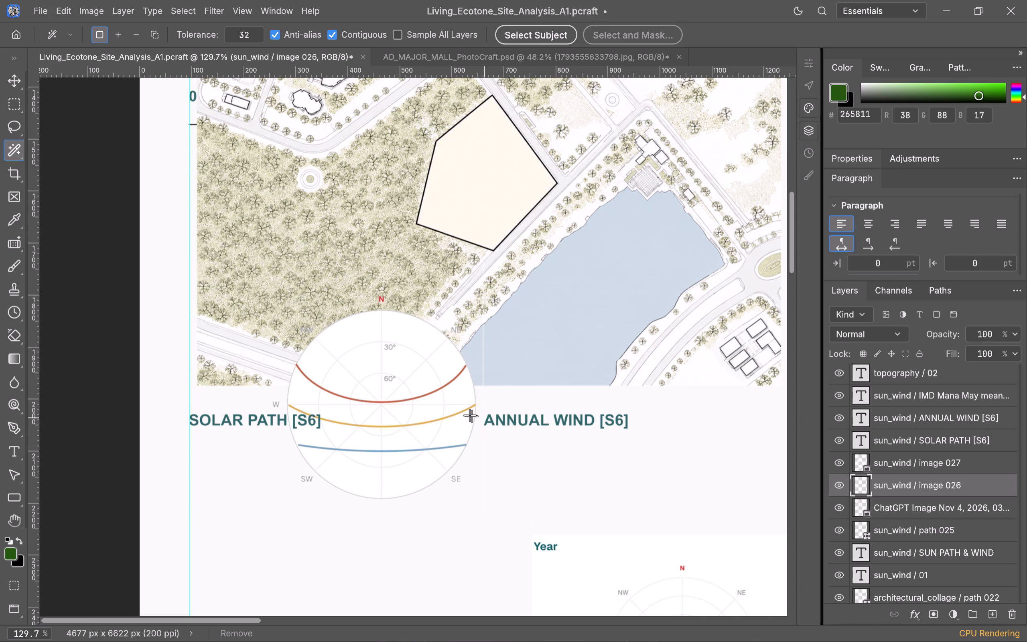
Delete the white fill inside the solar path circle, above the red arc and in the bands below it, and clear the selection.
left_click(401, 357)
key("Return")
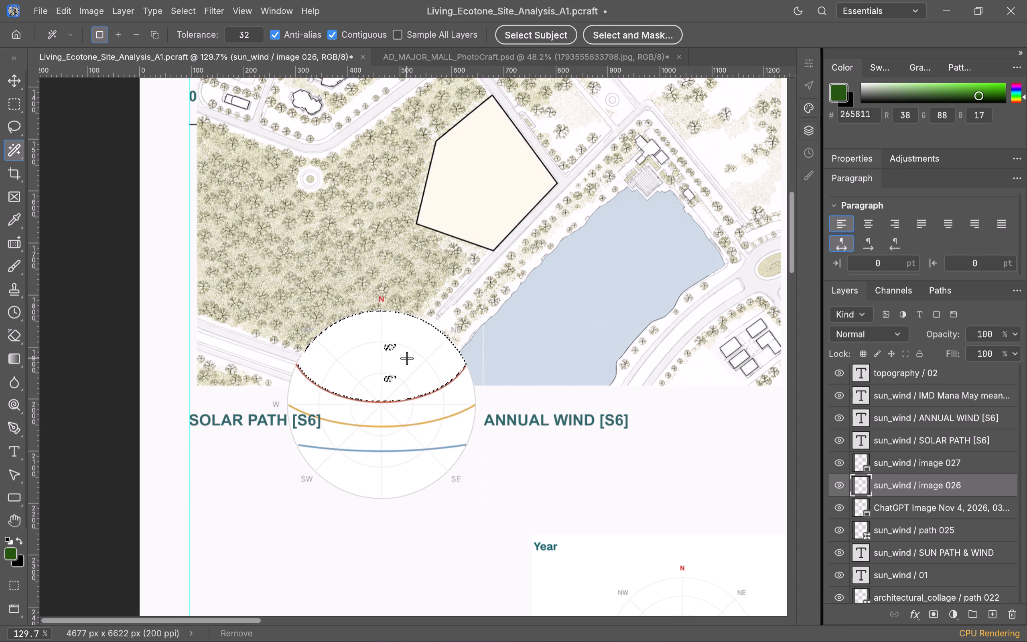
key("Delete")
left_click(445, 404)
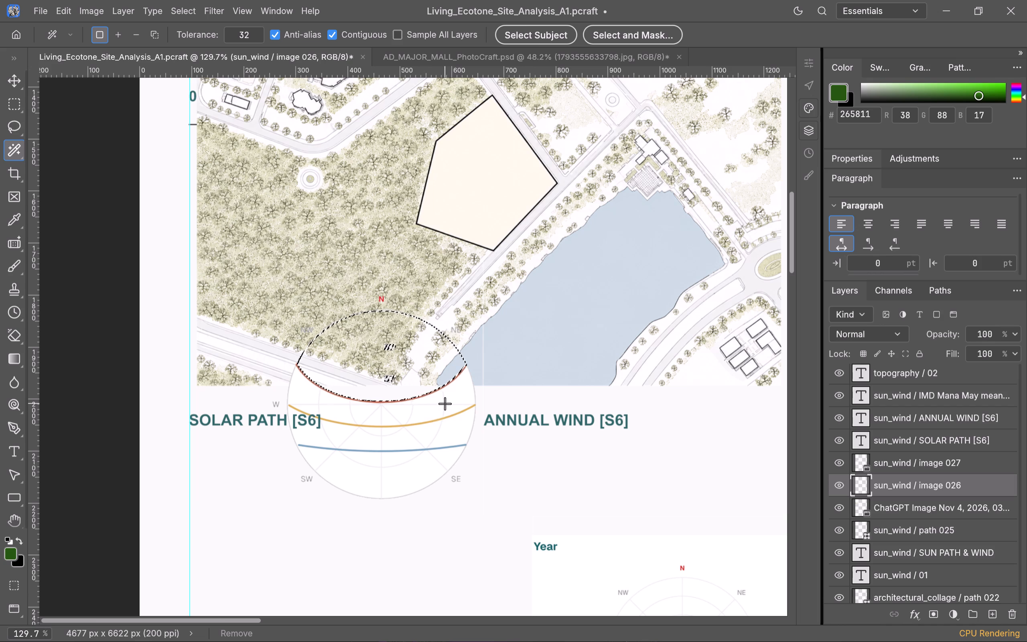
key("Delete")
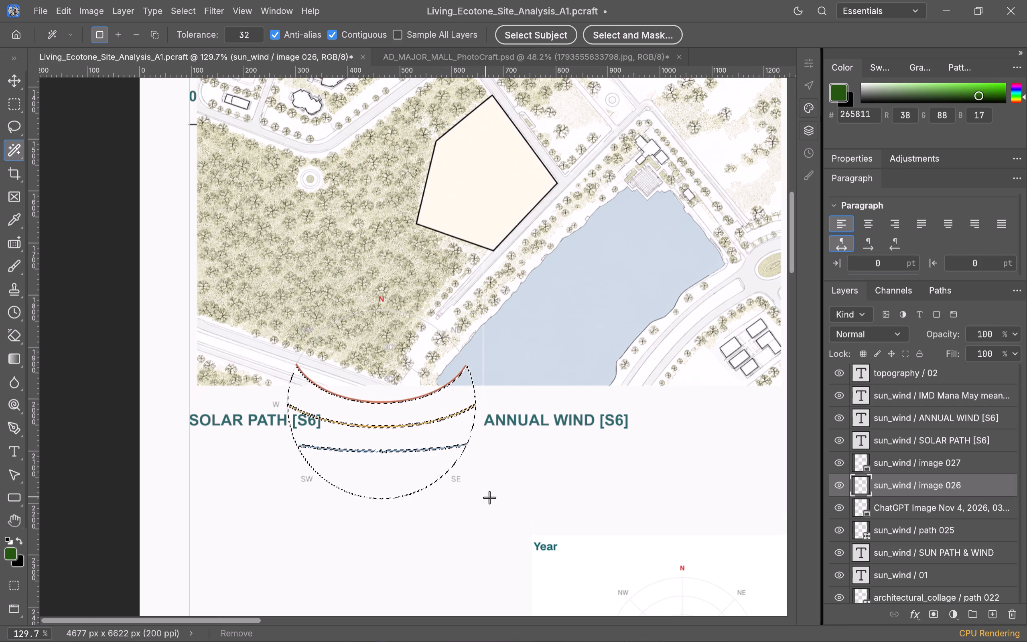
left_click(501, 485)
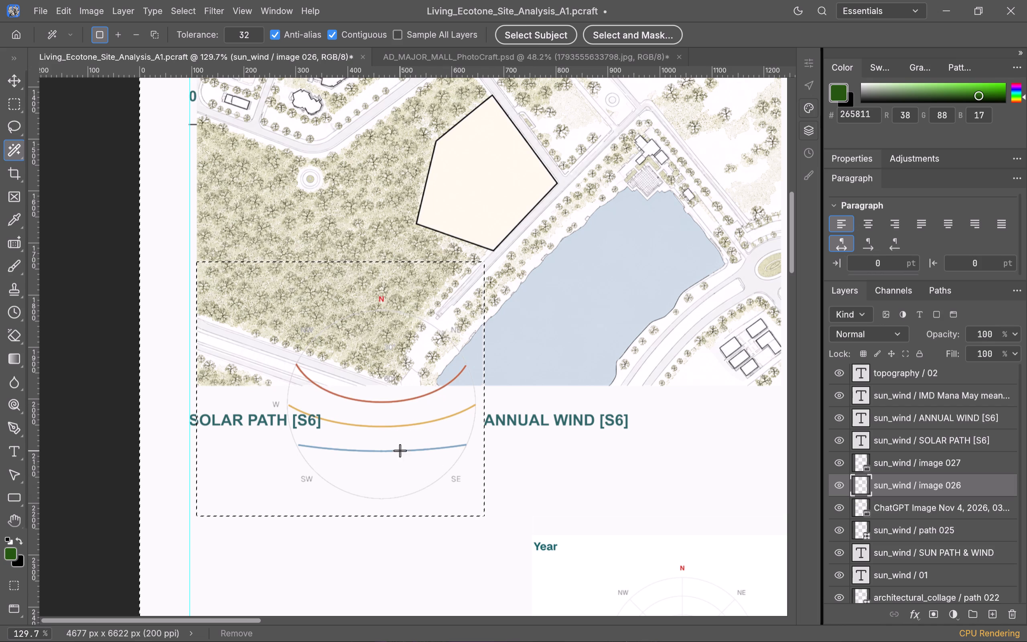
left_click_drag(390, 429, 398, 415)
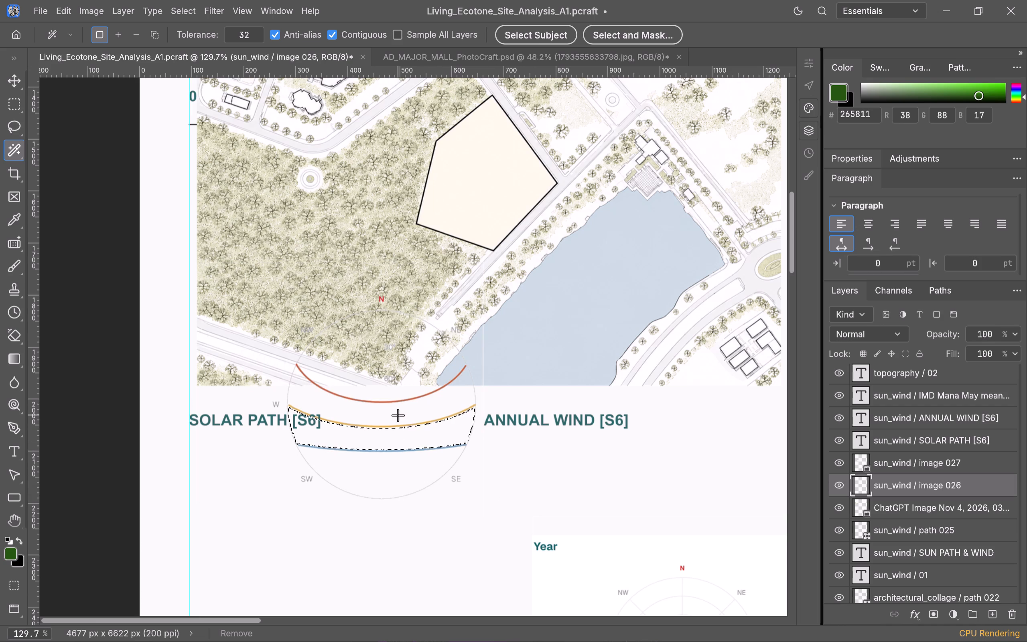
left_click_drag(398, 415, 389, 435)
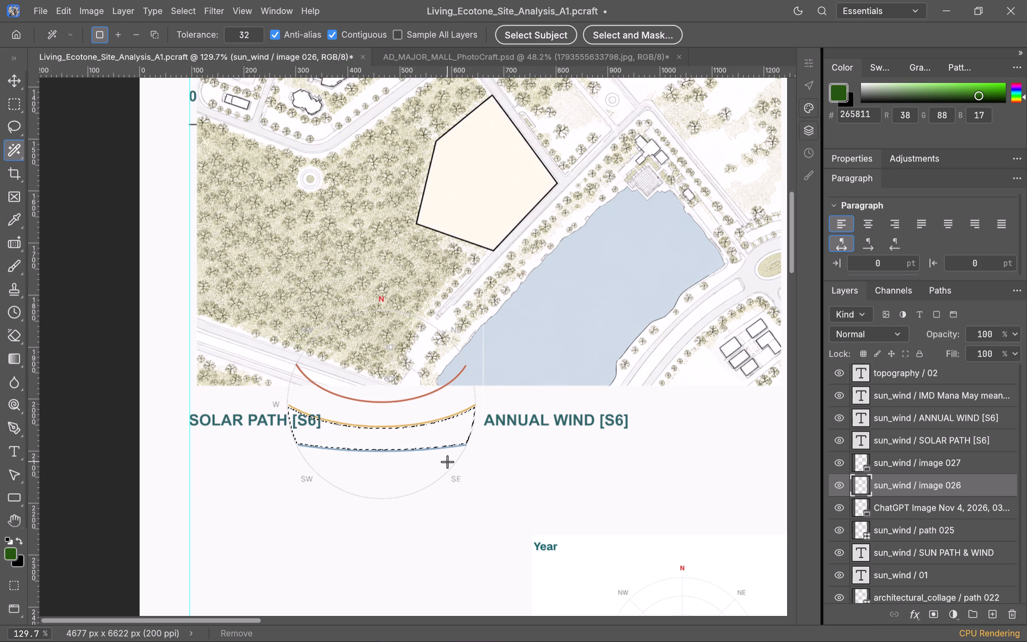
key("Escape")
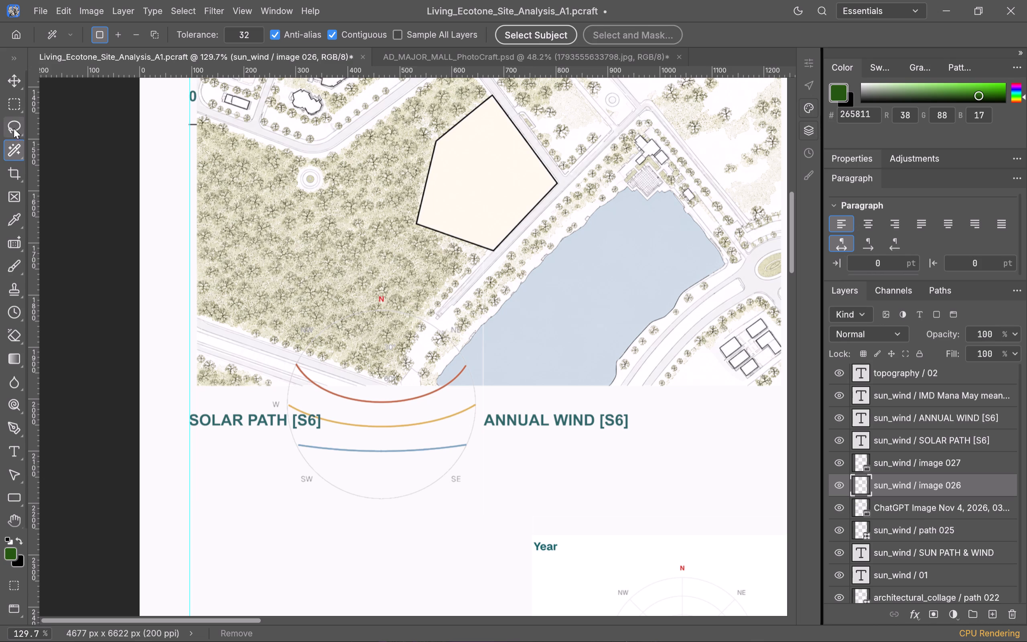
Move the background-free solar path diagram up over the cream site plot in the site illustration.
left_click(16, 77)
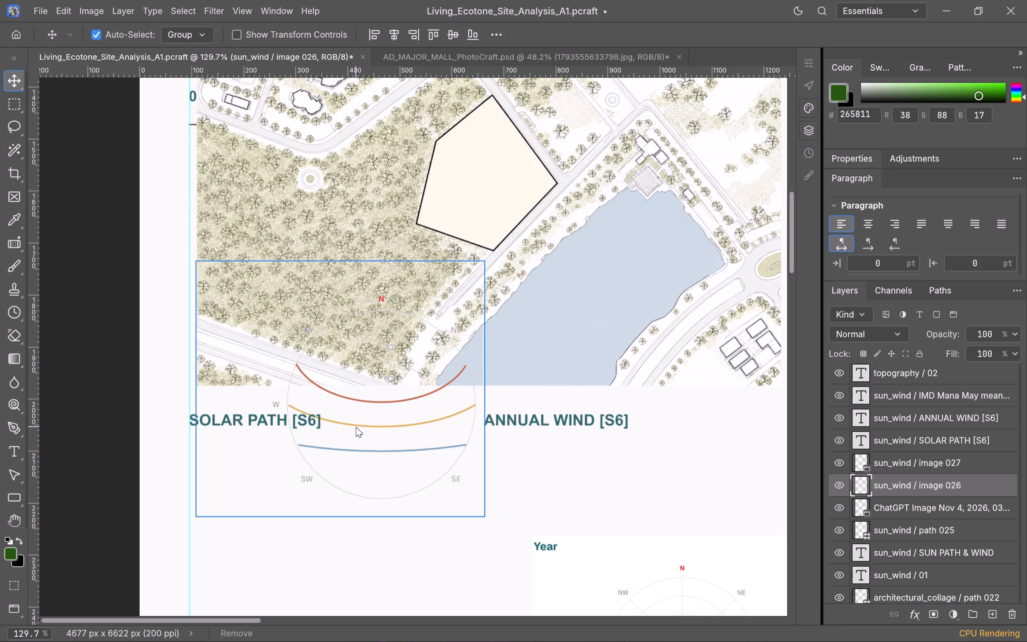
left_click(356, 427)
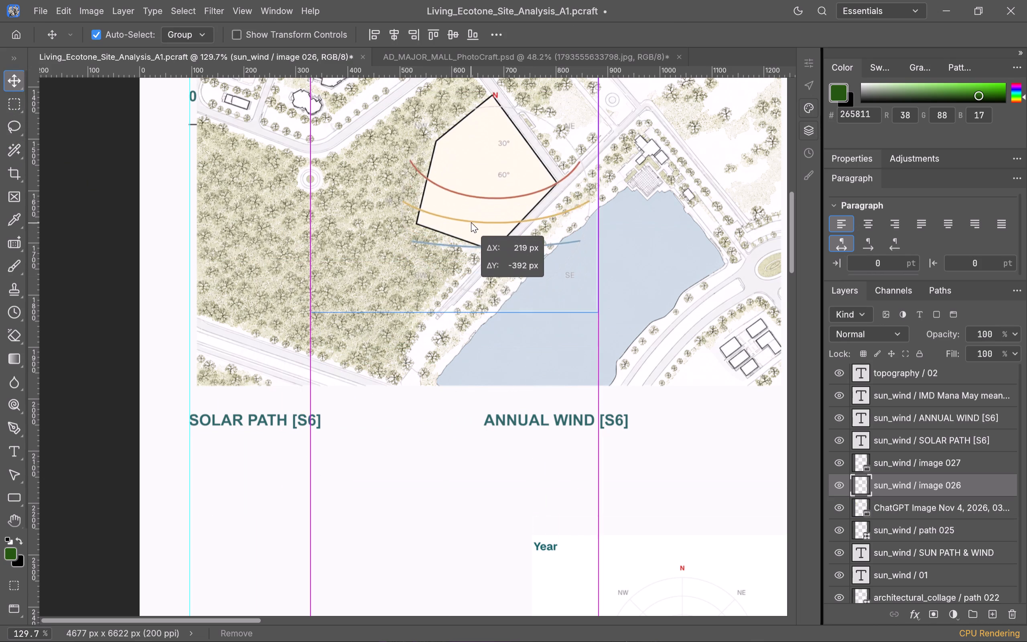
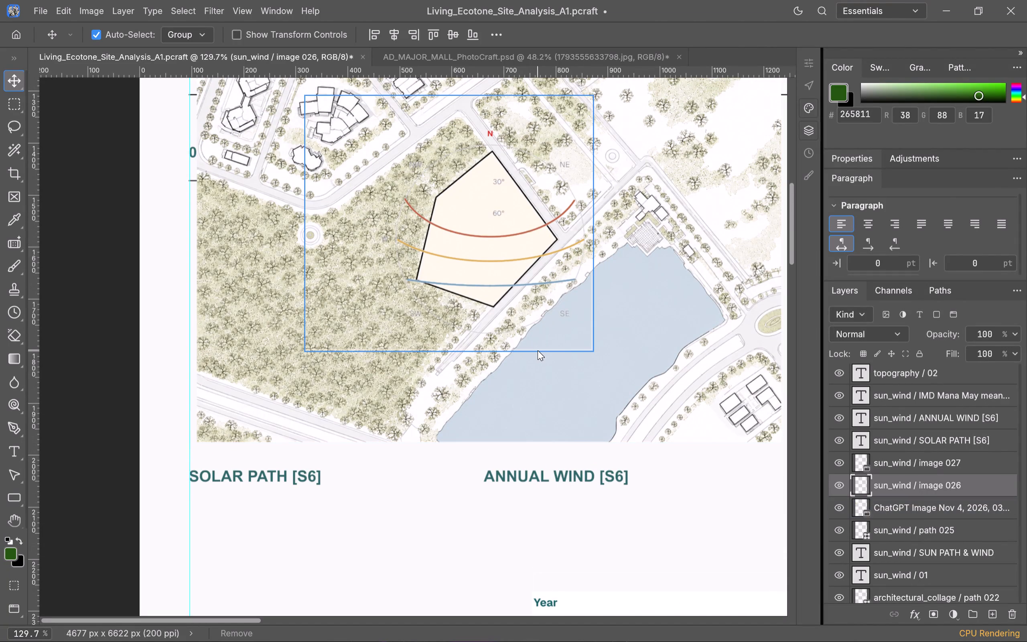
Move the solar path diagram back off the site illustration into the blank area below the SOLAR PATH [S6] heading.
scroll(538, 350, "up", 1)
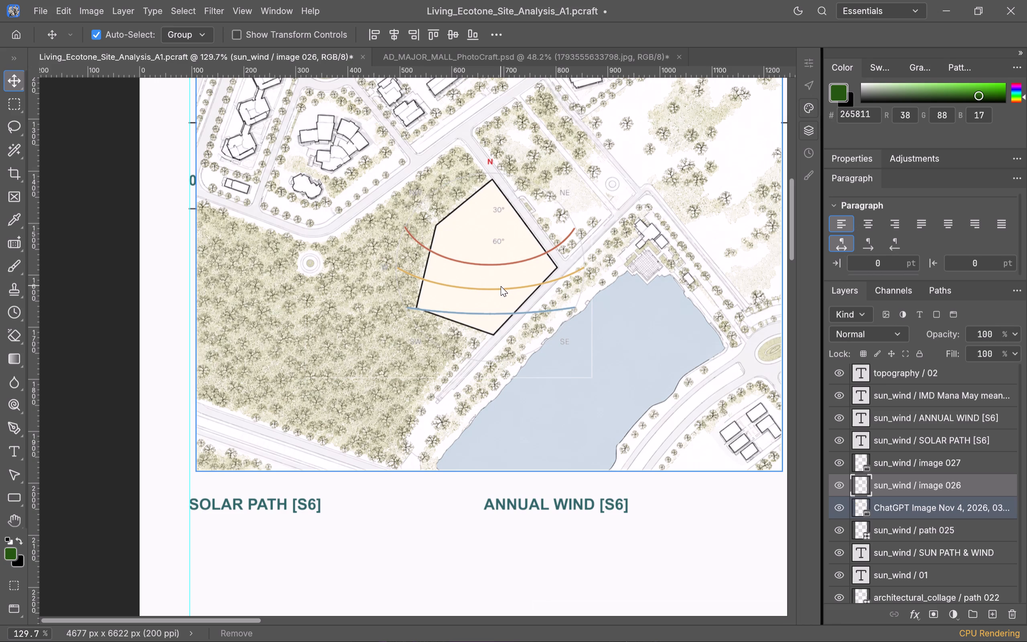
left_click_drag(493, 315, 492, 329)
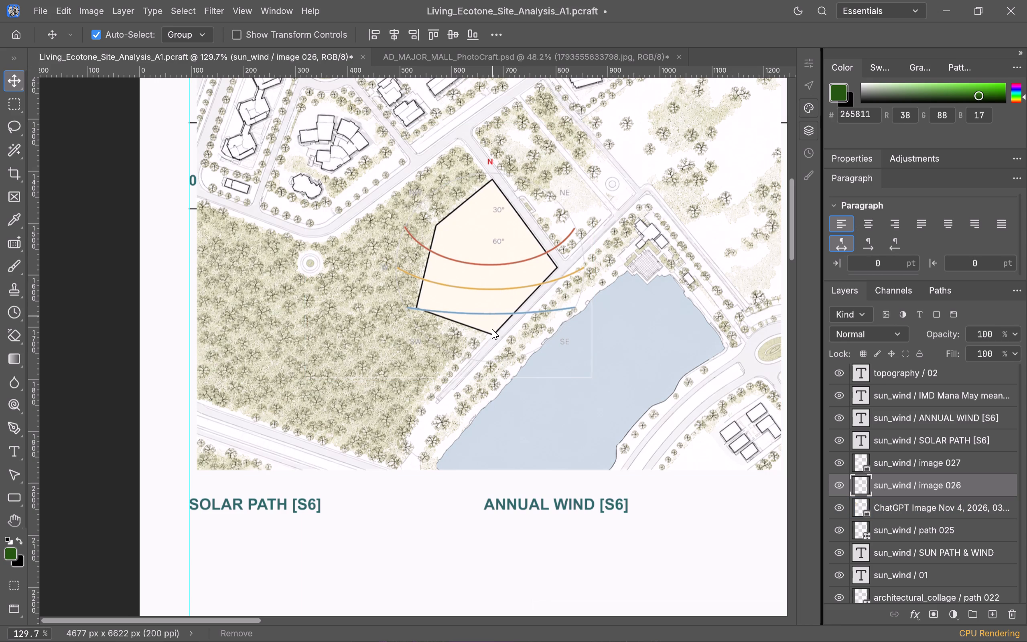
left_click_drag(492, 329, 411, 615)
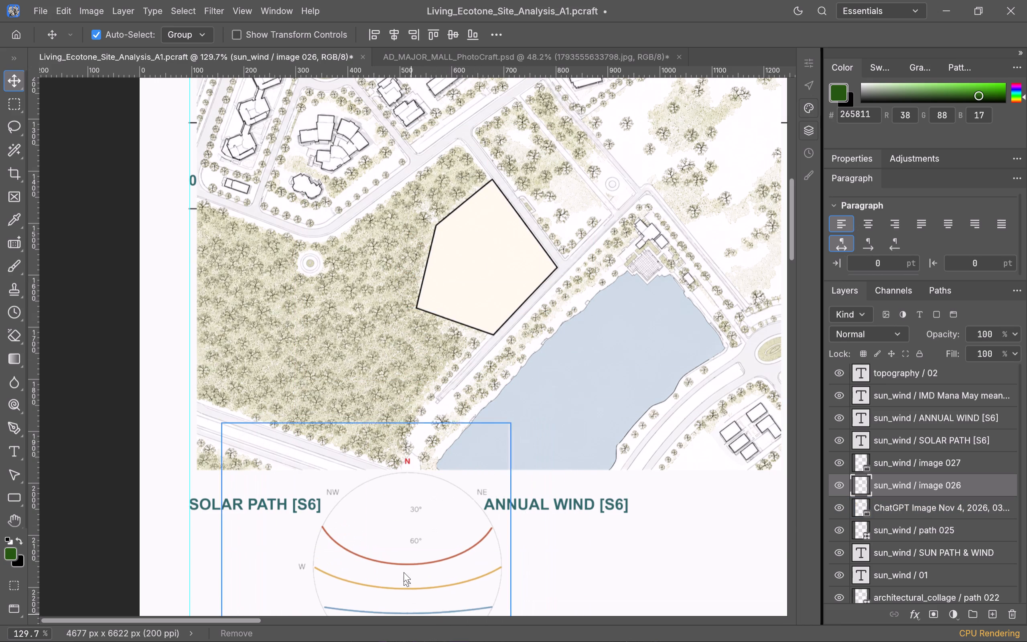
scroll(417, 338, "down", 5)
left_click_drag(409, 436, 394, 460)
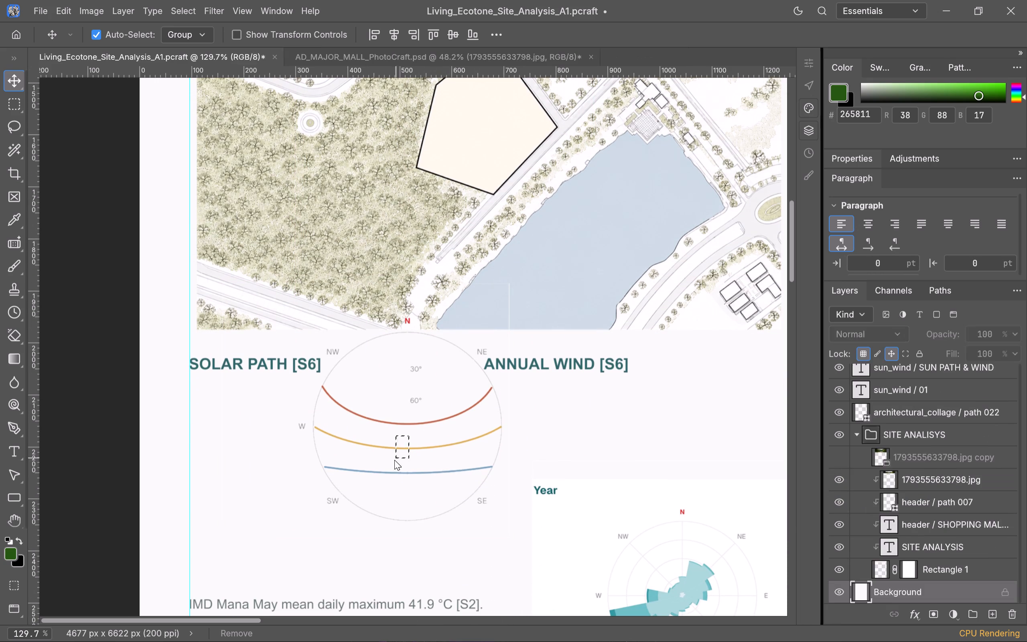
left_click_drag(394, 460, 390, 464)
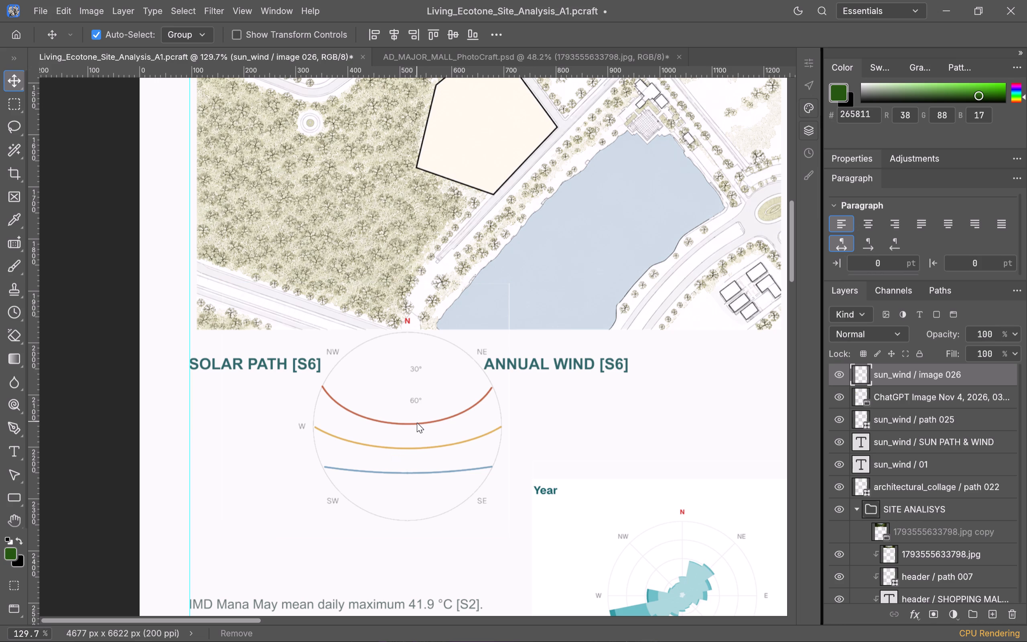
left_click_drag(417, 424, 396, 467)
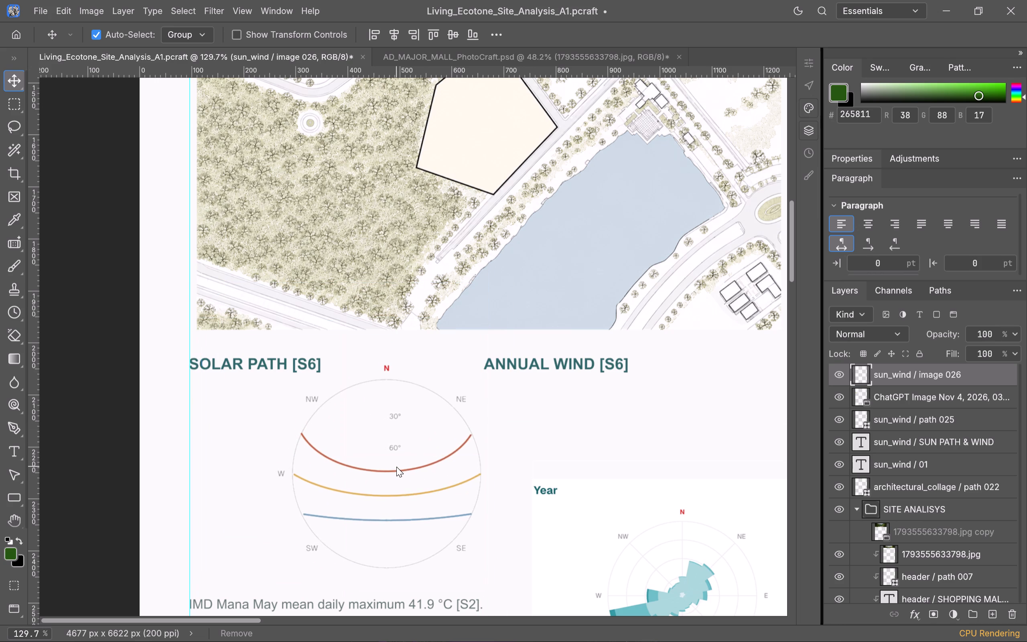
Convert the solar path diagram's layer, sun_wind / image 026, to a smart object.
right_click(397, 465)
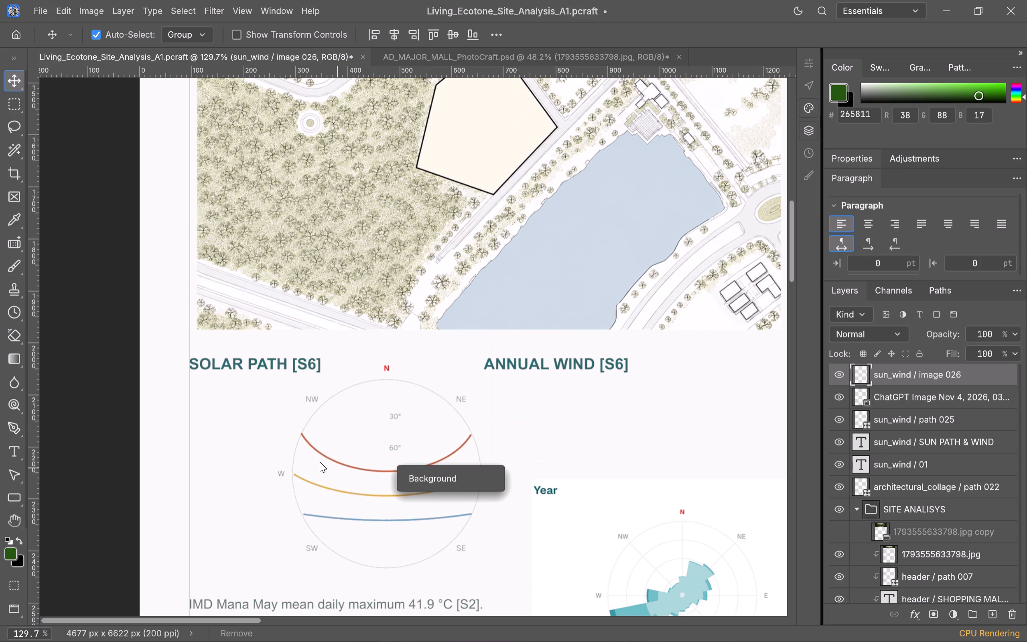
left_click(328, 461)
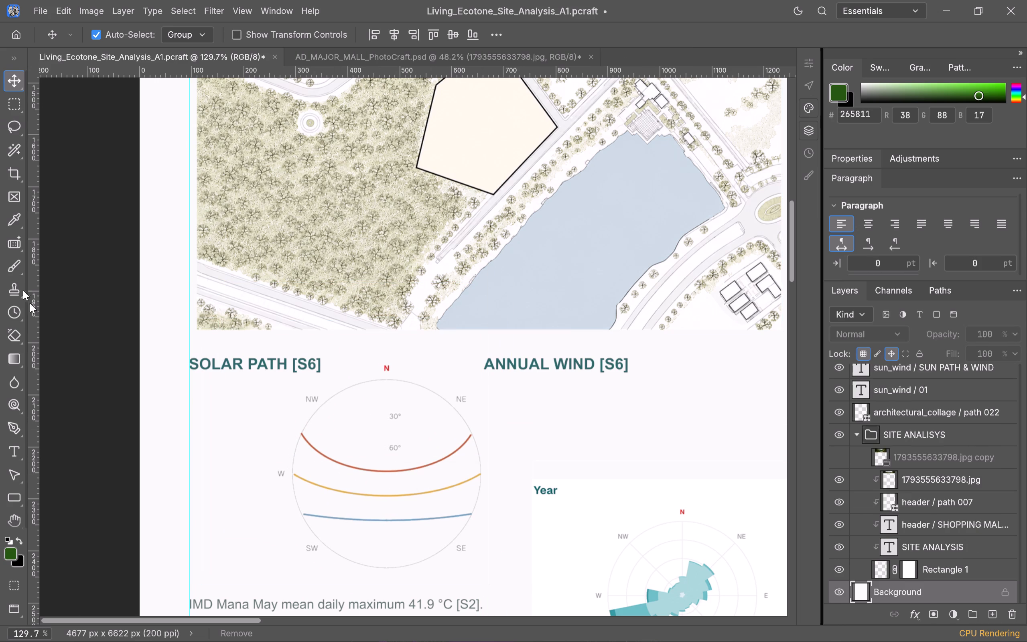
left_click(378, 472)
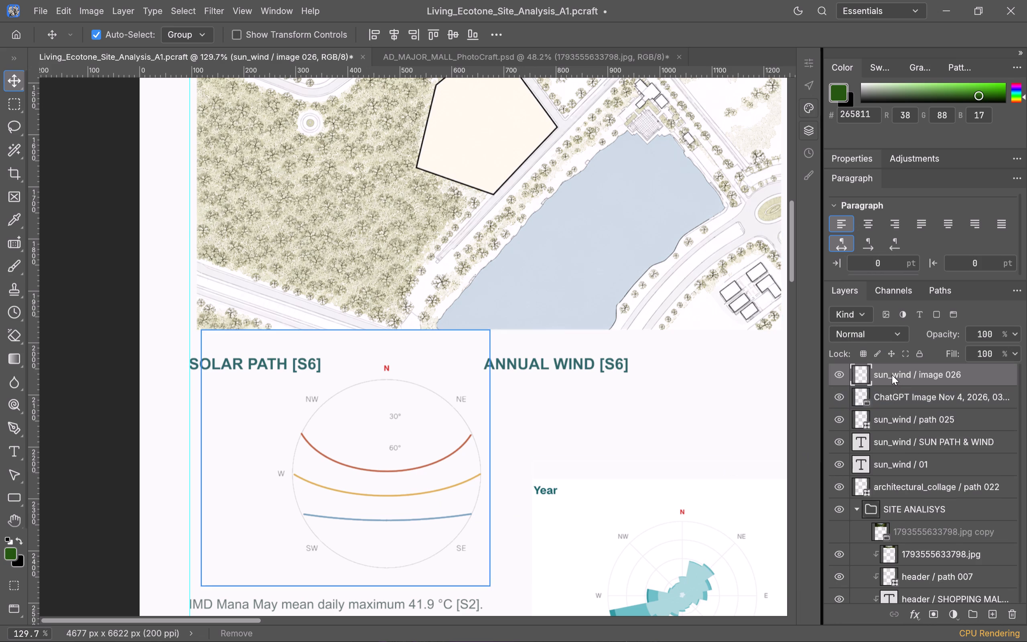
right_click(892, 375)
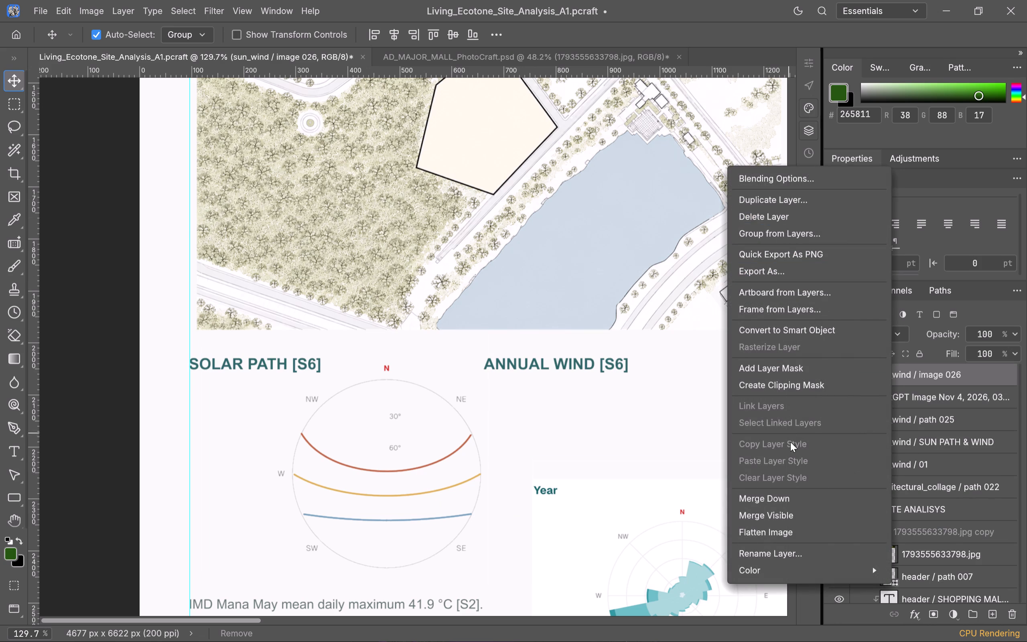
left_click(775, 335)
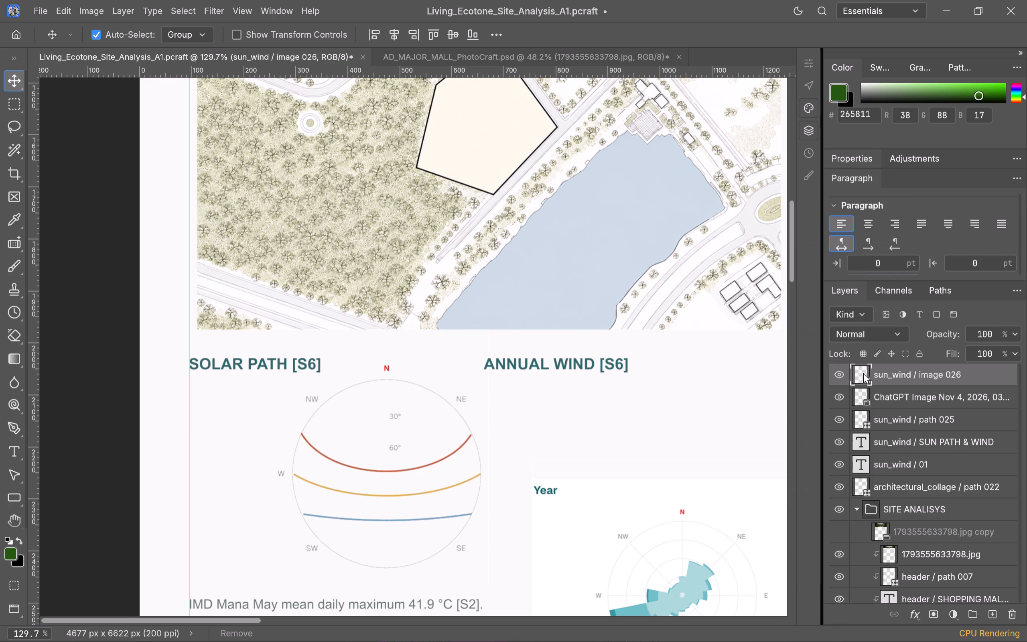
right_click(897, 373)
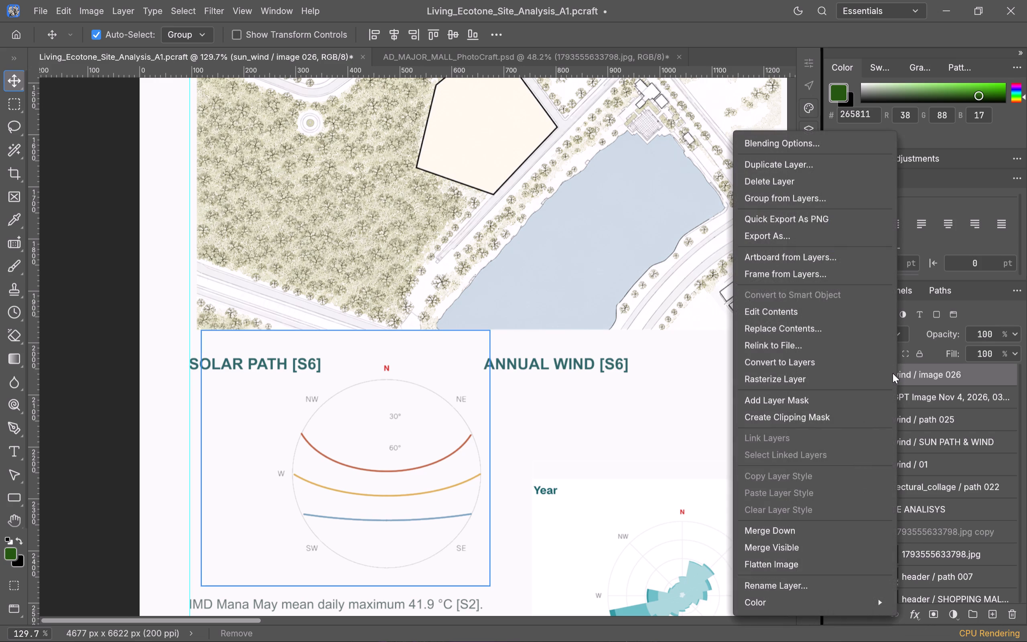
left_click(928, 372)
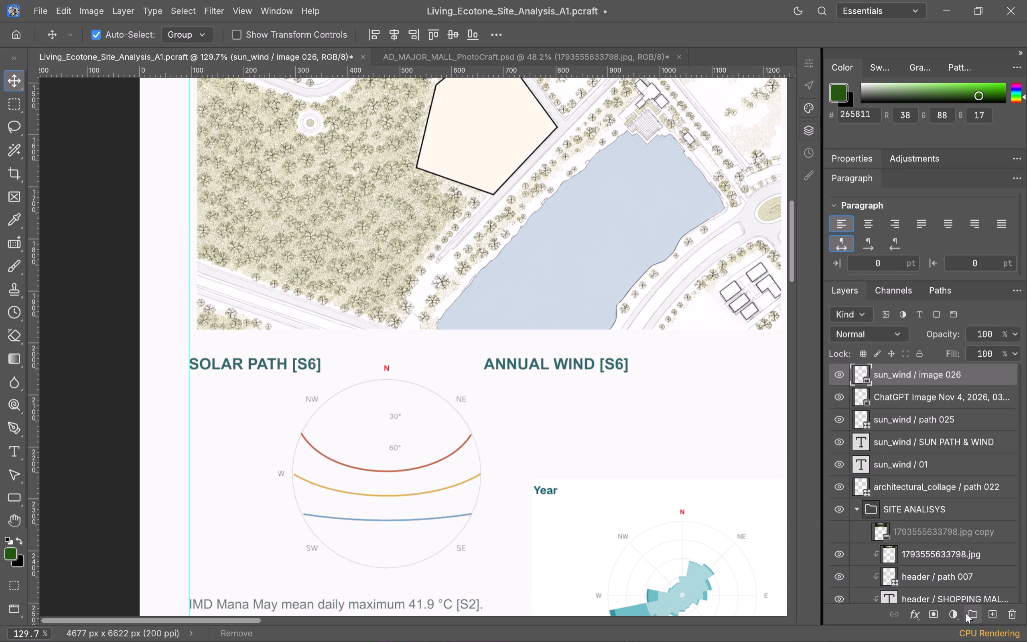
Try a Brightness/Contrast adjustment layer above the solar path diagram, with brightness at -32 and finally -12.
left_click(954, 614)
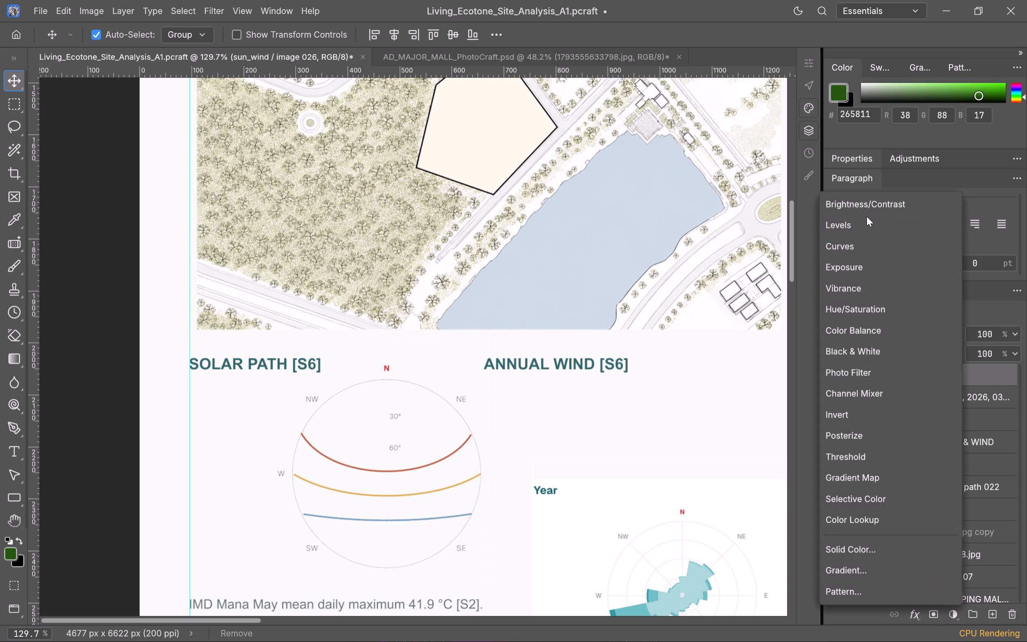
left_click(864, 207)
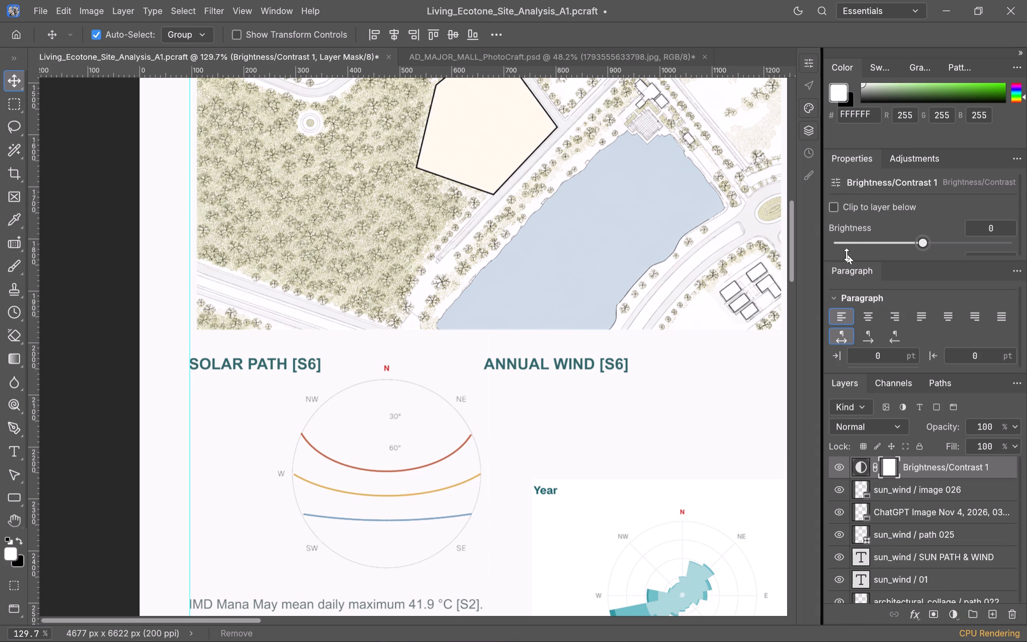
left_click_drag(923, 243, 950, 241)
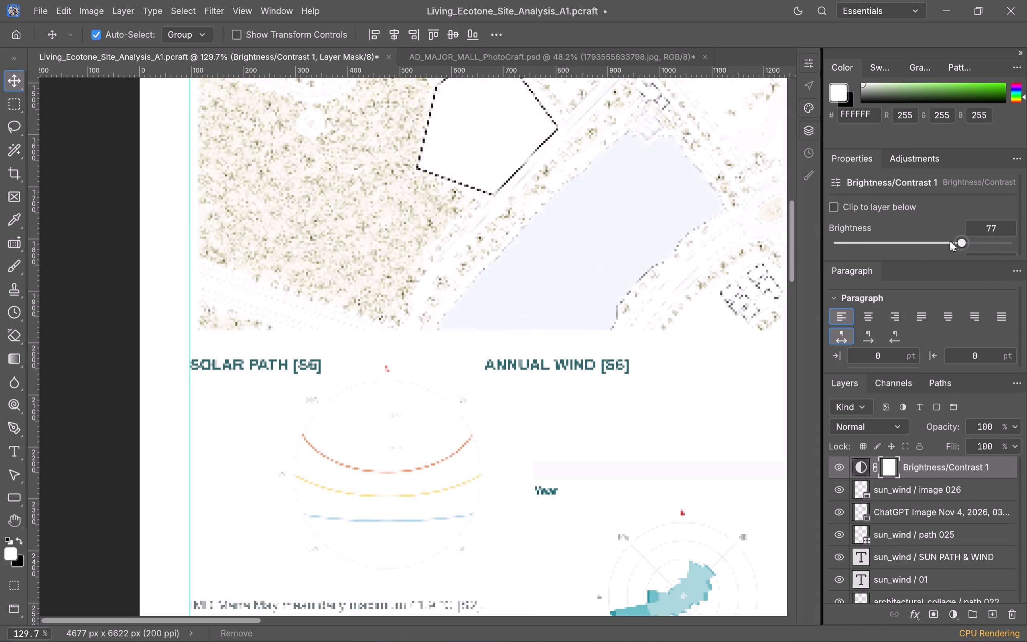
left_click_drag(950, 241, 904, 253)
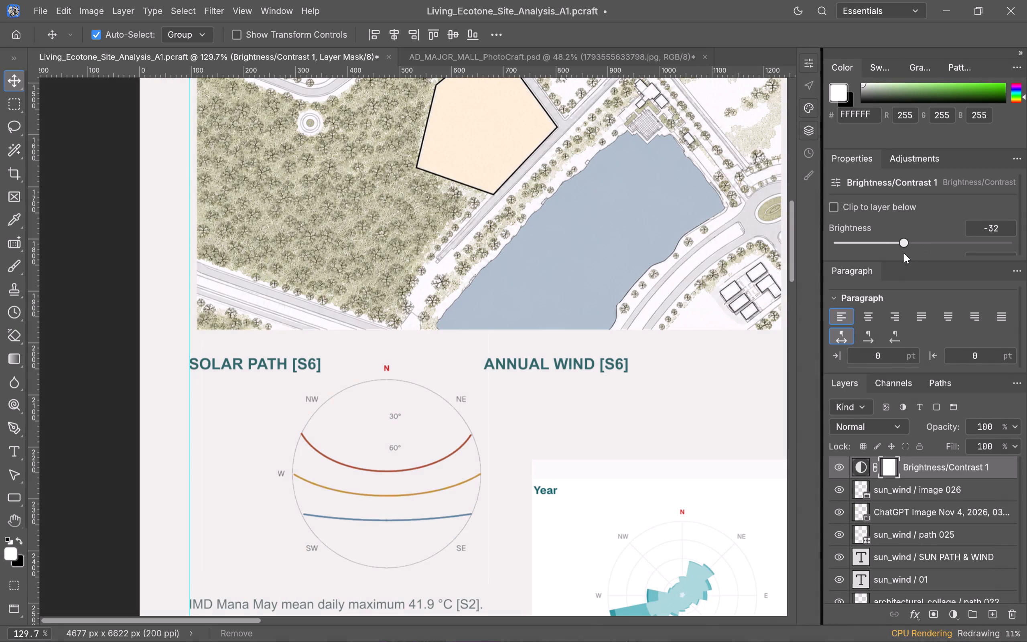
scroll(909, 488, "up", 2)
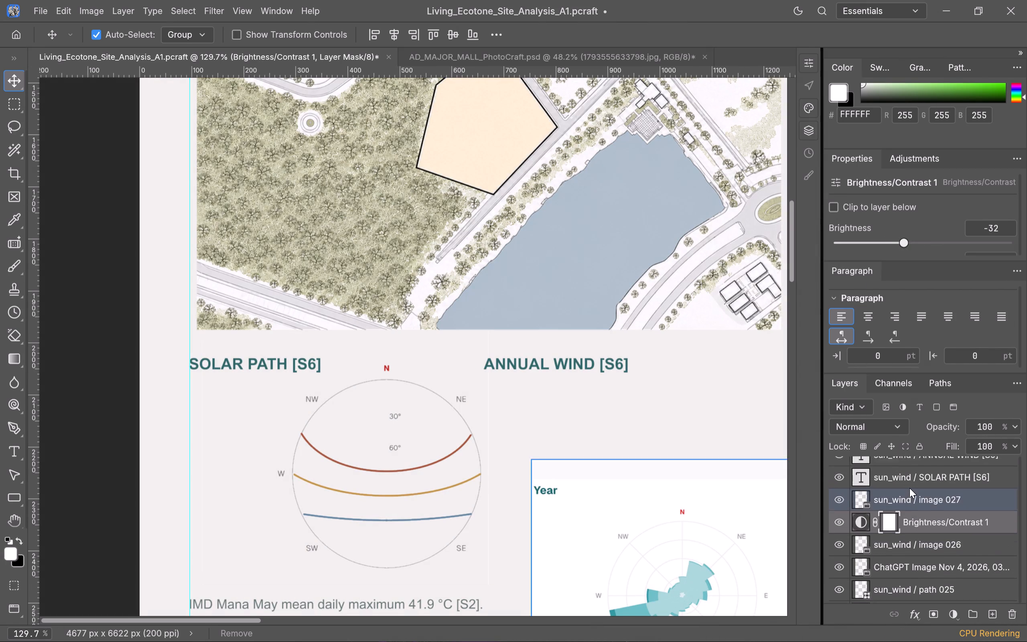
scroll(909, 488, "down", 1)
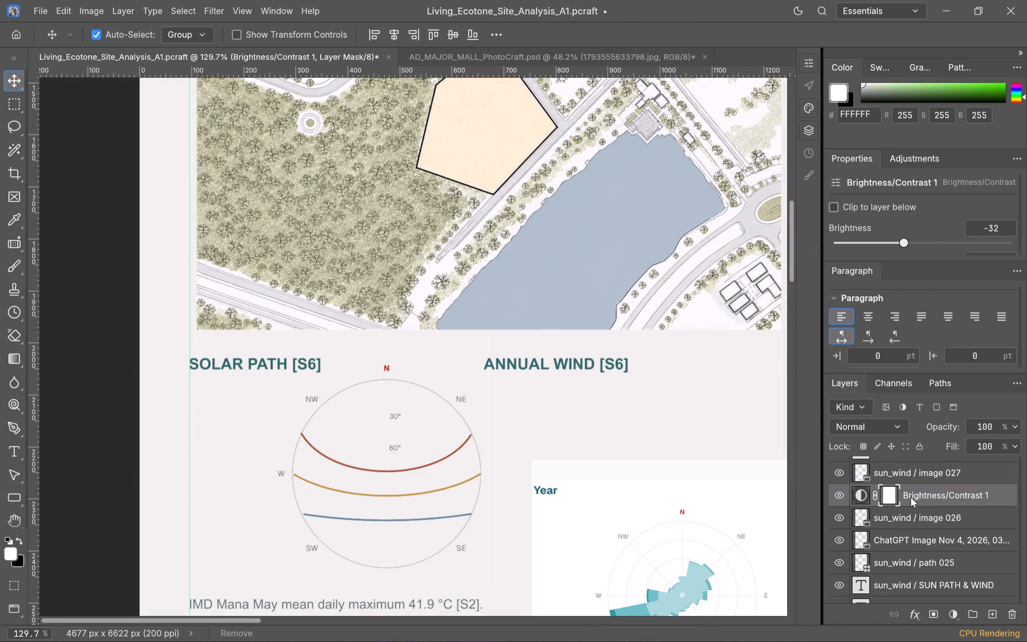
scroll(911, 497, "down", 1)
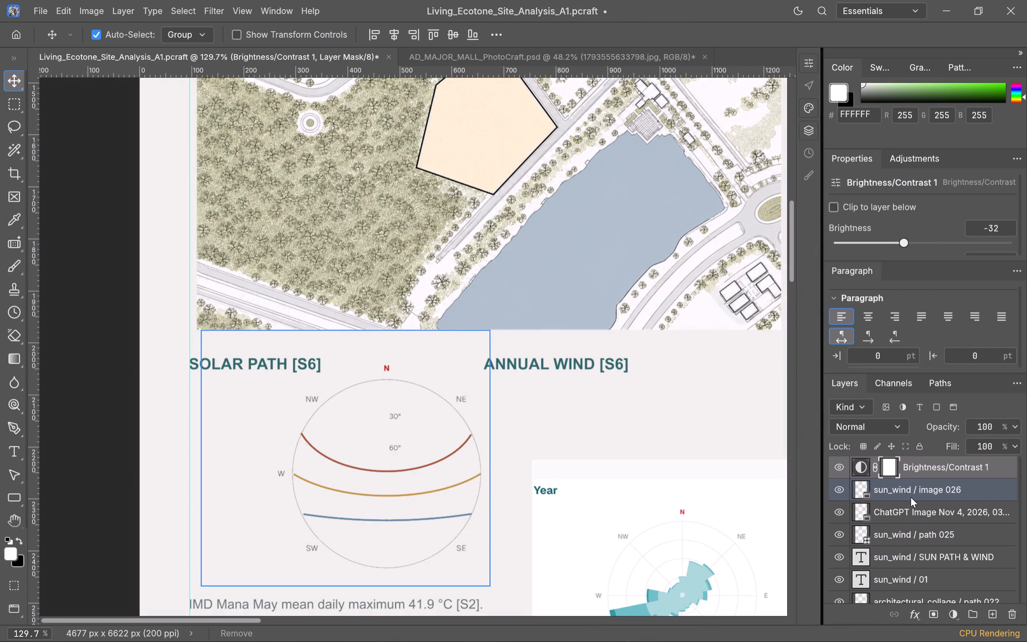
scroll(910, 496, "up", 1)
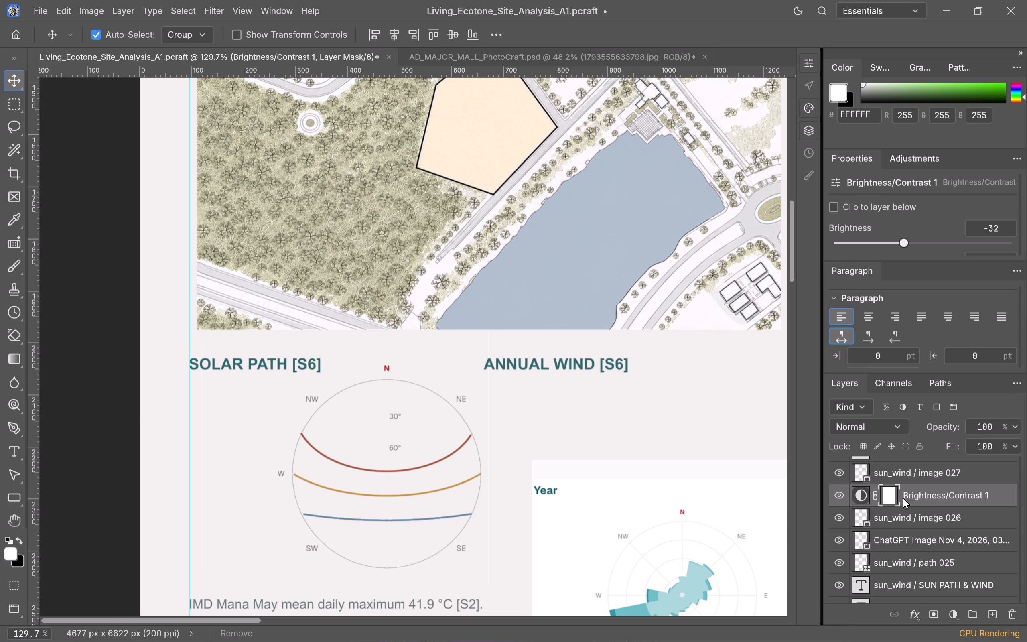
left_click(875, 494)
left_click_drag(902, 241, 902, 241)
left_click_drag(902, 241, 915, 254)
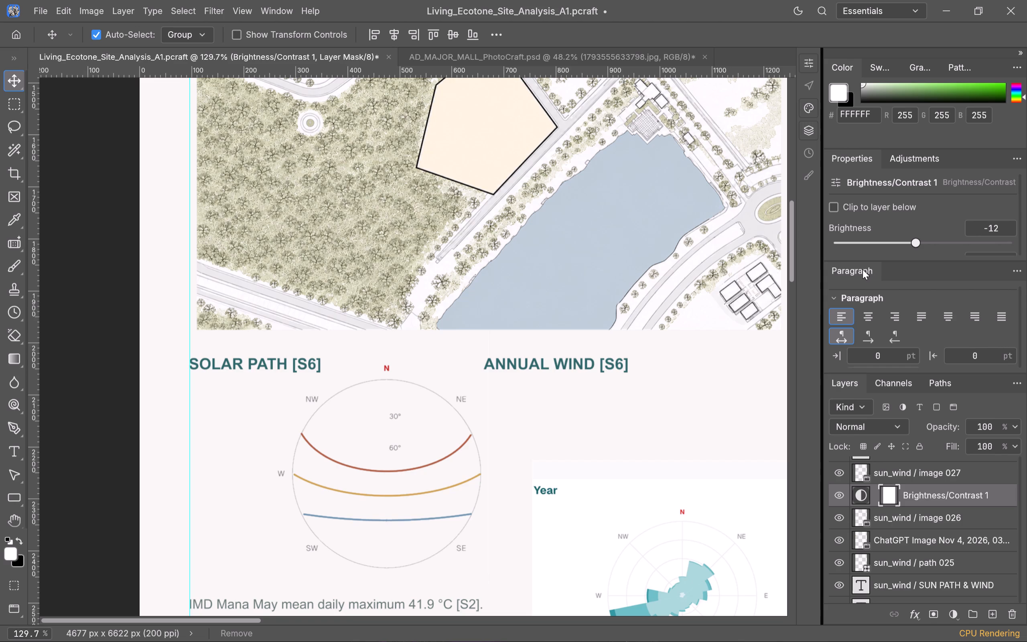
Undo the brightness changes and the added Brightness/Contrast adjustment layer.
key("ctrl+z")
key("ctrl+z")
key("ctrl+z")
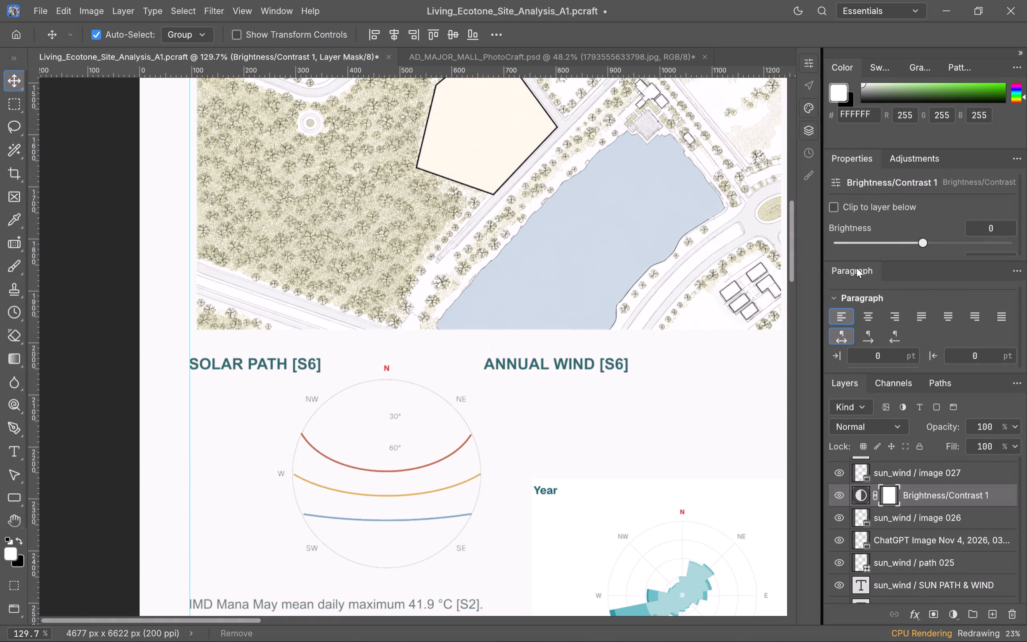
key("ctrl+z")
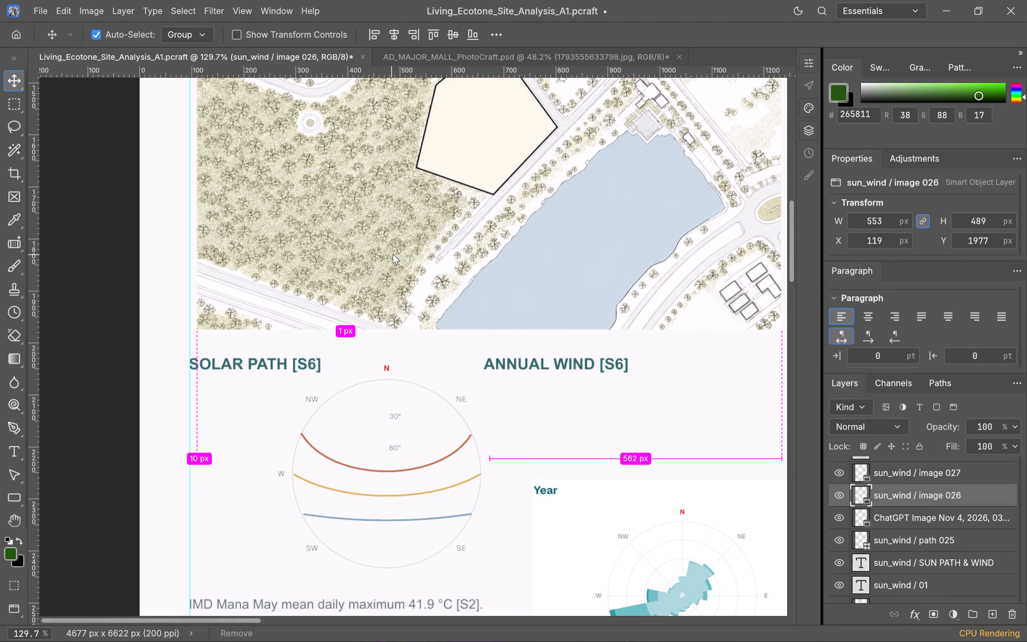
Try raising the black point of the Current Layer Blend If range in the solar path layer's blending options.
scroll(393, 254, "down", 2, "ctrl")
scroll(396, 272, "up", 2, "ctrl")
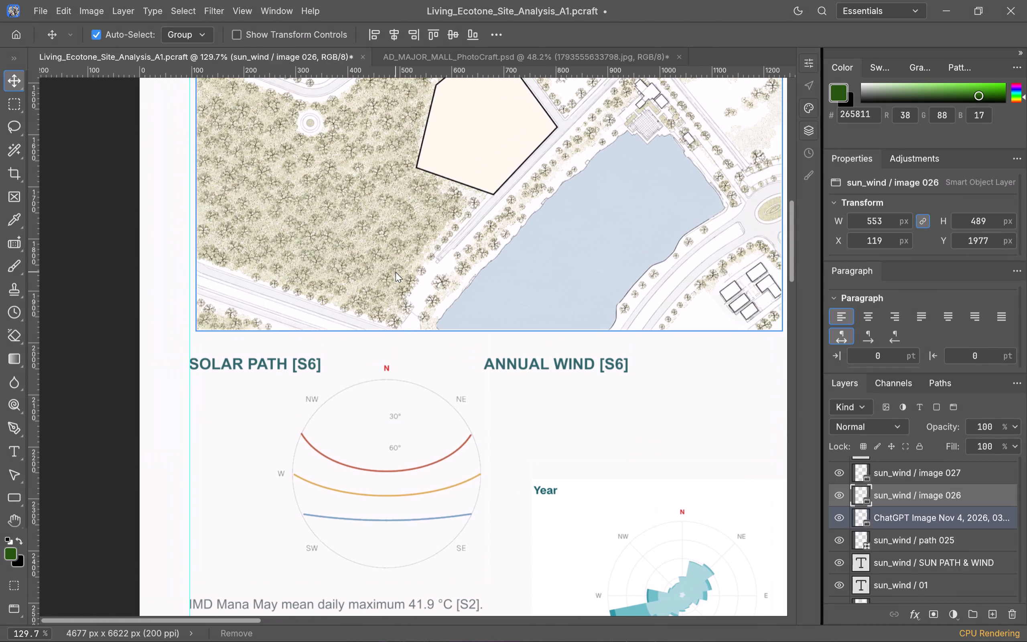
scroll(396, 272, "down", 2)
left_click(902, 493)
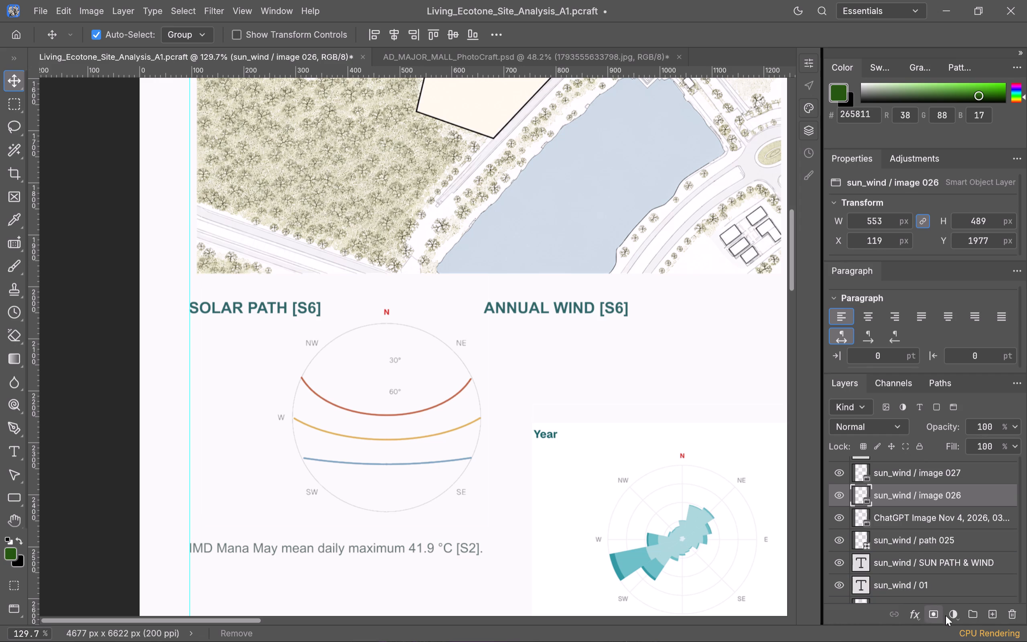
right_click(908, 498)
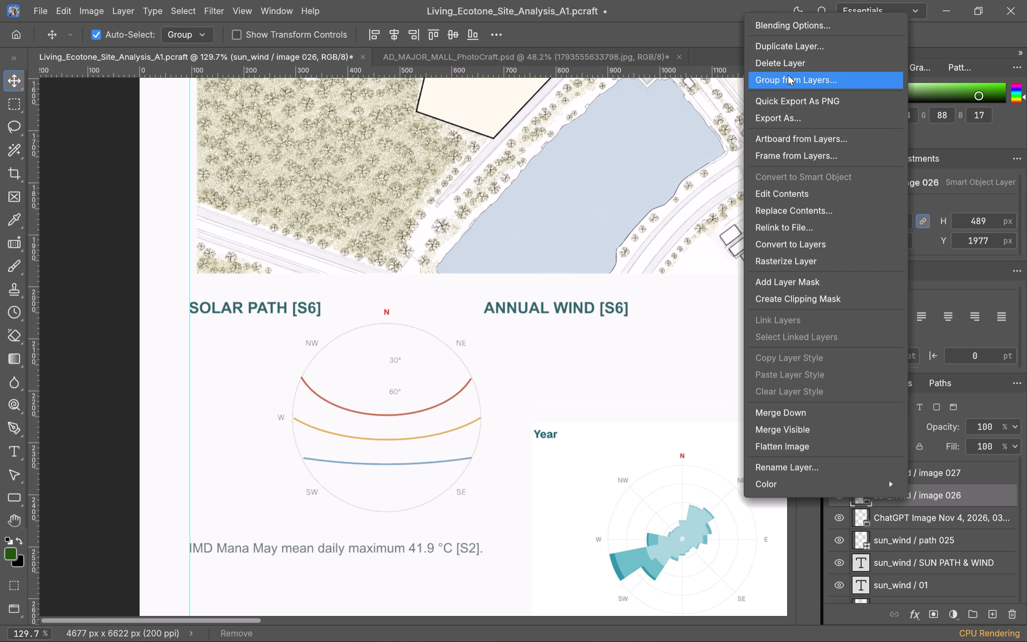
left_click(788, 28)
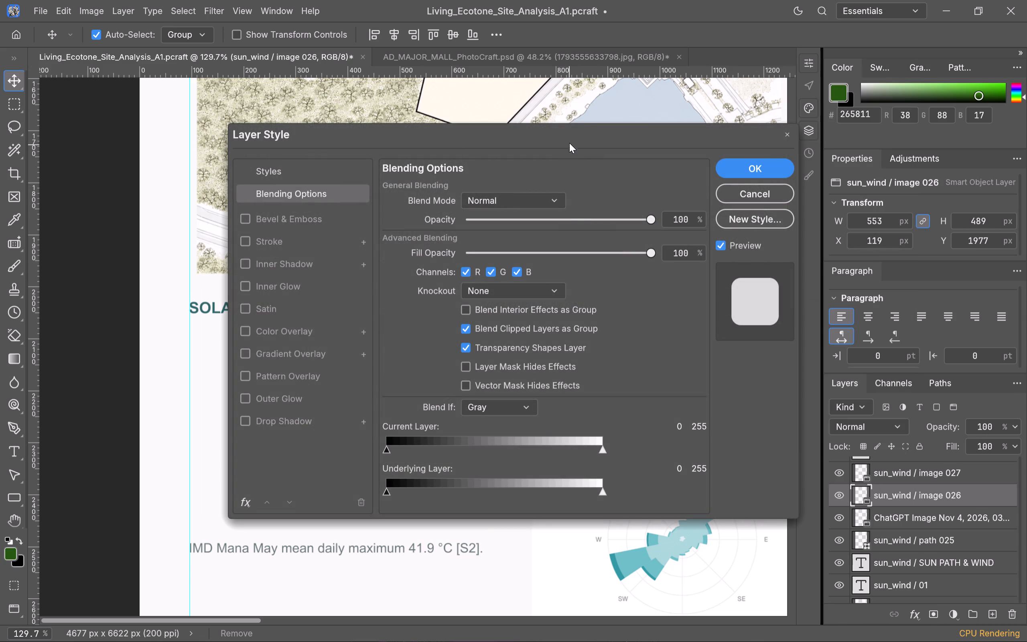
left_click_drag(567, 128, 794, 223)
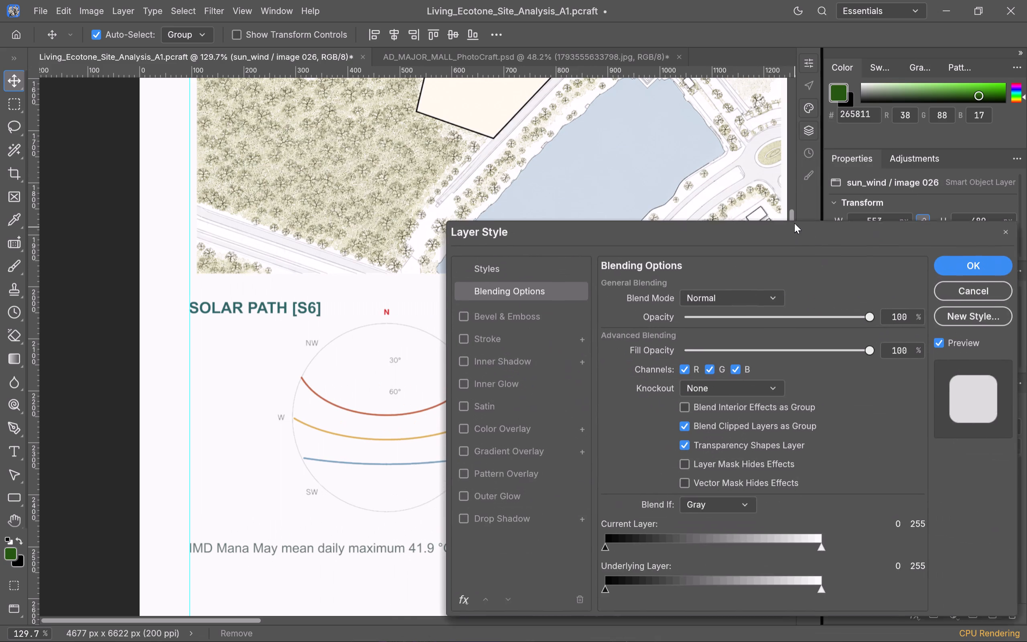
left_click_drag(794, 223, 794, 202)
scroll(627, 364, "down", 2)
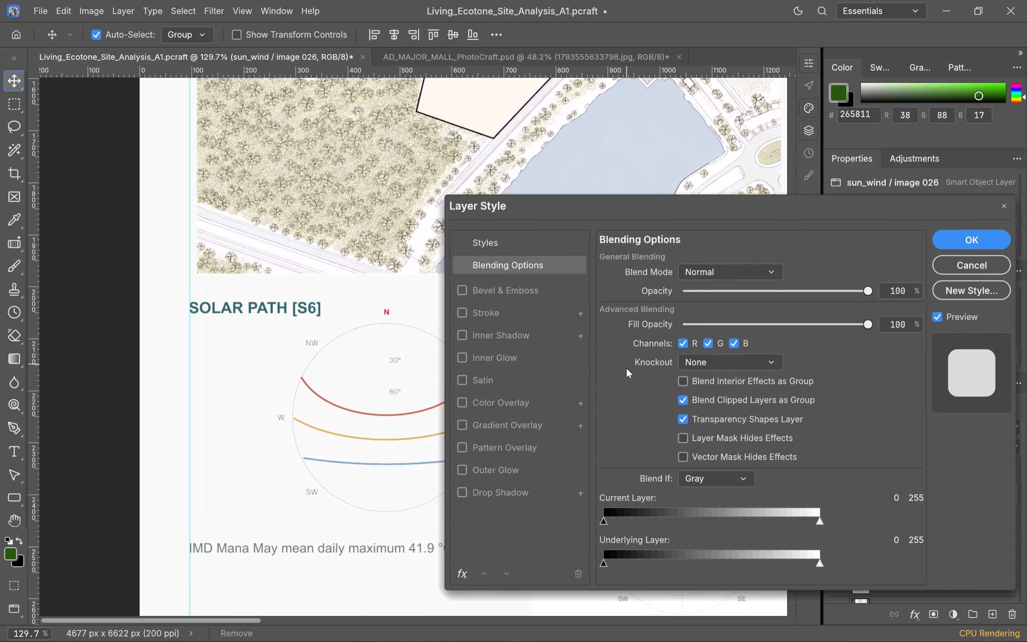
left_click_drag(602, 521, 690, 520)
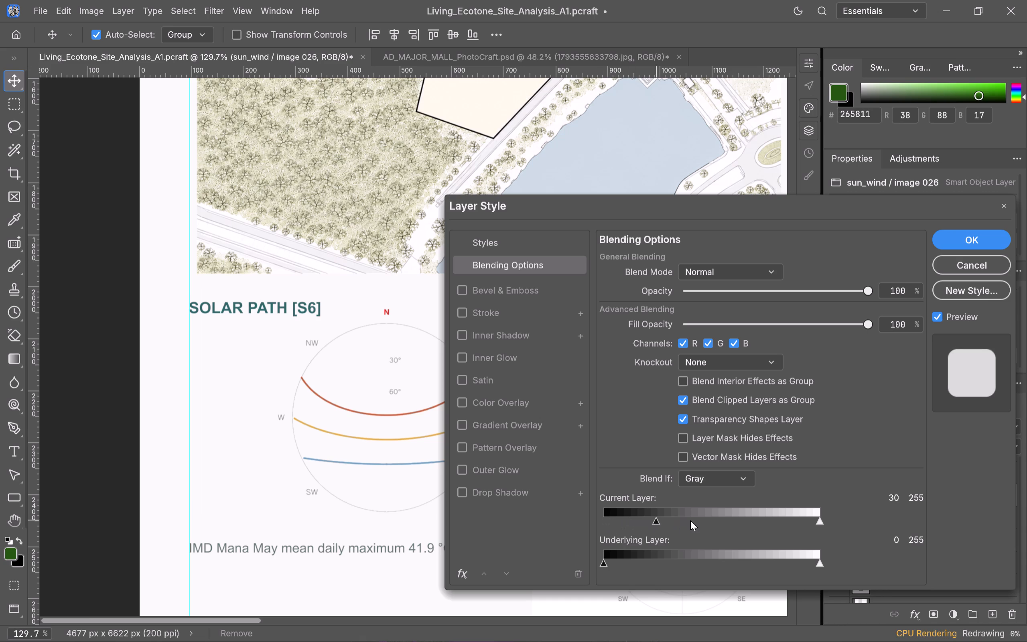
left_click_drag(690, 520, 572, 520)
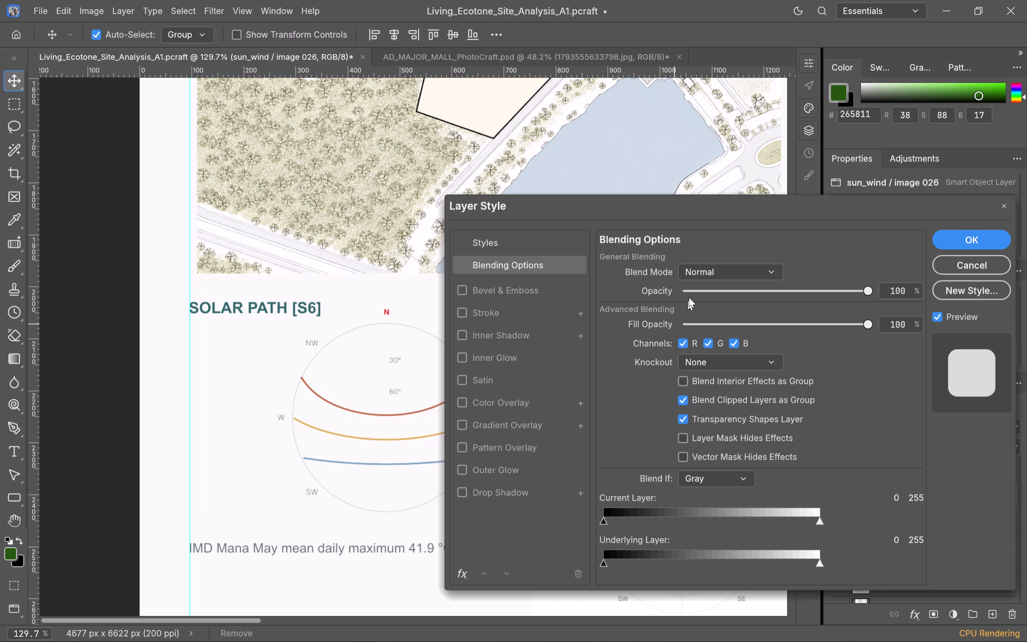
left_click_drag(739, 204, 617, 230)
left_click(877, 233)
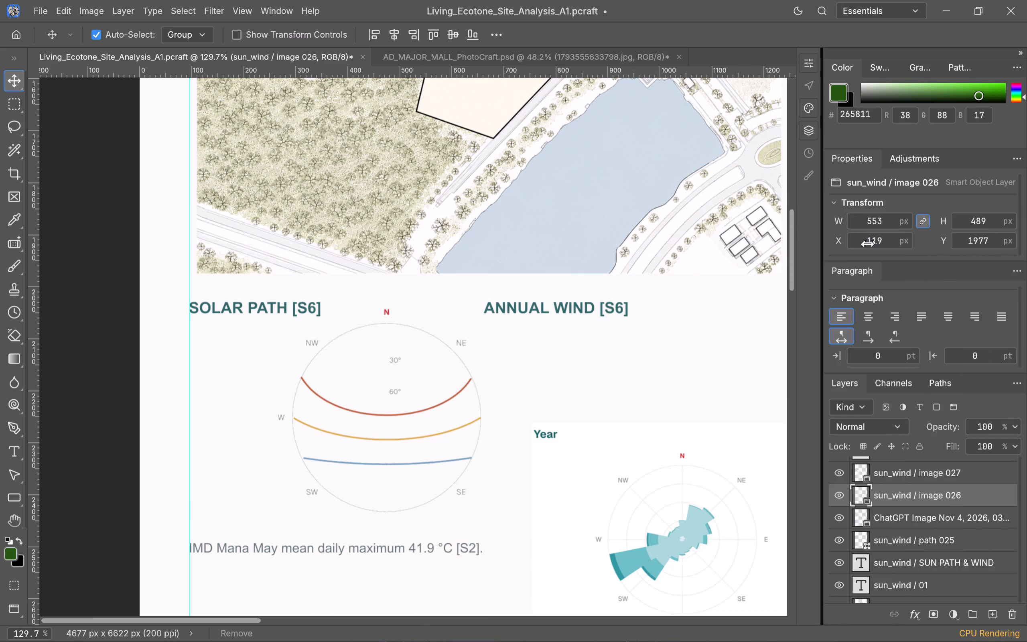
Move the solar path diagram slightly up beneath the site illustration, to about X 121 px and Y 1952 px.
left_click(467, 457)
left_click_drag(467, 457, 477, 401)
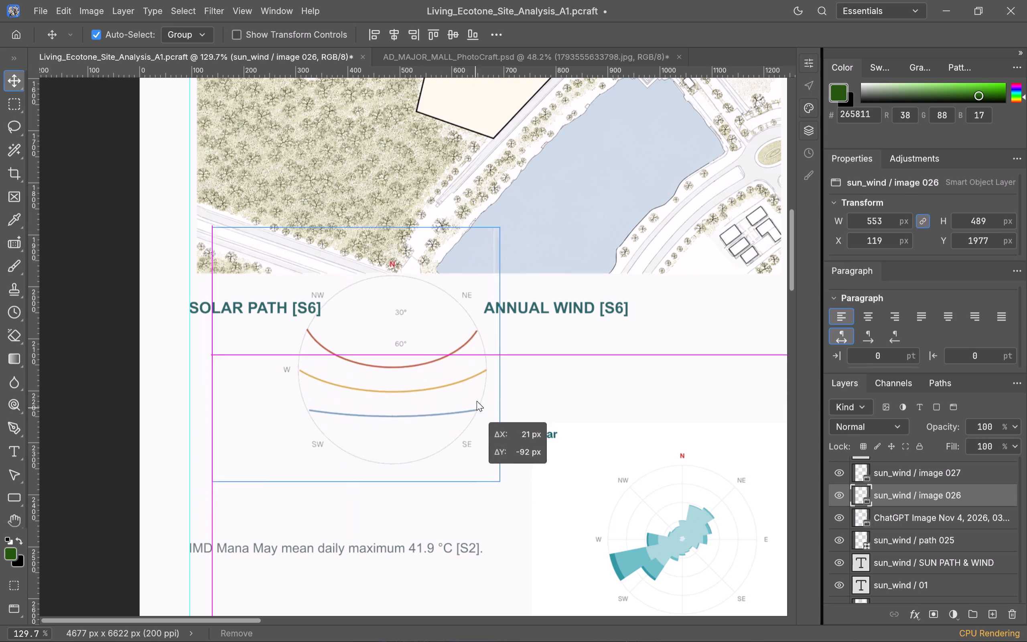
left_click_drag(477, 401, 467, 450)
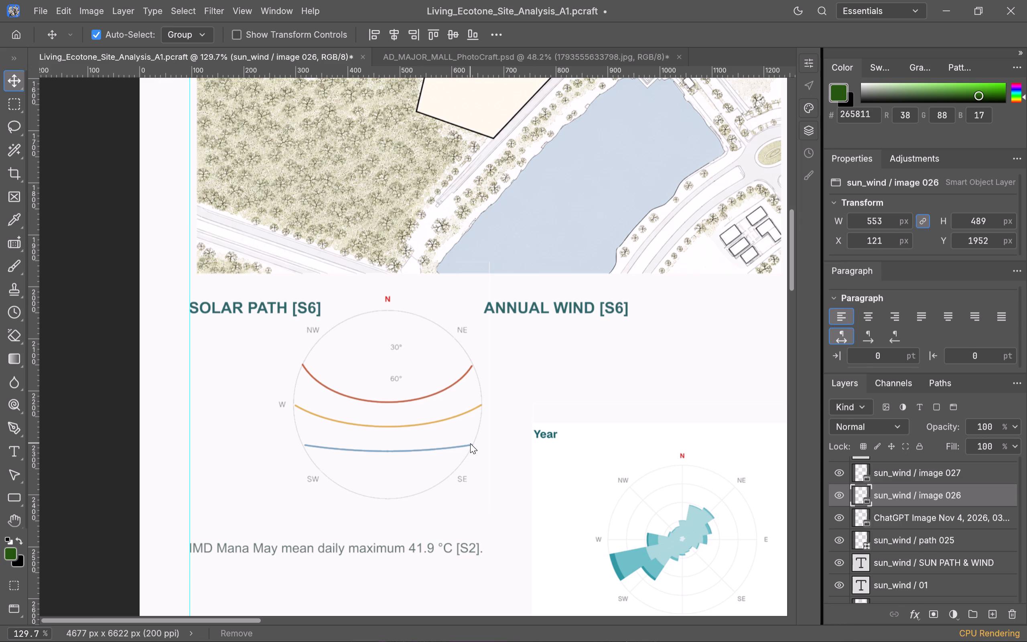
left_click(469, 447)
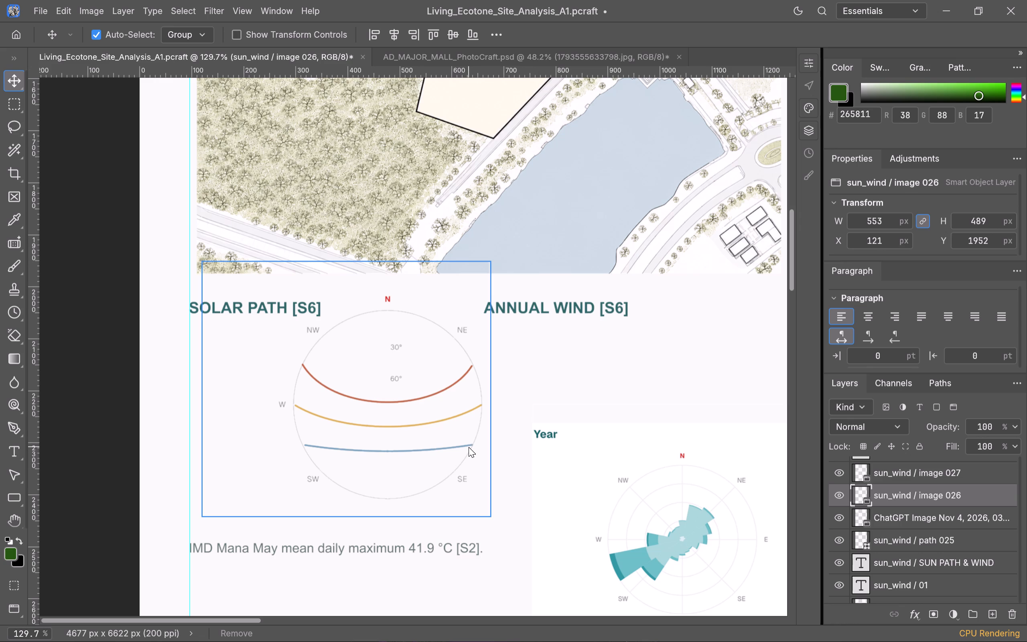
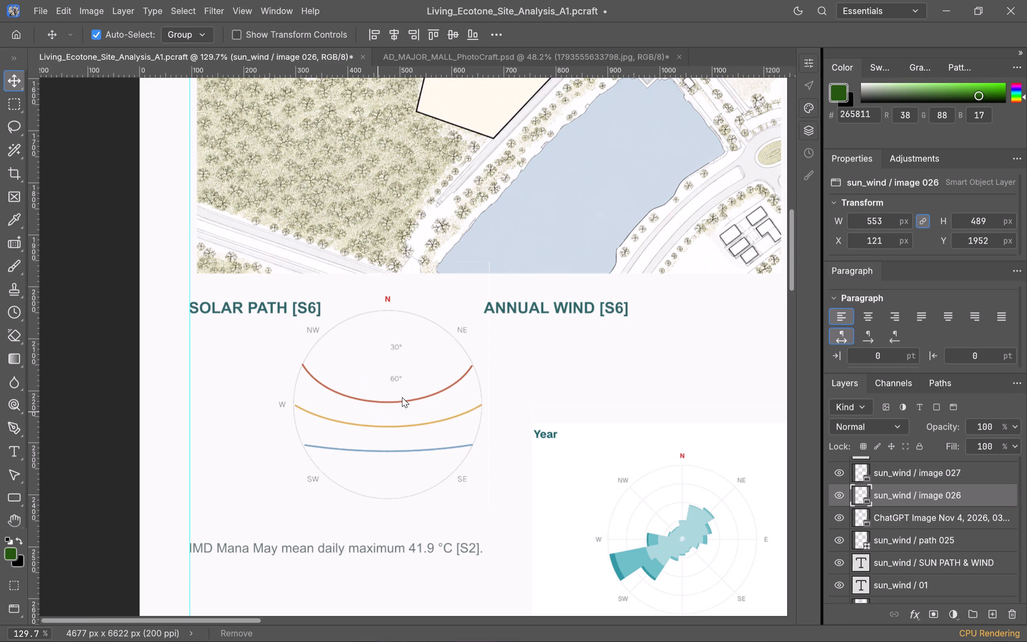
Apply a Brightness/Contrast adjustment to the solar path diagram layer with brightness -150 and contrast 45.
left_click(490, 423)
left_click(894, 496)
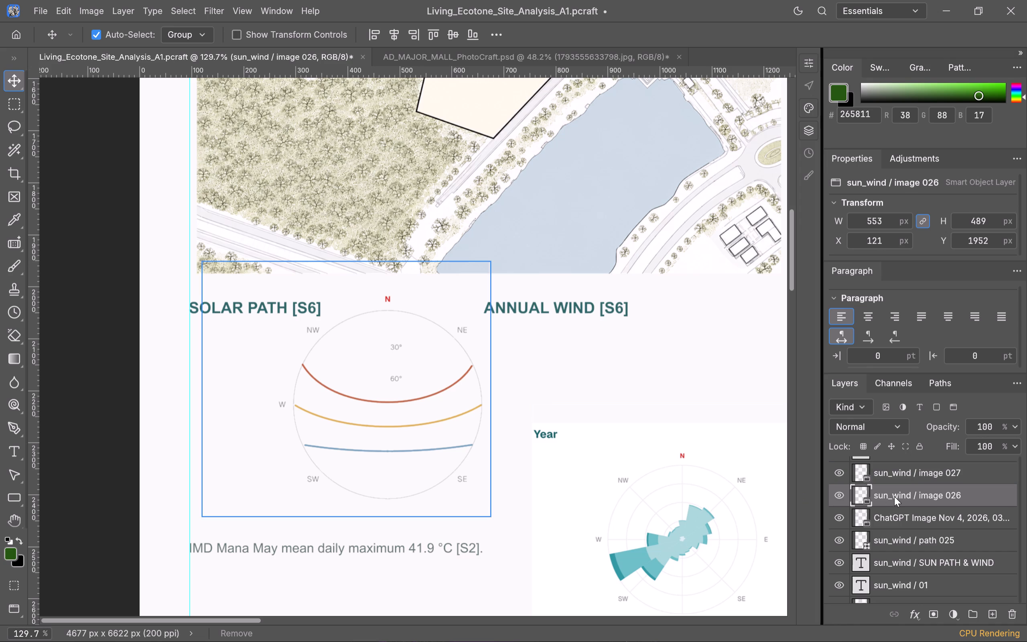
left_click(84, 8)
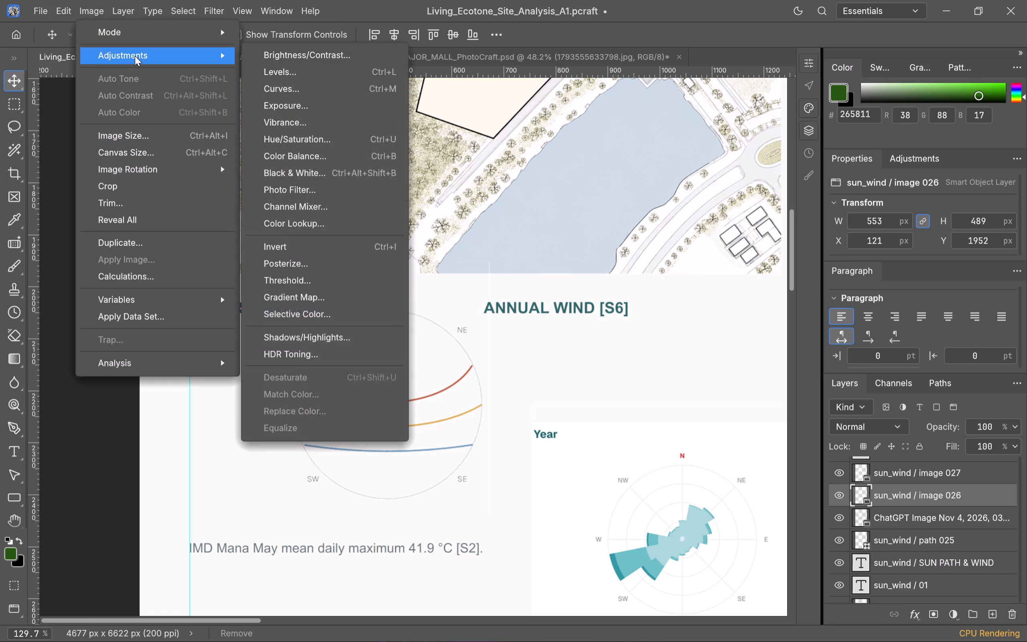
left_click(272, 59)
left_click_drag(495, 240, 551, 252)
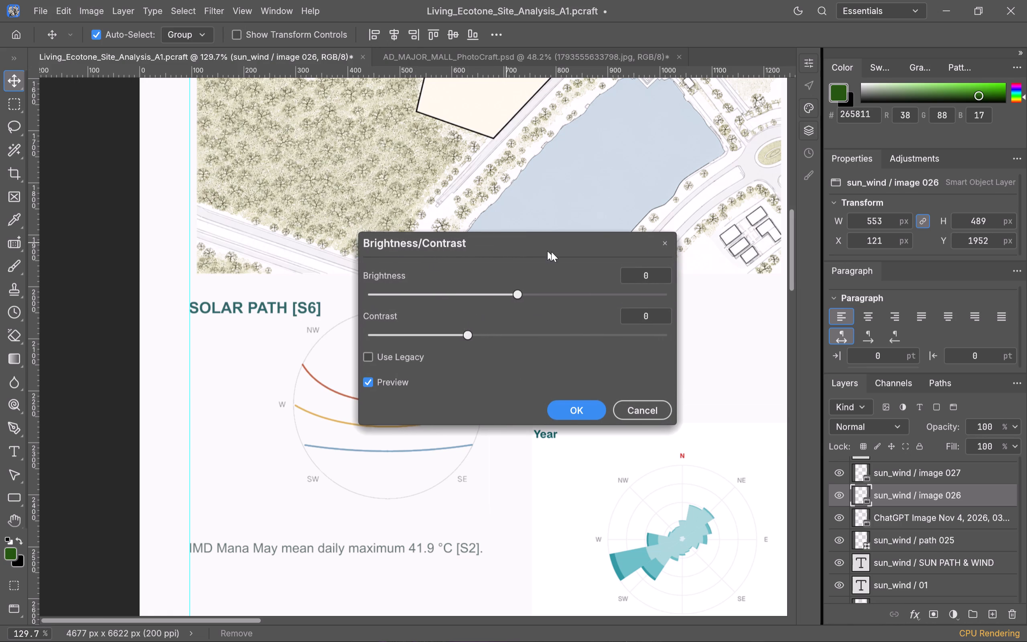
left_click_drag(551, 252, 668, 260)
left_click_drag(691, 314, 766, 310)
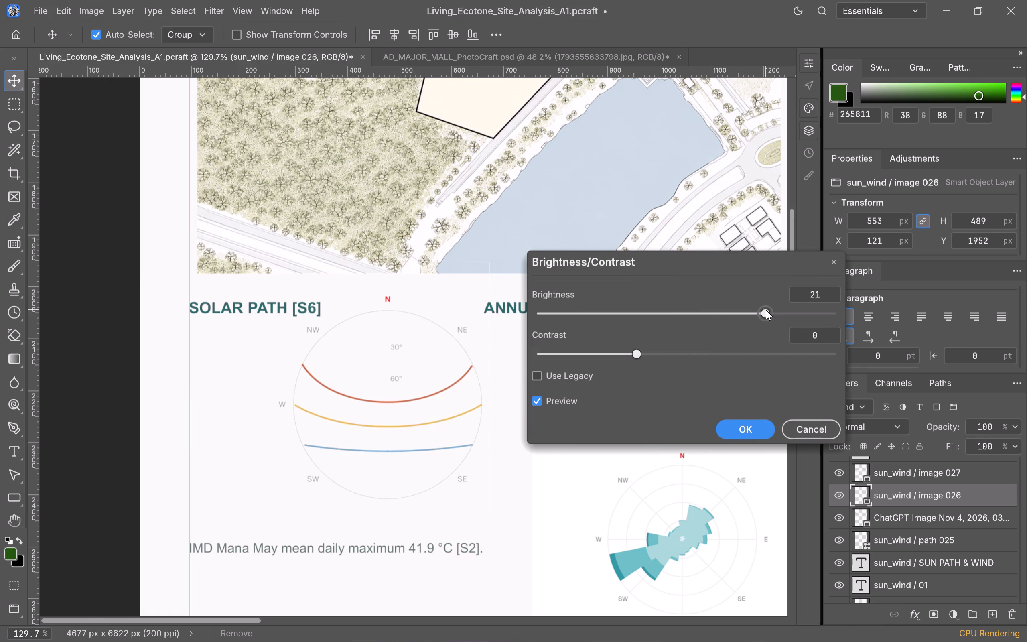
left_click_drag(766, 310, 582, 337)
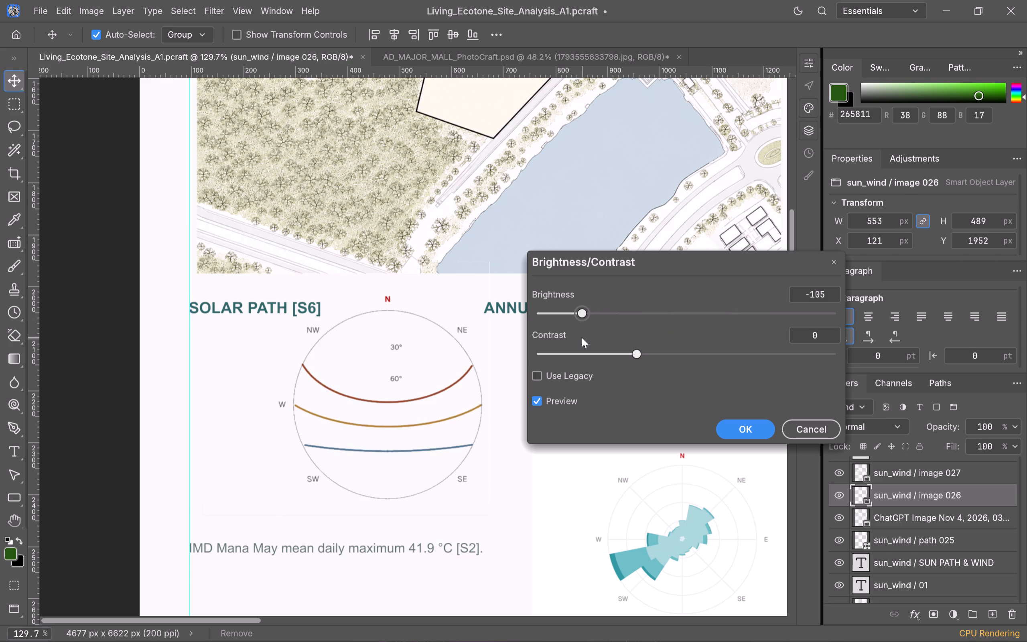
left_click_drag(582, 337, 498, 341)
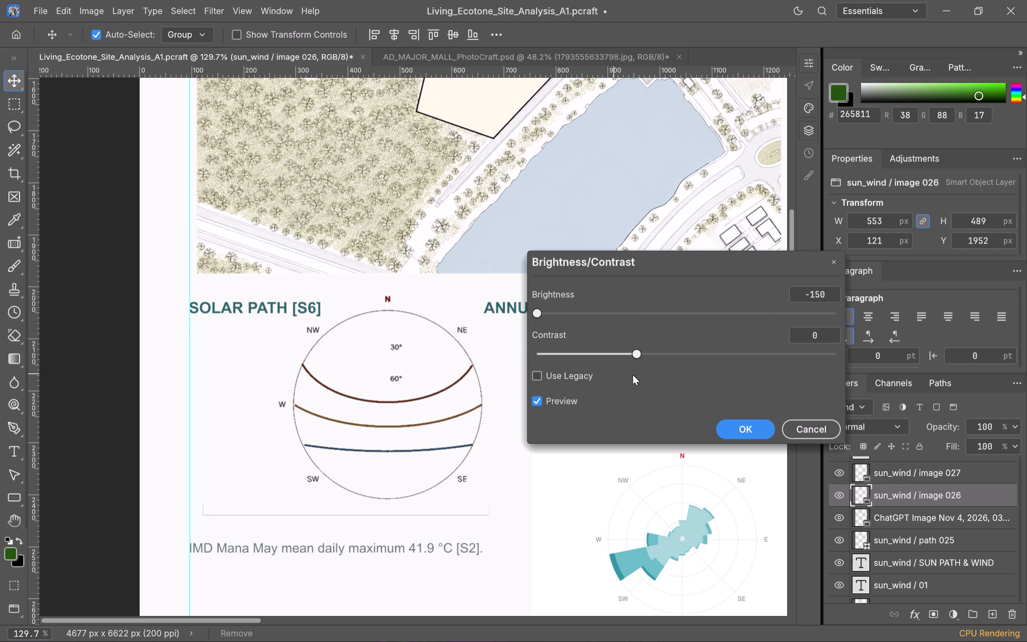
left_click_drag(635, 354, 717, 352)
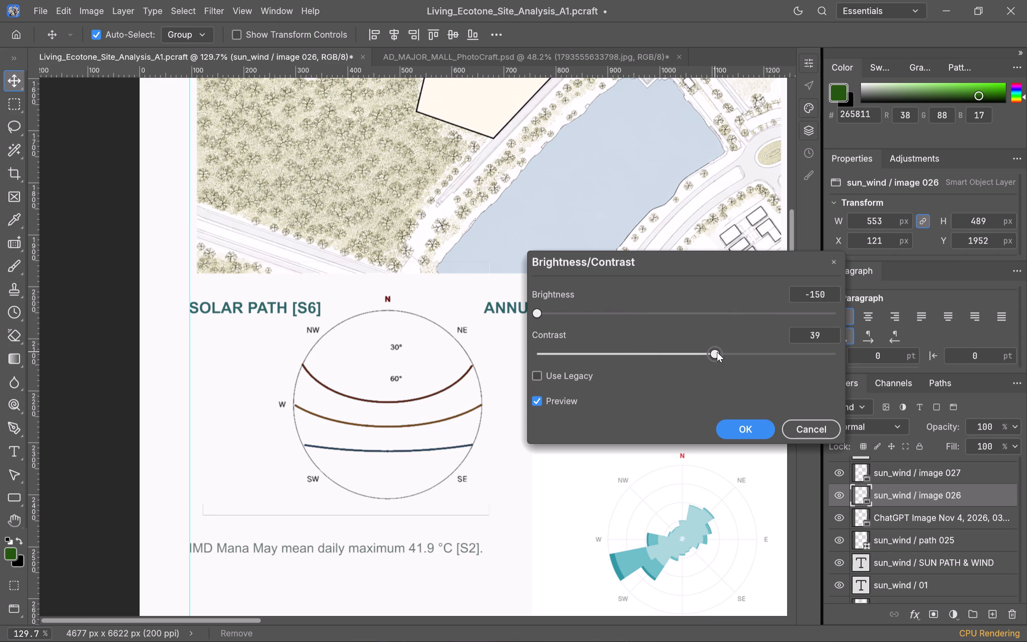
left_click_drag(717, 352, 751, 353)
left_click_drag(751, 353, 727, 360)
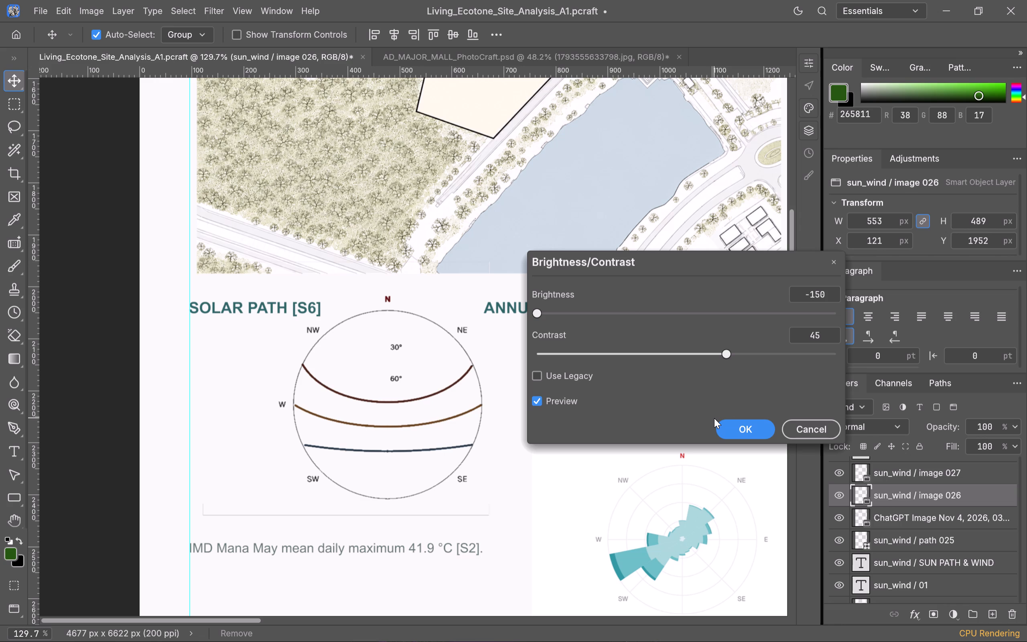
left_click(731, 429)
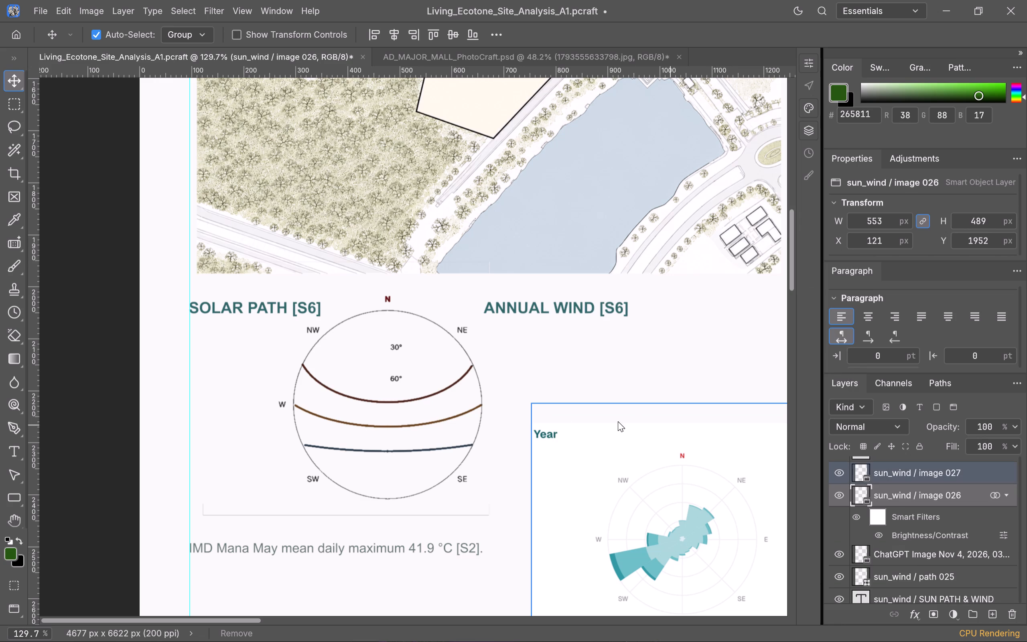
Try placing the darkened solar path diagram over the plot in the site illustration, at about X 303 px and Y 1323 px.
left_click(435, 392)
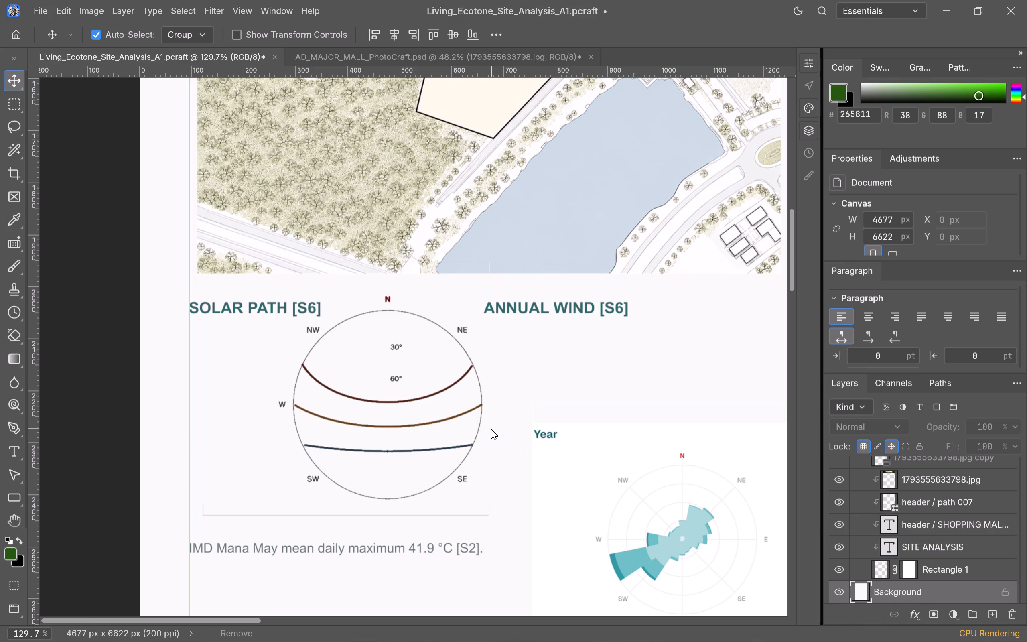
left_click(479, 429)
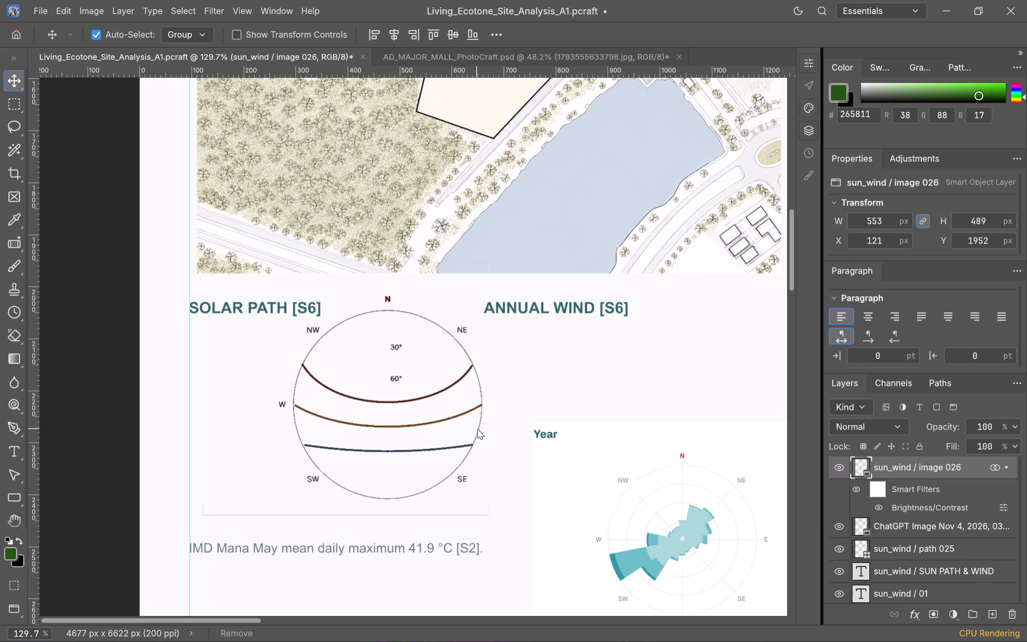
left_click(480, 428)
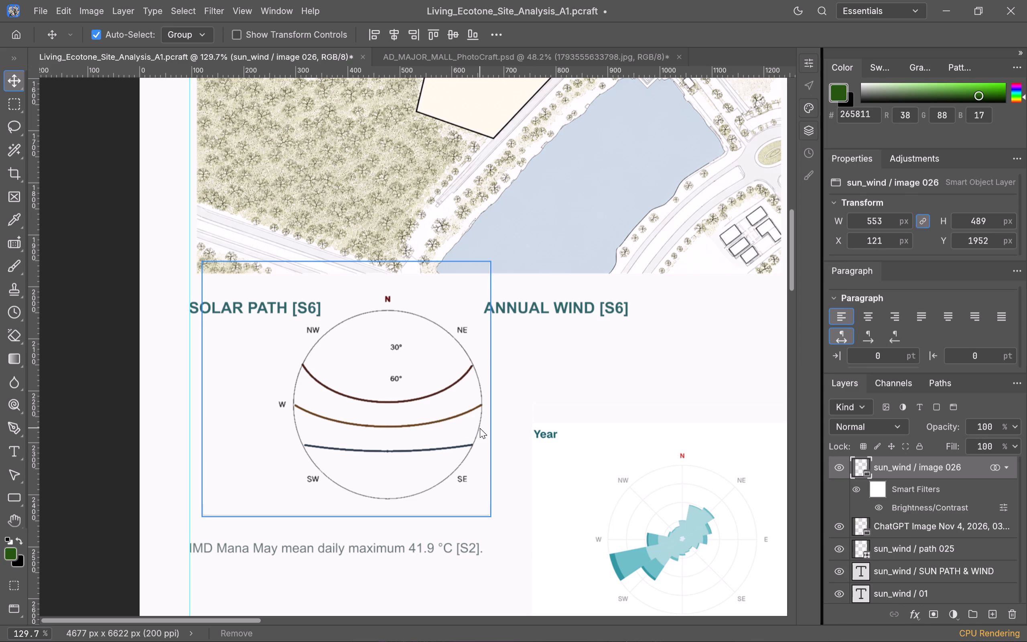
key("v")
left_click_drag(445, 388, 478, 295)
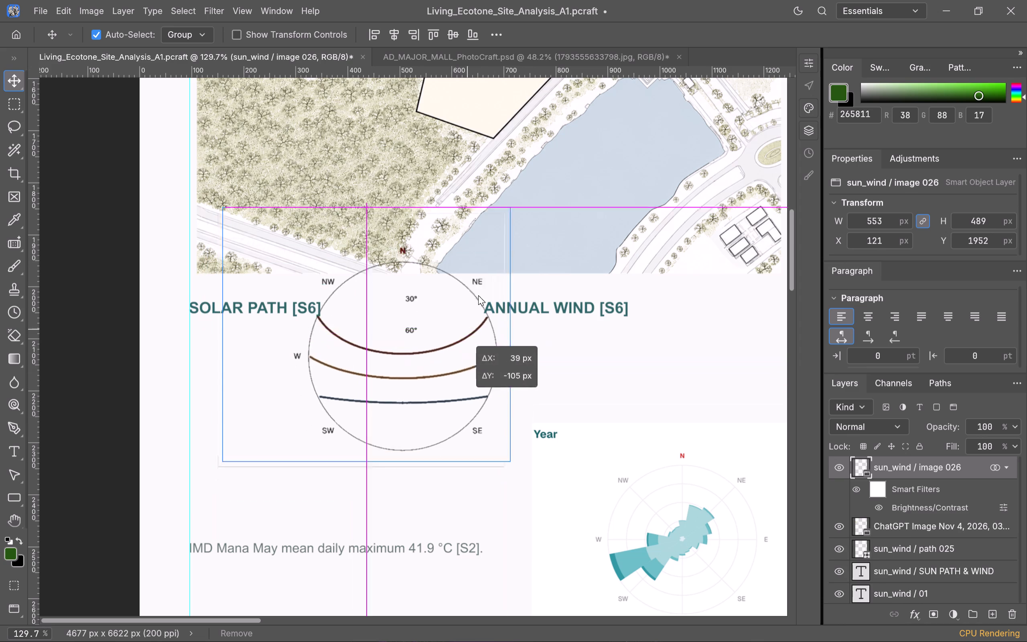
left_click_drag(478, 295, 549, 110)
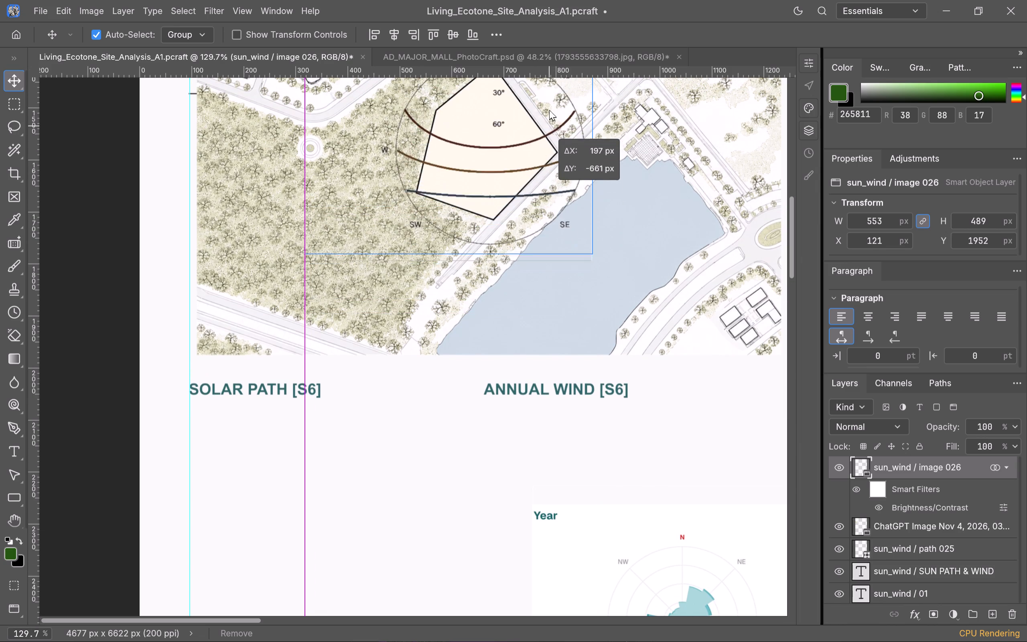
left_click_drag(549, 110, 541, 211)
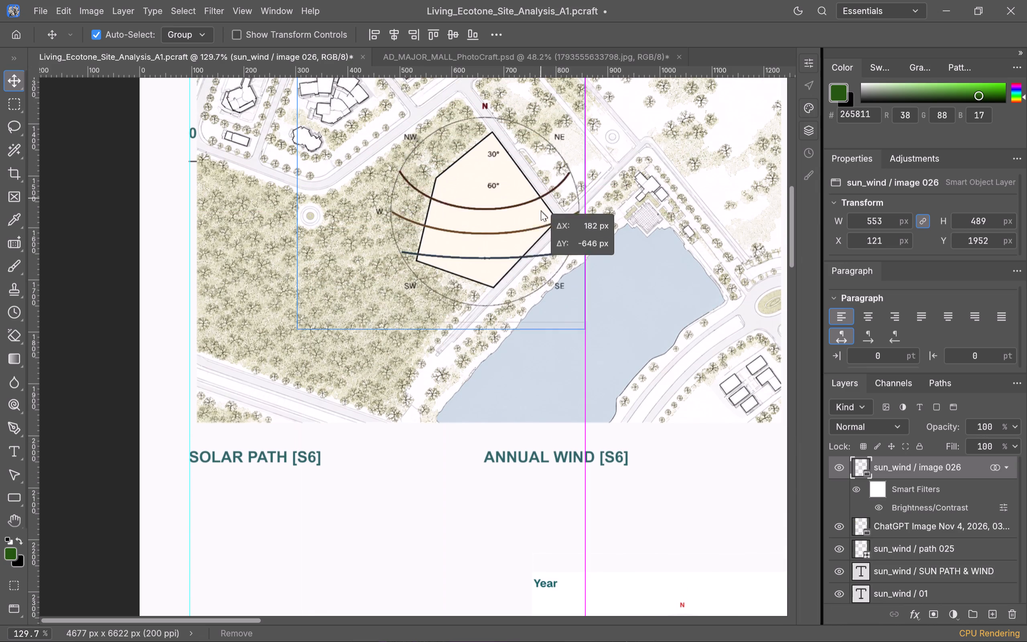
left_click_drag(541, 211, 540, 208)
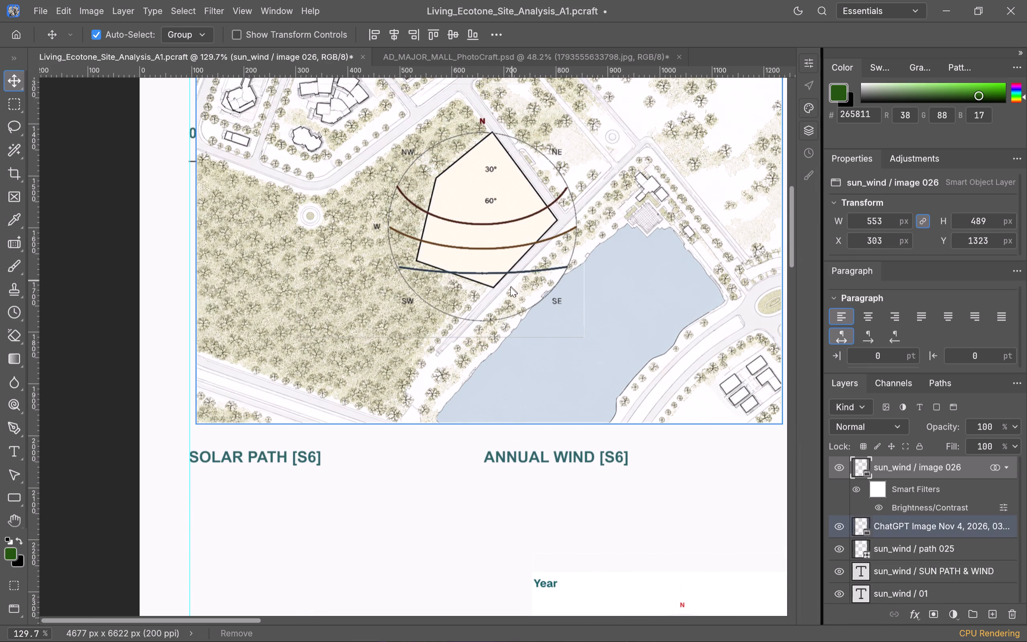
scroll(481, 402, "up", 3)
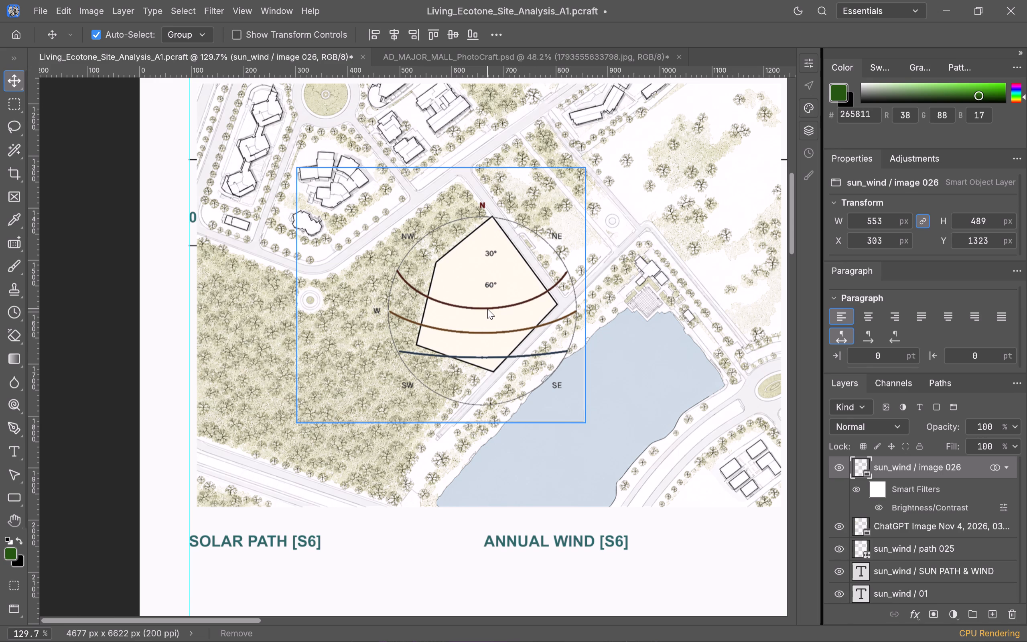
Move the solar path diagram back beneath the site illustration, between the headings and the IMD Mana note, to about X 159 px and Y 1981 px.
left_click_drag(487, 309, 383, 641)
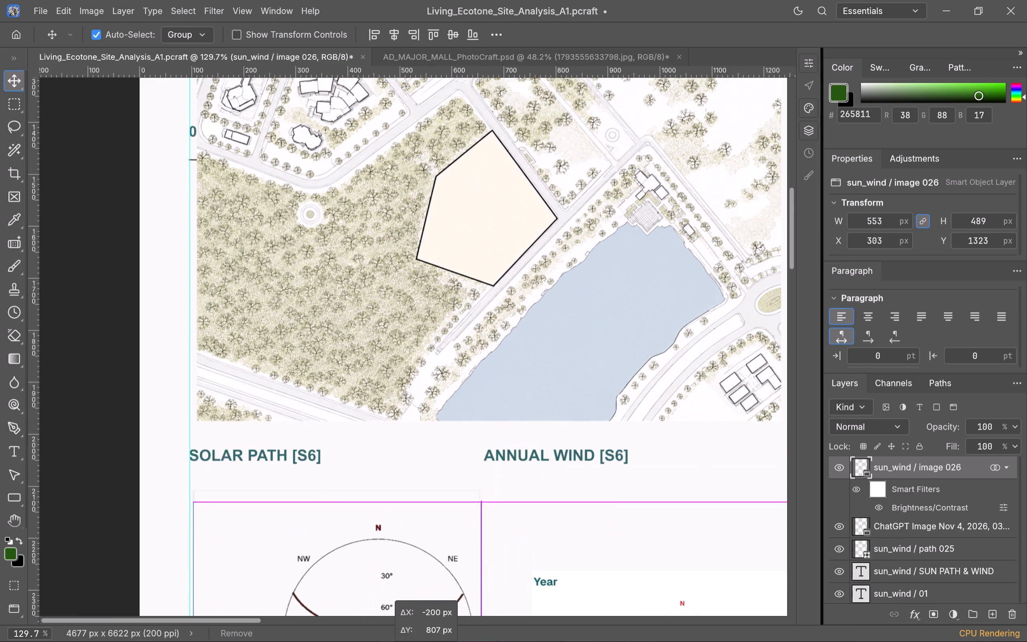
left_click_drag(383, 641, 421, 273)
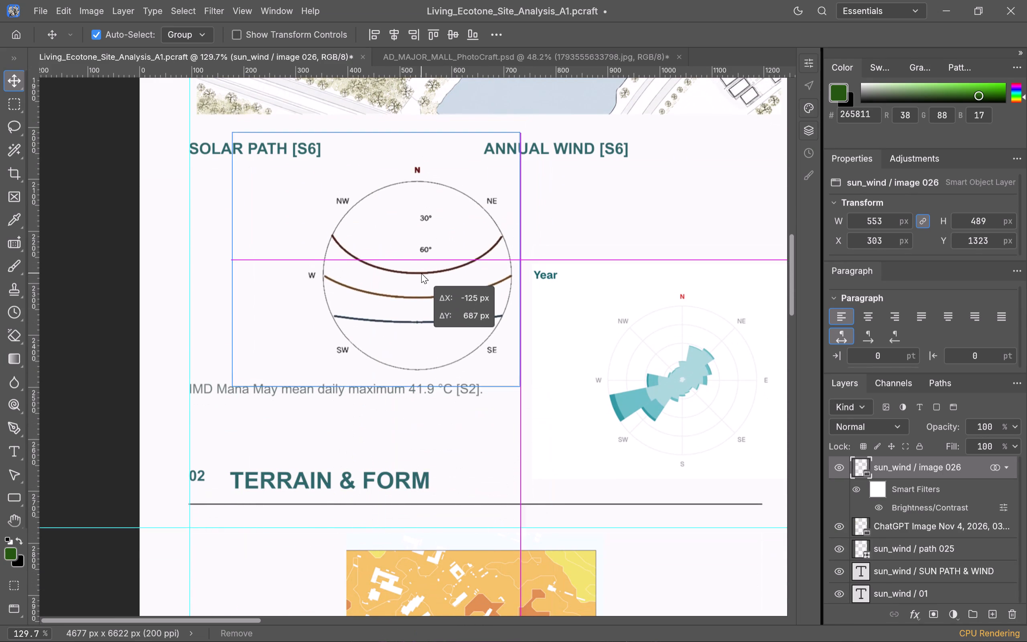
left_click_drag(421, 273, 413, 258)
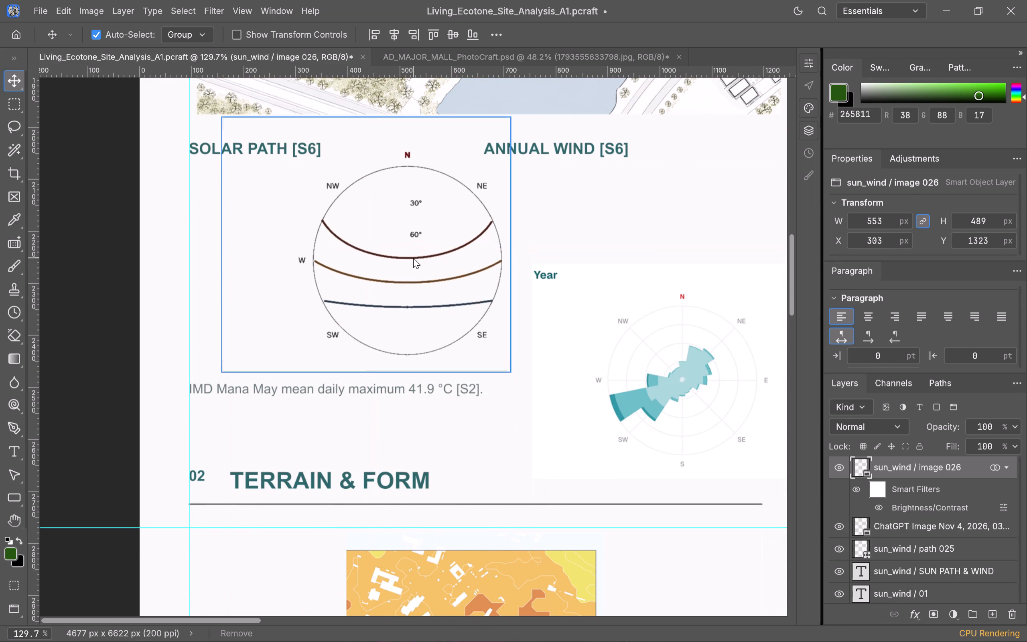
scroll(476, 318, "up", 2)
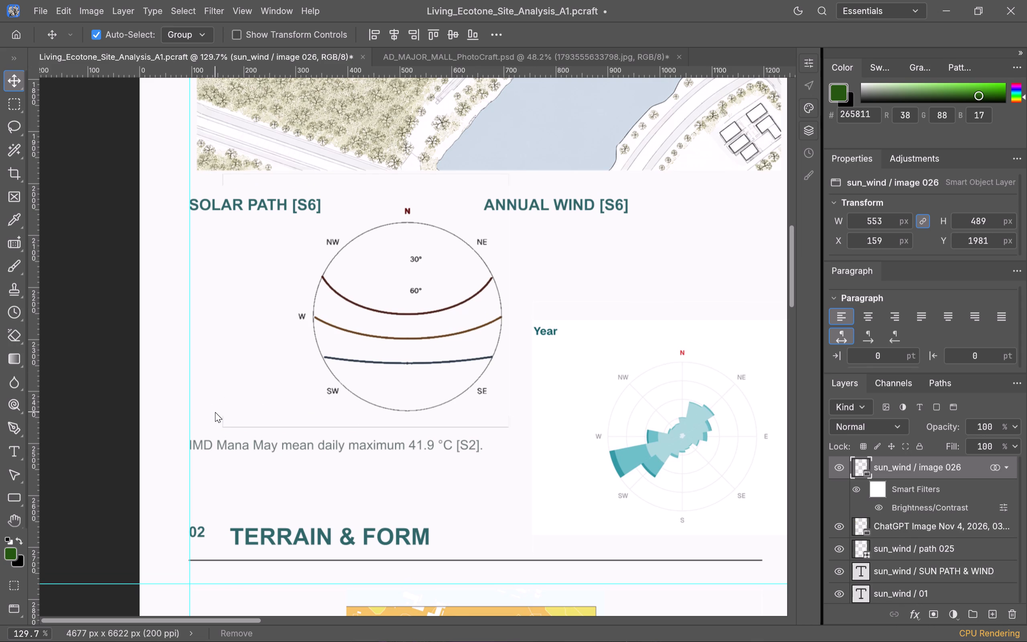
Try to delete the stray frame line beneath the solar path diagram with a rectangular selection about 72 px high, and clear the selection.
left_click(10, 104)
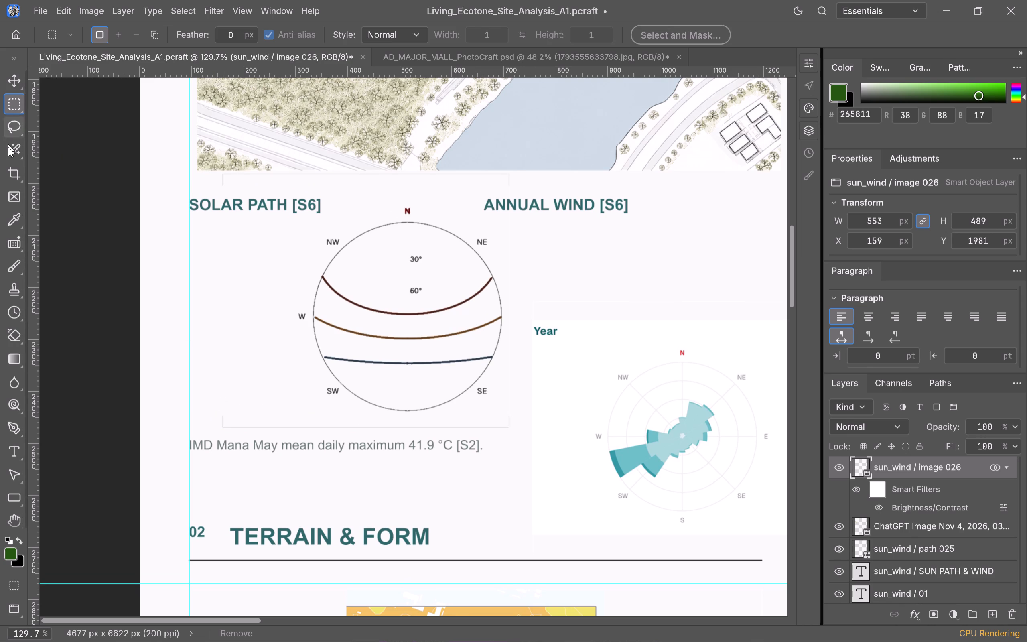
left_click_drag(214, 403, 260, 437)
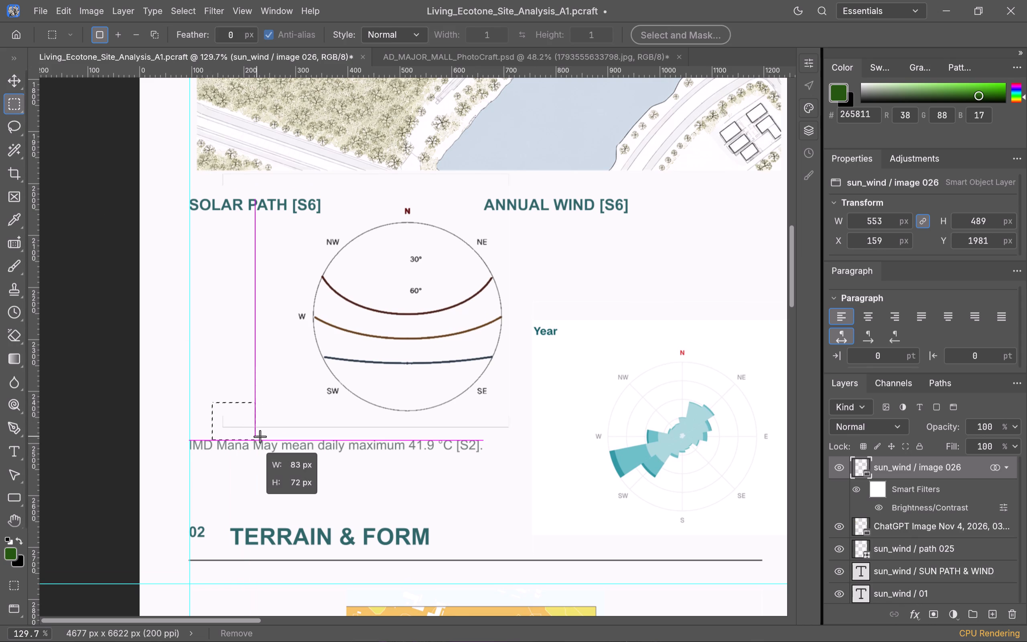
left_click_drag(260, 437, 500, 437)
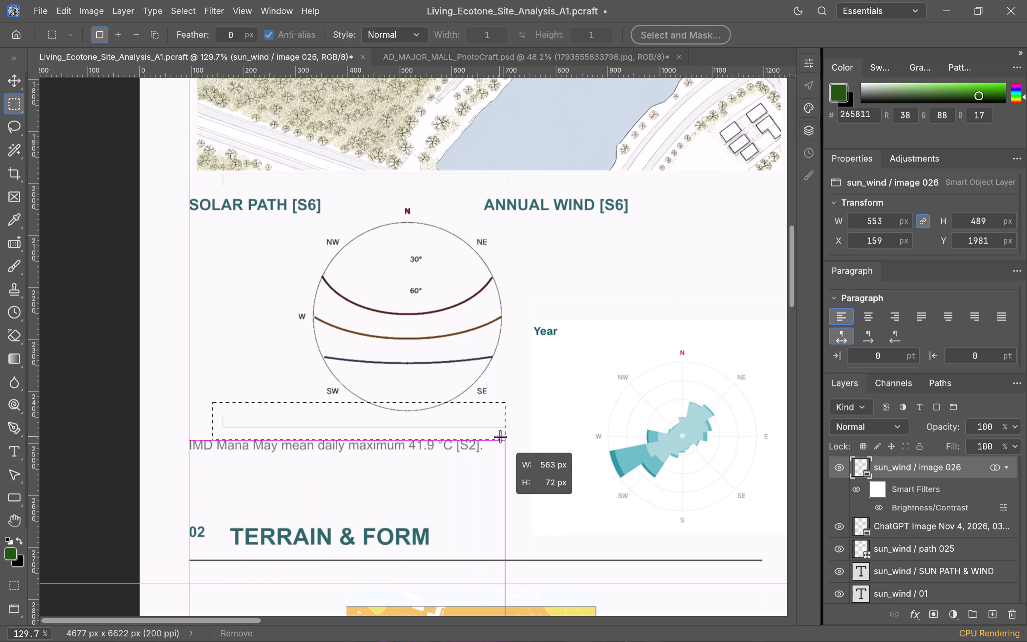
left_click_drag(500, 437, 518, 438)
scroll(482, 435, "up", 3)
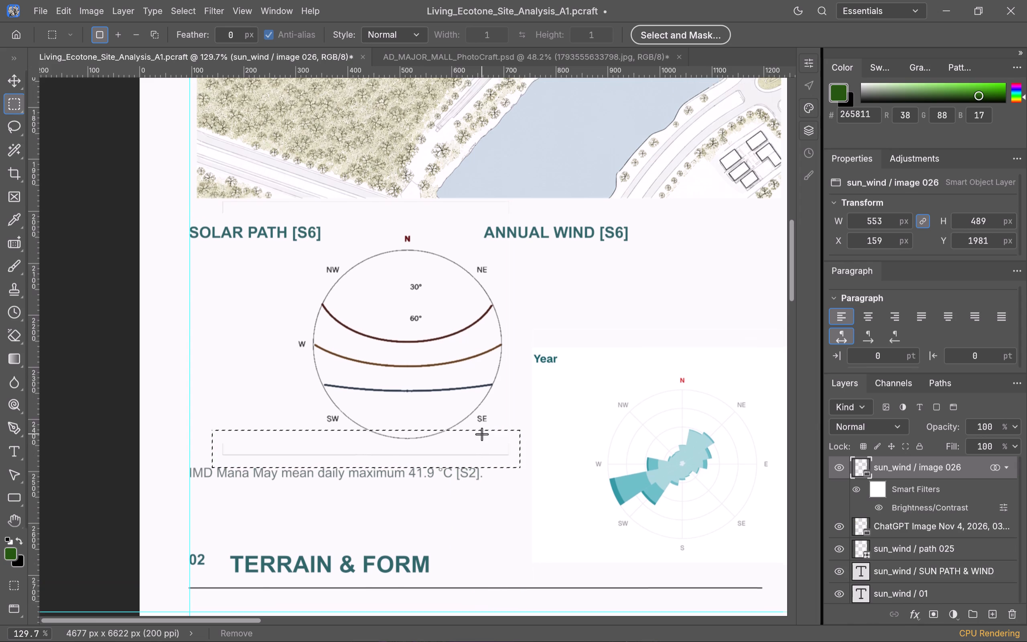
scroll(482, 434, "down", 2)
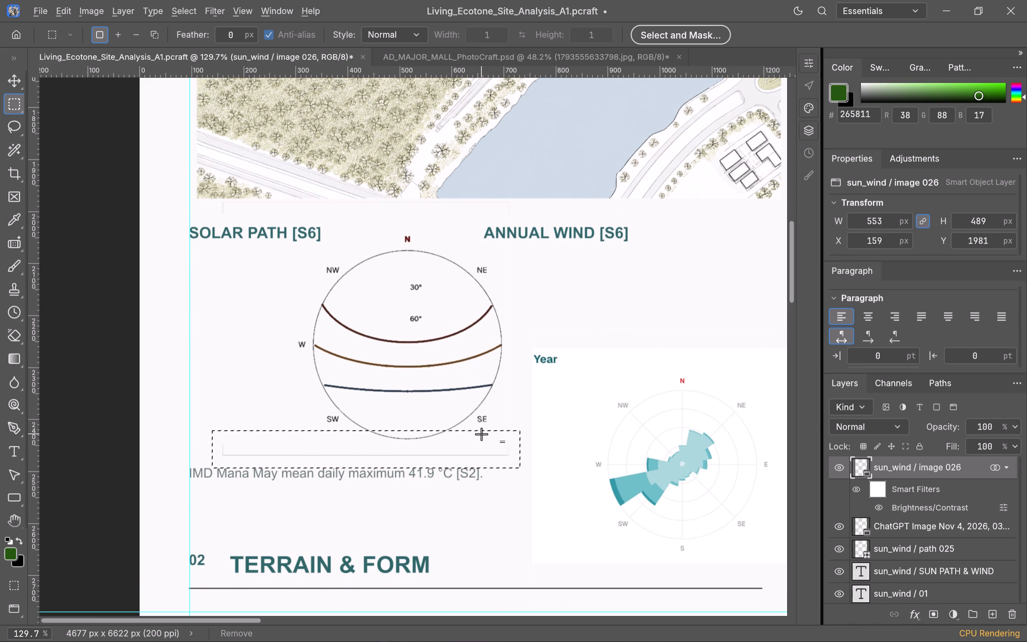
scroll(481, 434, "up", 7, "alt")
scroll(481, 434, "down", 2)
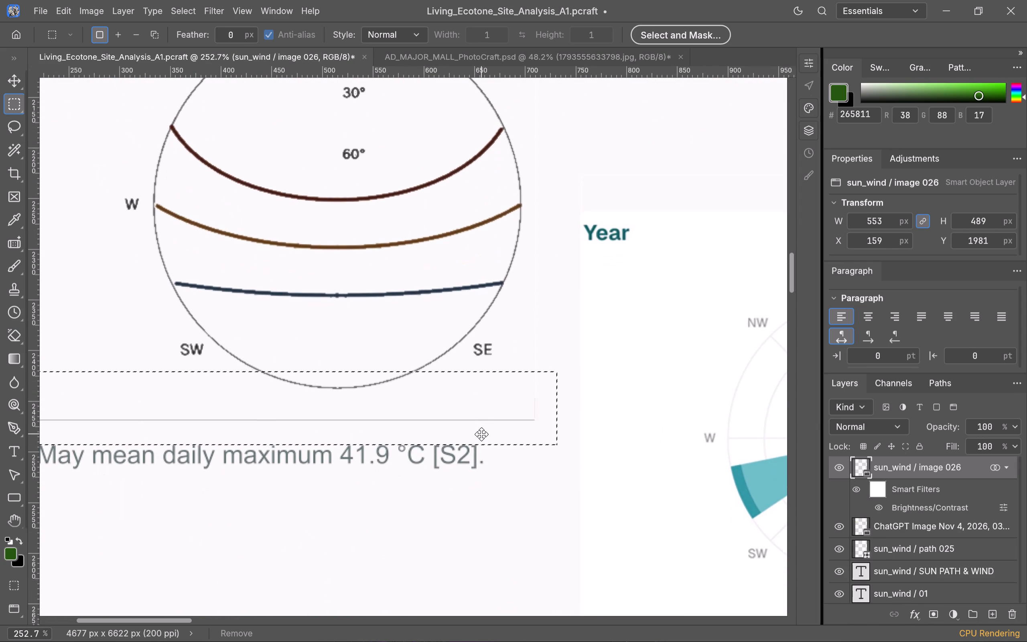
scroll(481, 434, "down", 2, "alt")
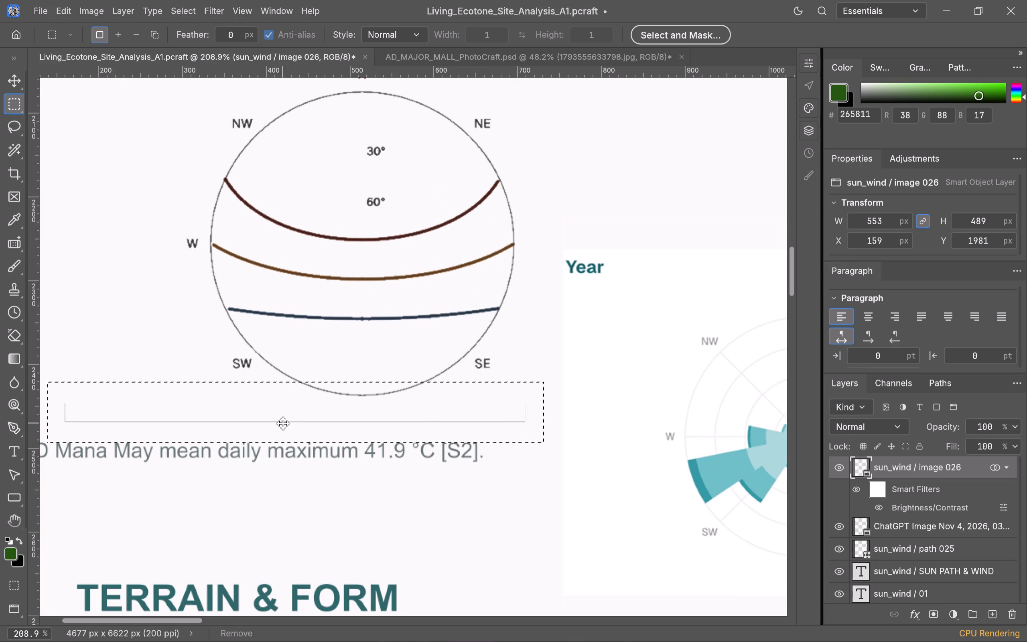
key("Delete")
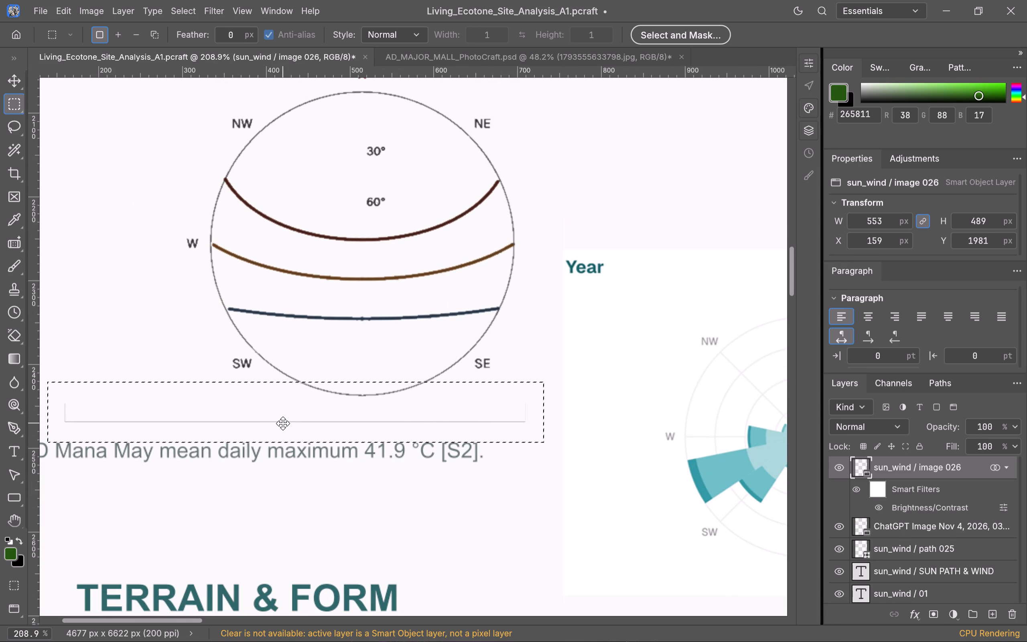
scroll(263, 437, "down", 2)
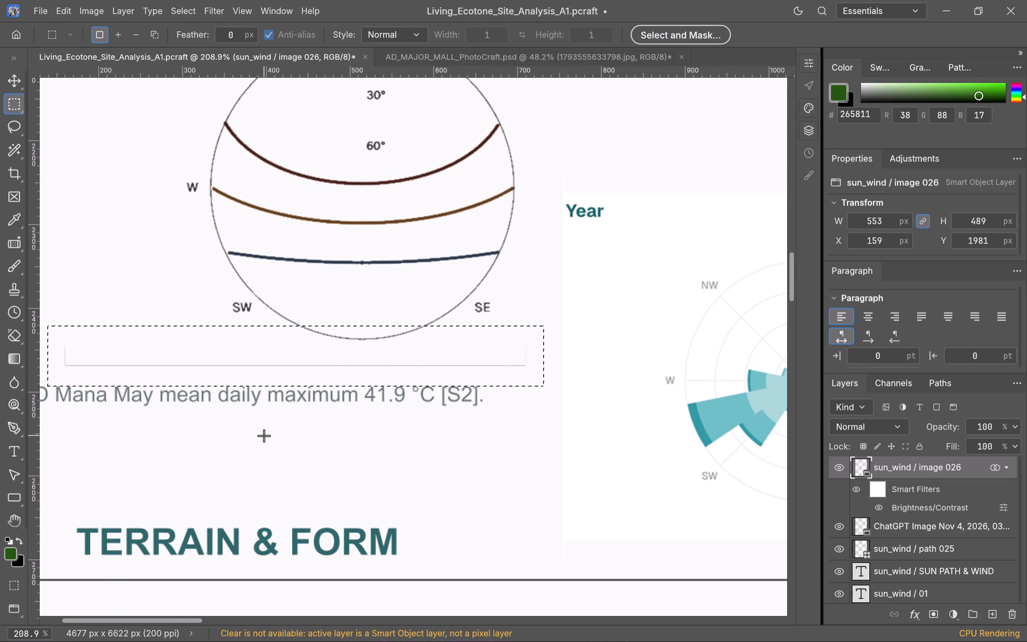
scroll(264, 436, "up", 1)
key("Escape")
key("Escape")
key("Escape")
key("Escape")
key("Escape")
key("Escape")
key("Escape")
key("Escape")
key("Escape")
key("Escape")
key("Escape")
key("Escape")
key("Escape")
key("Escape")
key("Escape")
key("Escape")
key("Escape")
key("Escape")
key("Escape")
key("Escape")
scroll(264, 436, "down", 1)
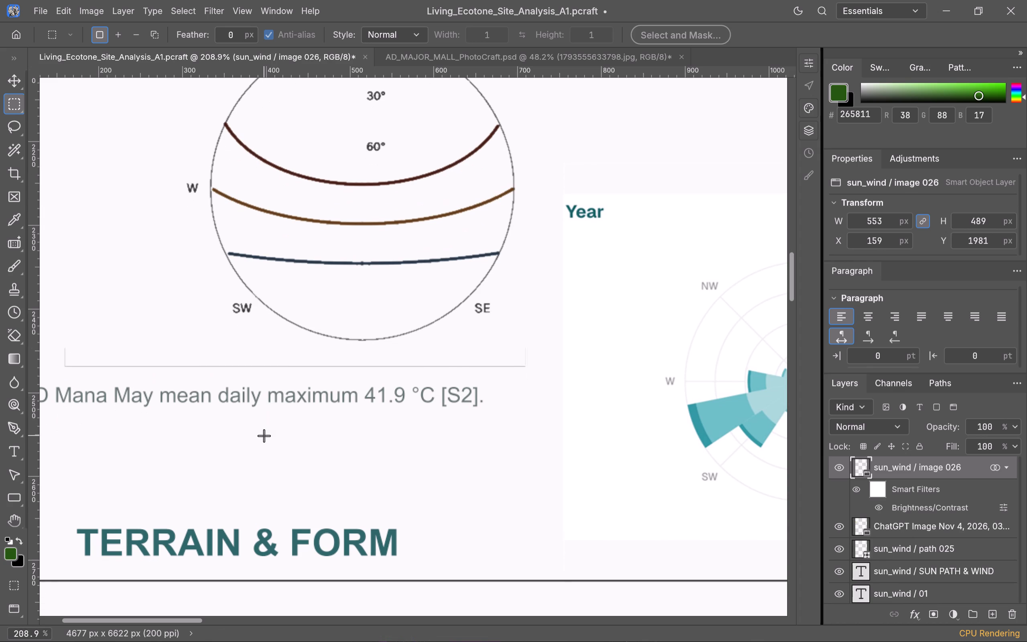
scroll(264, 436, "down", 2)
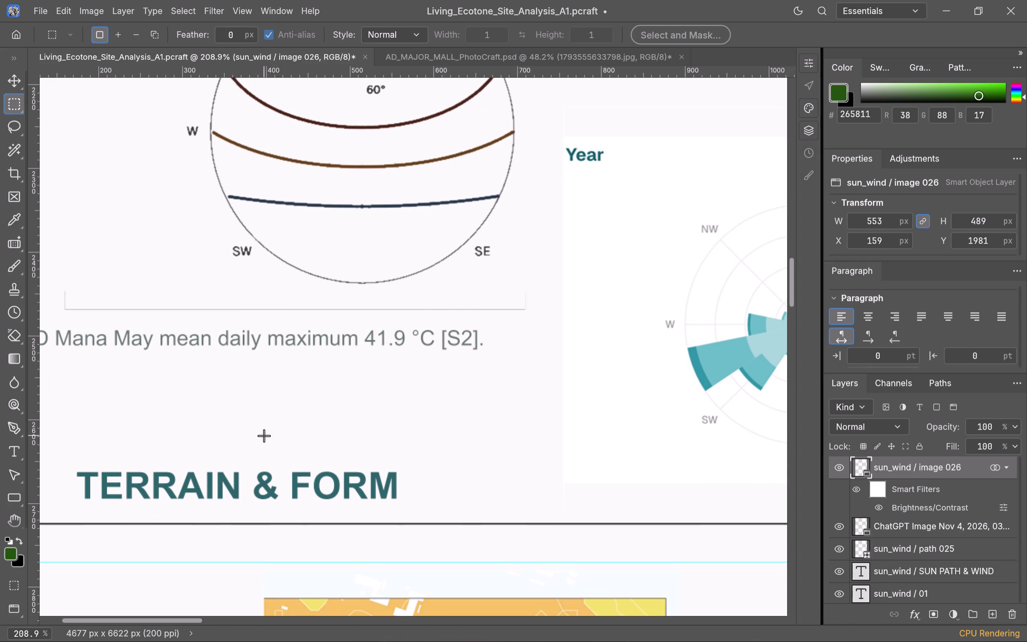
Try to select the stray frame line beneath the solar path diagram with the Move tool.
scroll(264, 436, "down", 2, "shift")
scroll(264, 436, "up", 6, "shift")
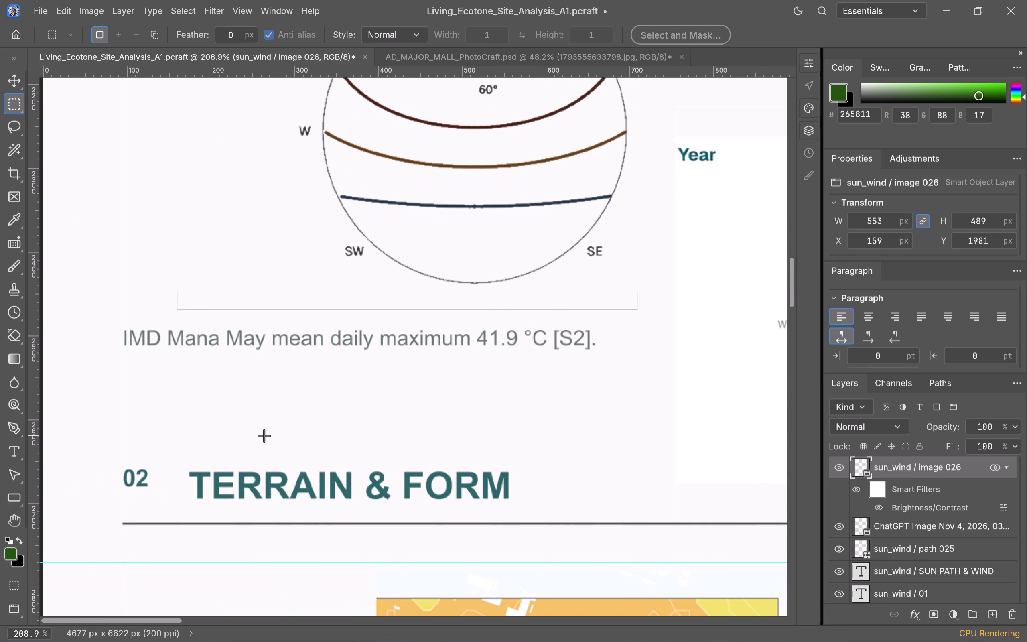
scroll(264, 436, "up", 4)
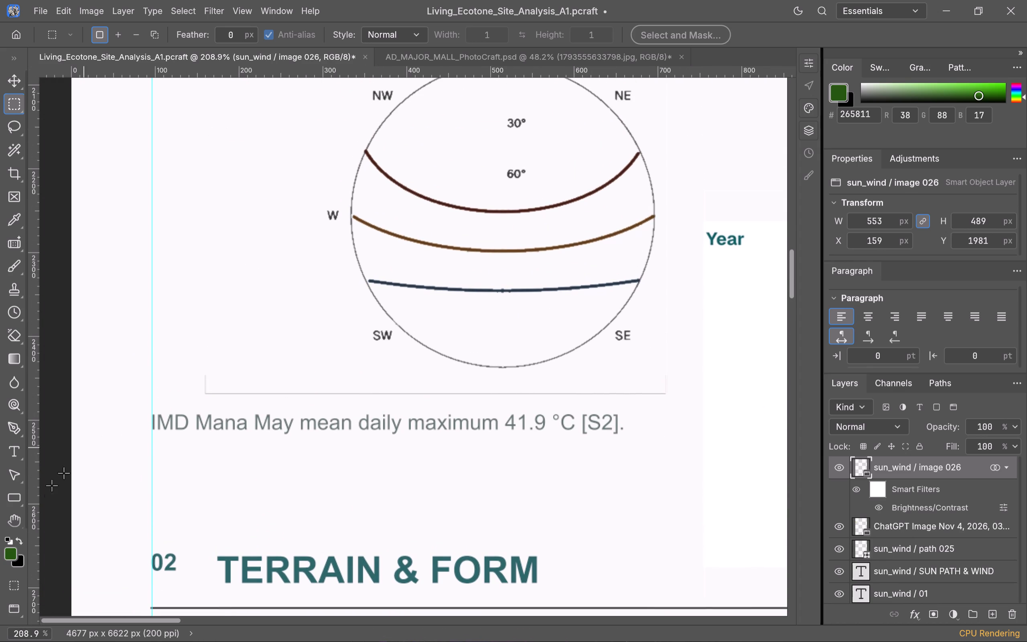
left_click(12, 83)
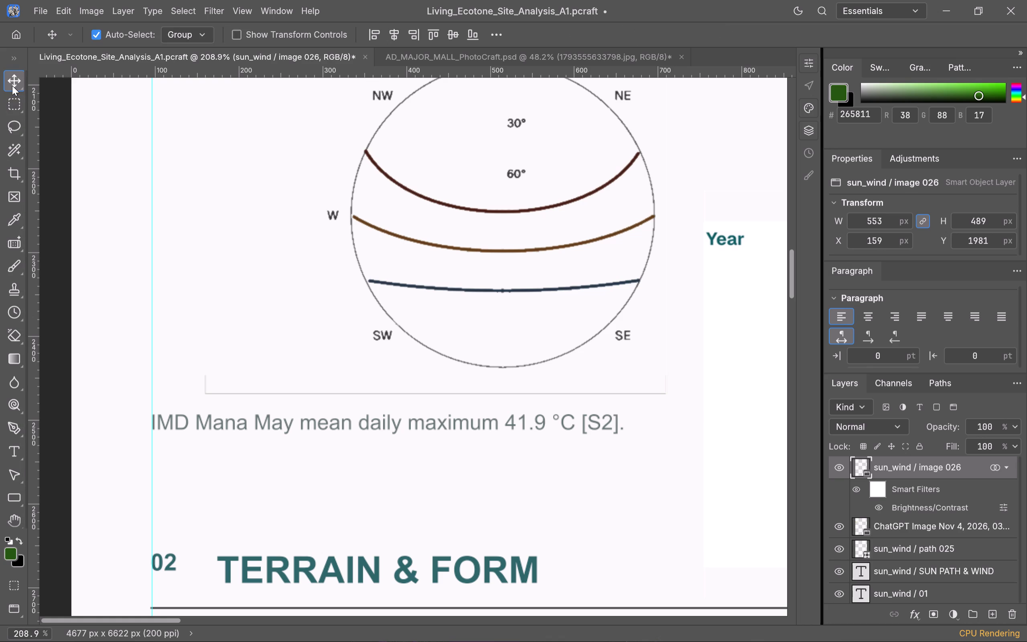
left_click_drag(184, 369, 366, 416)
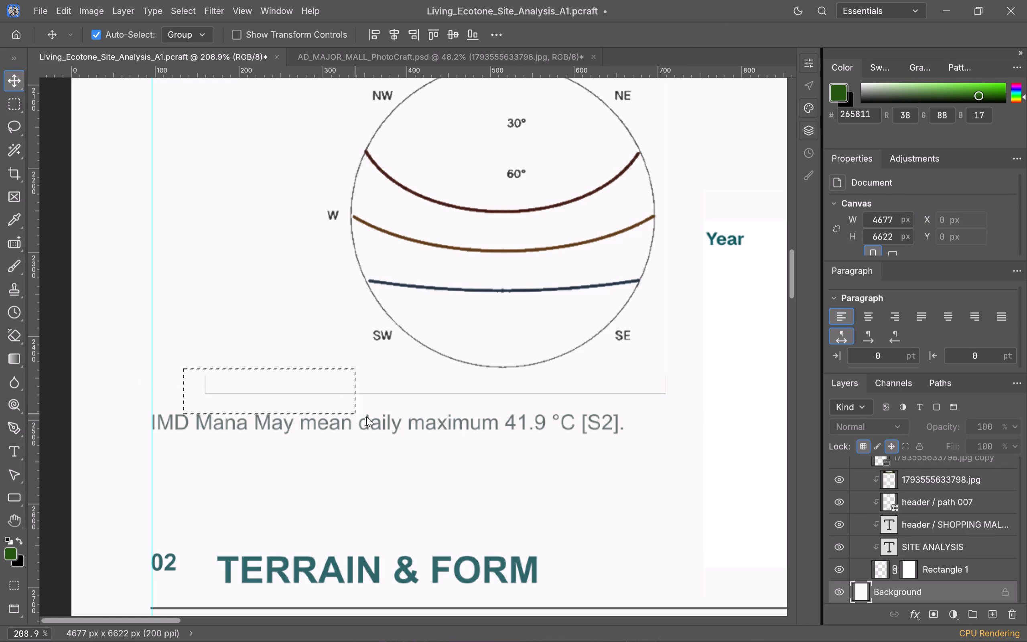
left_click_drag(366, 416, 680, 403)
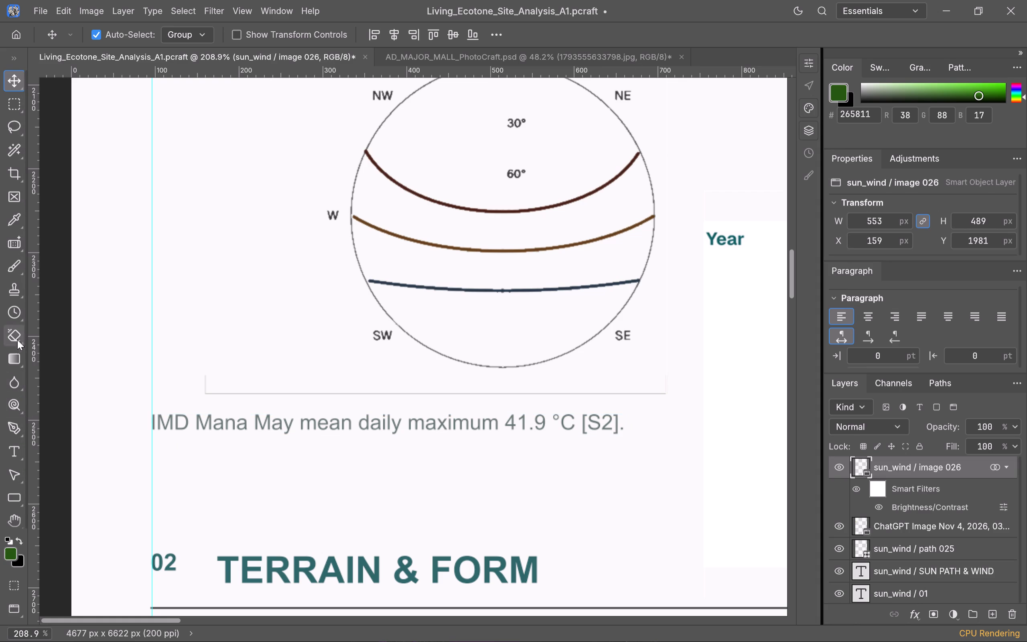
Rasterize the solar path diagram layer and try the Magic Eraser on the frame line beneath the diagram.
scroll(16, 355, "down", 4)
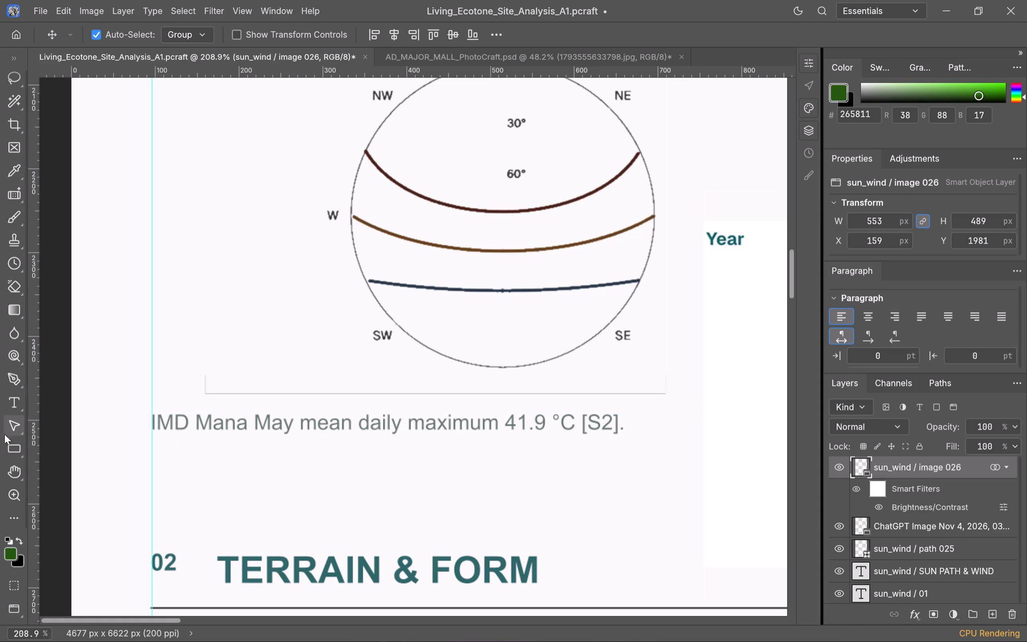
left_click(14, 287)
left_click(22, 292)
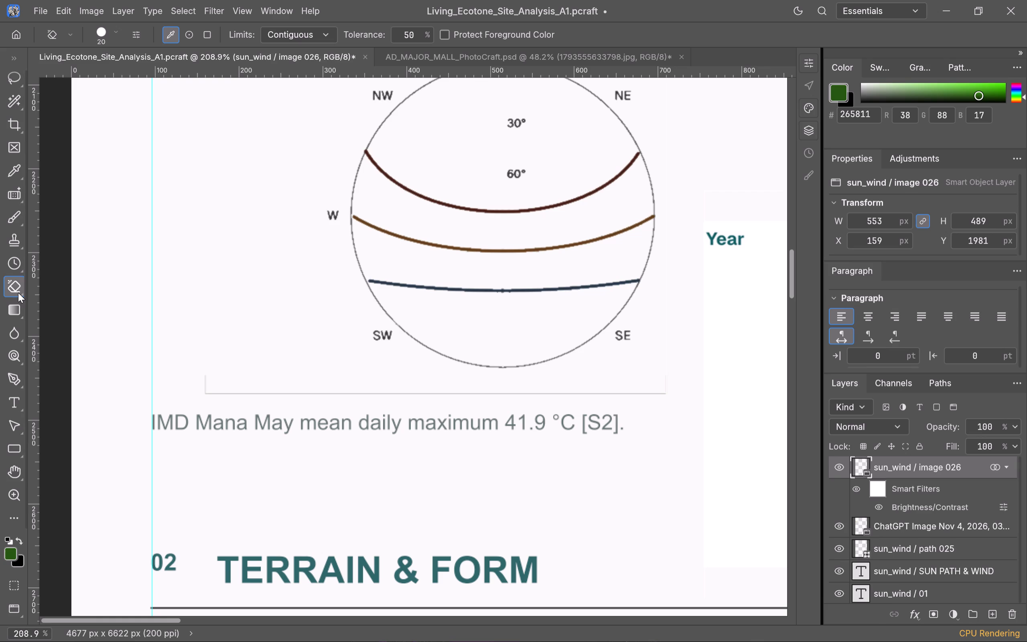
left_click(18, 293)
right_click(18, 293)
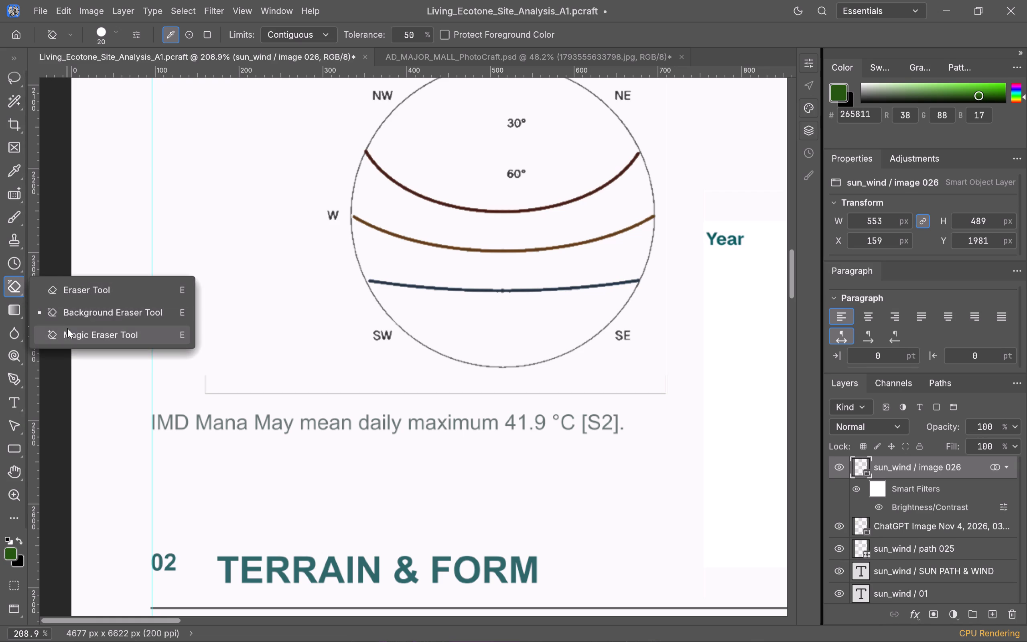
left_click(68, 331)
left_click_drag(184, 363, 248, 390)
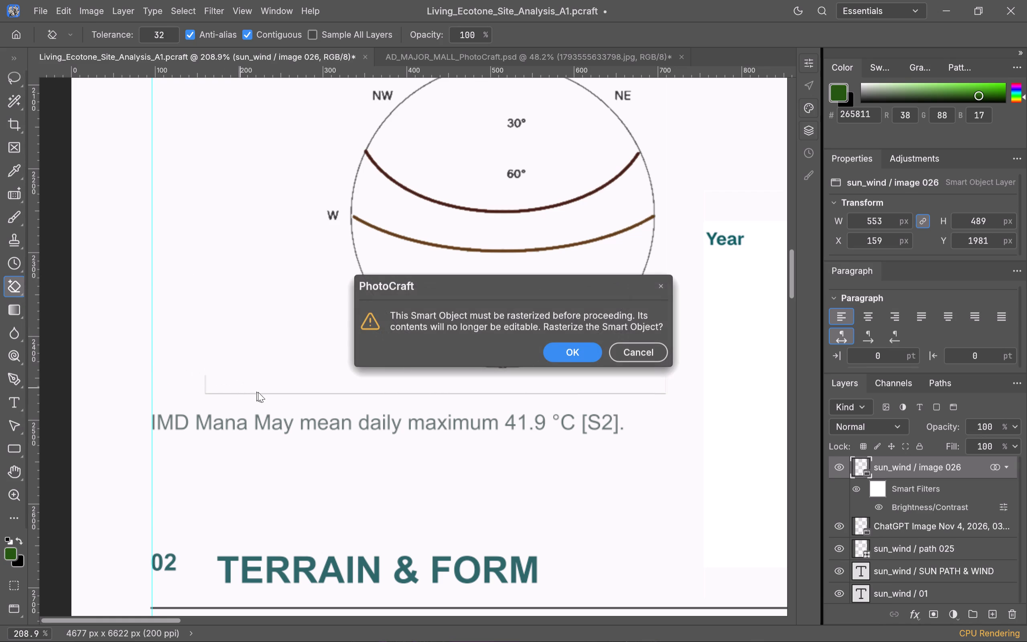
left_click(563, 354)
left_click_drag(239, 360, 185, 383)
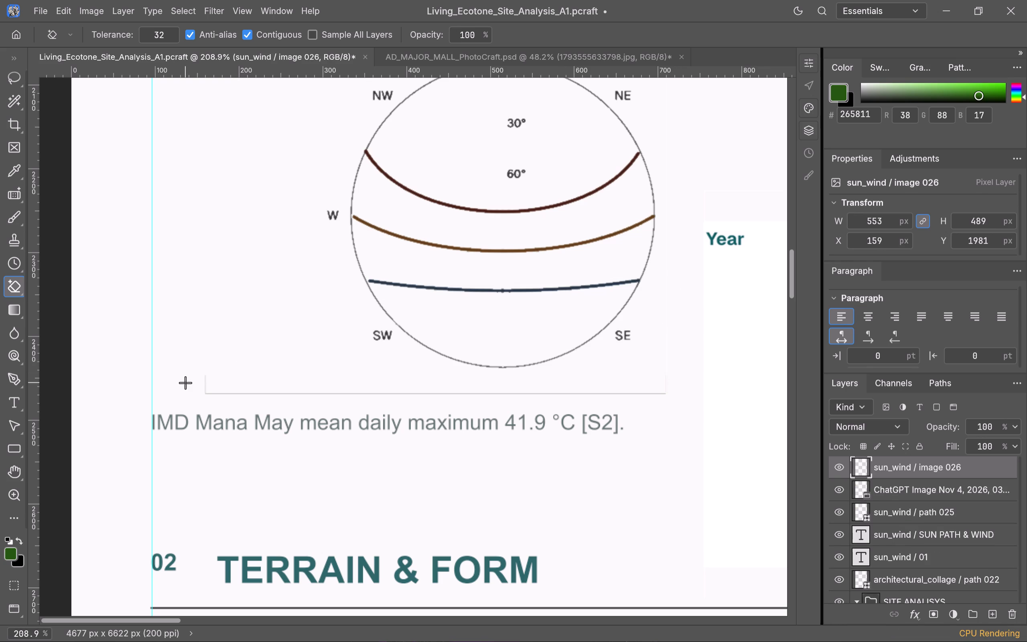
left_click_drag(185, 383, 281, 342)
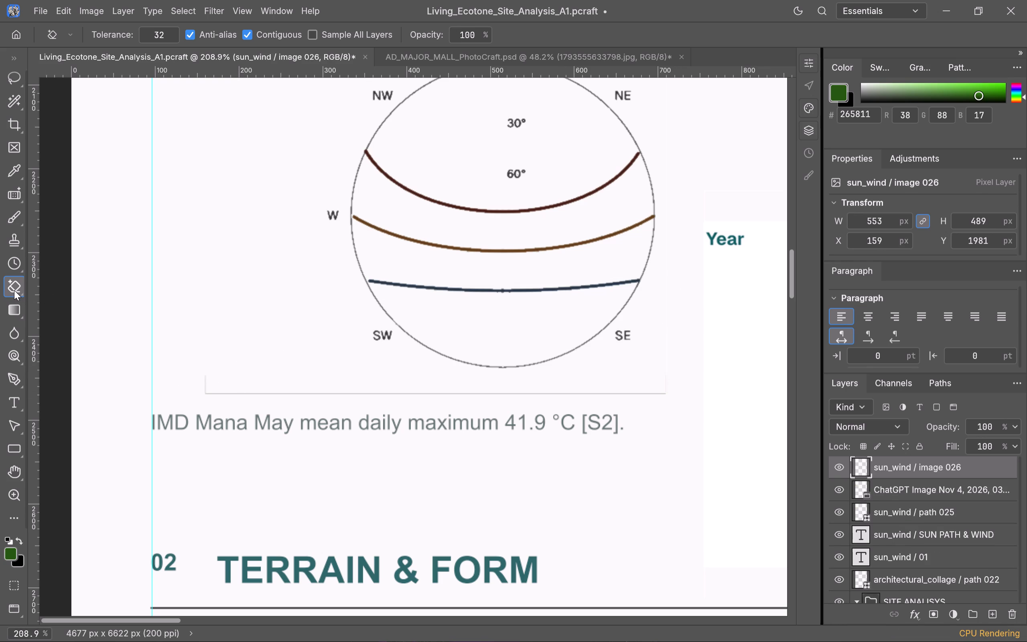
Erase the stray frame line beneath the solar path diagram with the standard Eraser tool at 20 px.
left_click(14, 290)
right_click(14, 290)
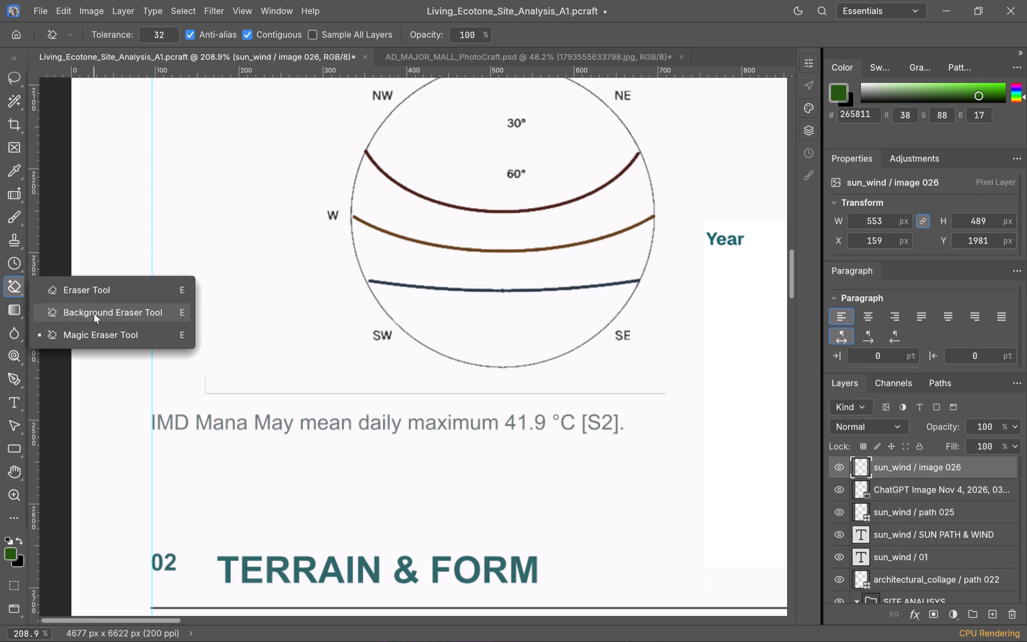
left_click(93, 291)
left_click_drag(207, 366, 207, 382)
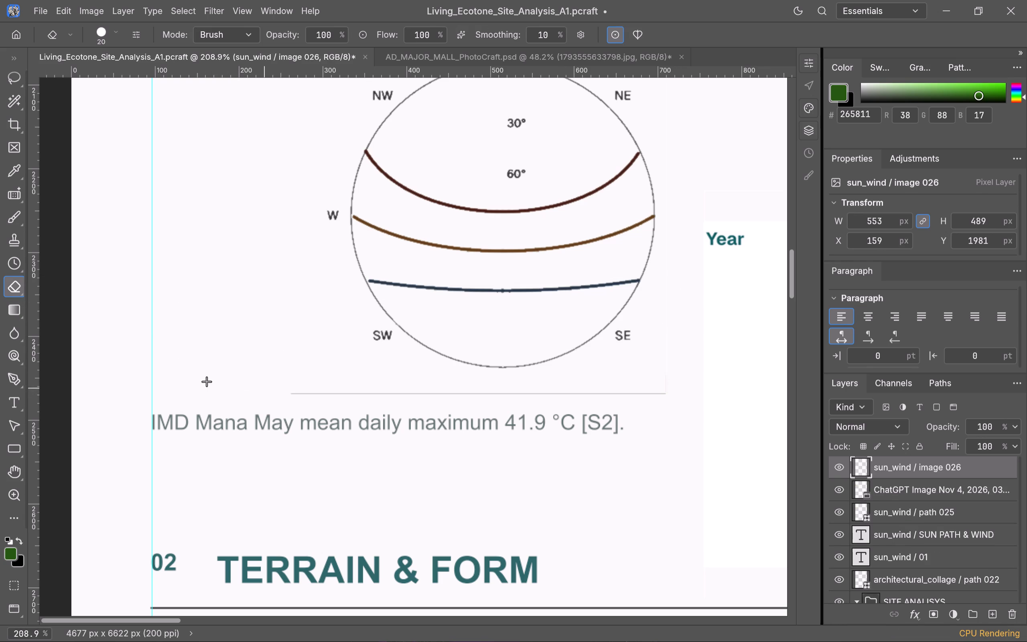
left_click_drag(207, 382, 513, 389)
left_click_drag(513, 389, 698, 315)
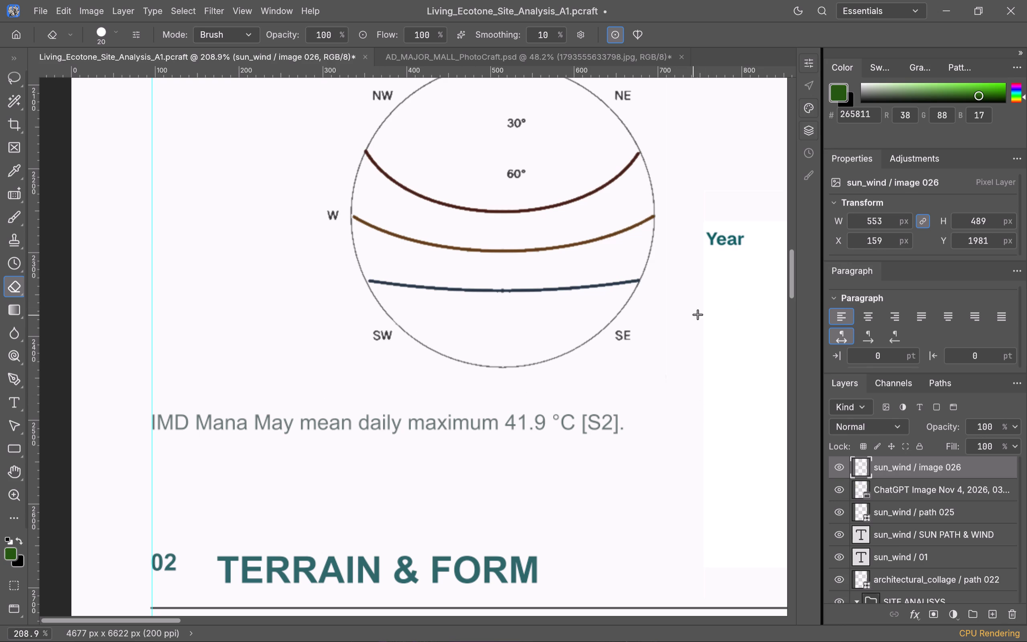
left_click_drag(698, 315, 698, 331)
Erase the remaining traces of the frame around the solar path diagram, including the line above the SOLAR PATH heading, with the 20 px Eraser.
scroll(668, 377, "up", 2)
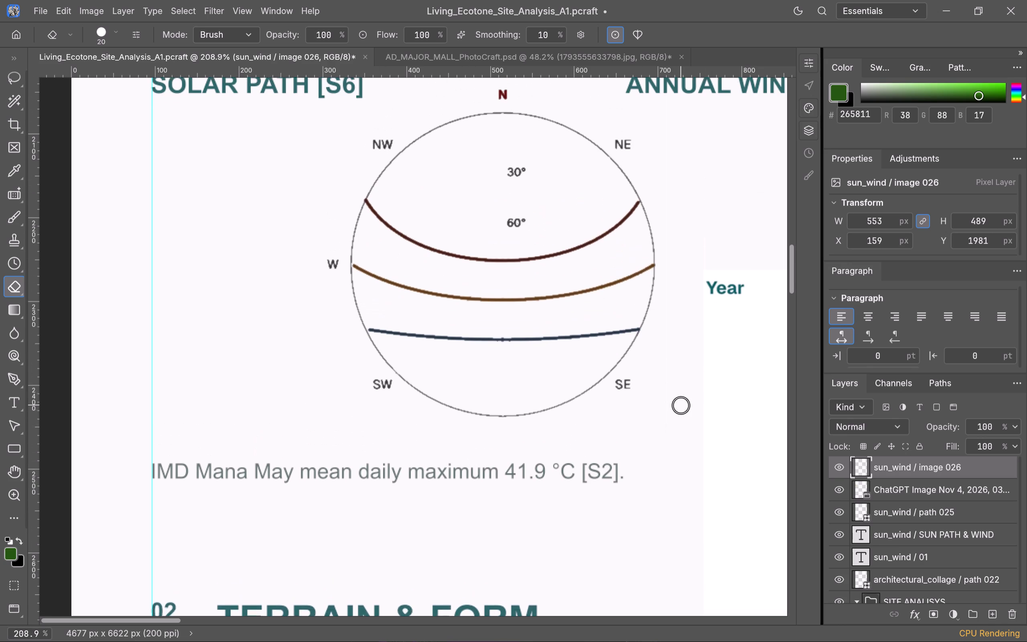
scroll(681, 405, "down", 5, "shift")
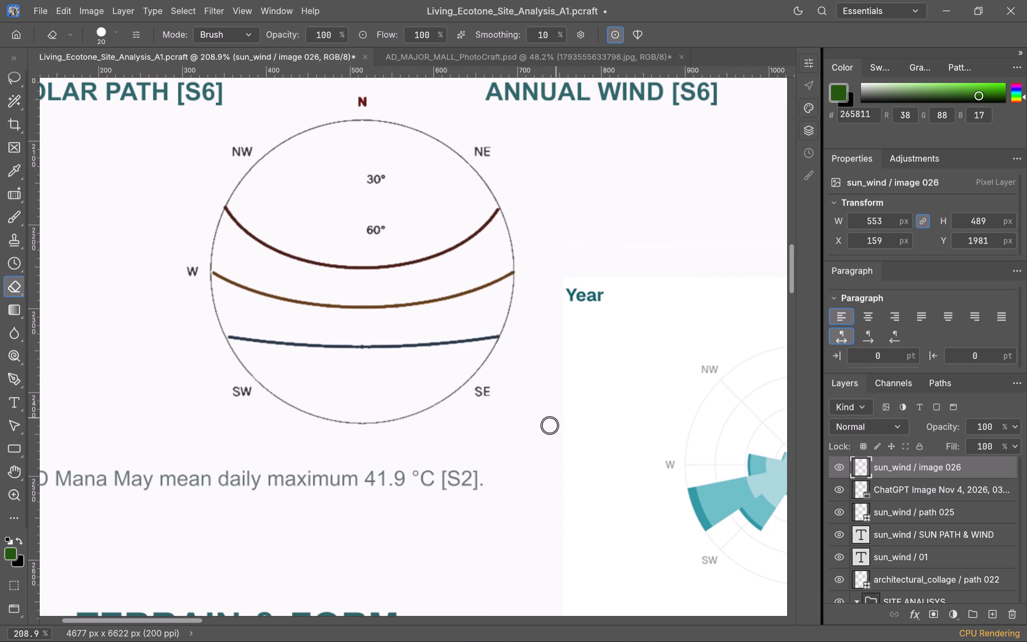
left_click_drag(392, 442, 533, 398)
left_click_drag(533, 398, 635, 193)
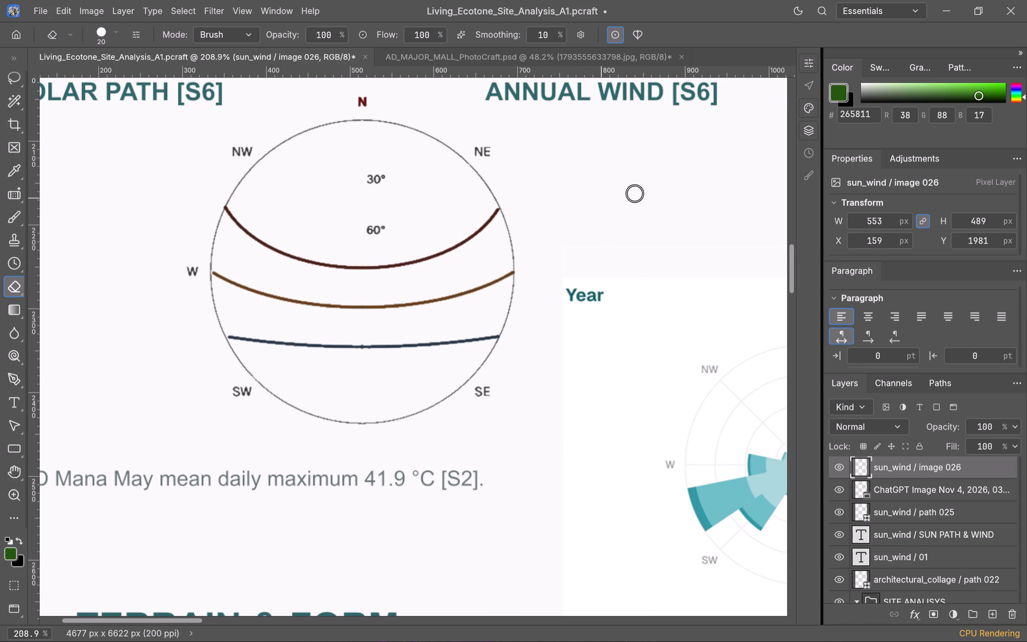
left_click_drag(635, 193, 564, 110)
scroll(559, 185, "up", 2)
left_click_drag(560, 249, 602, 188)
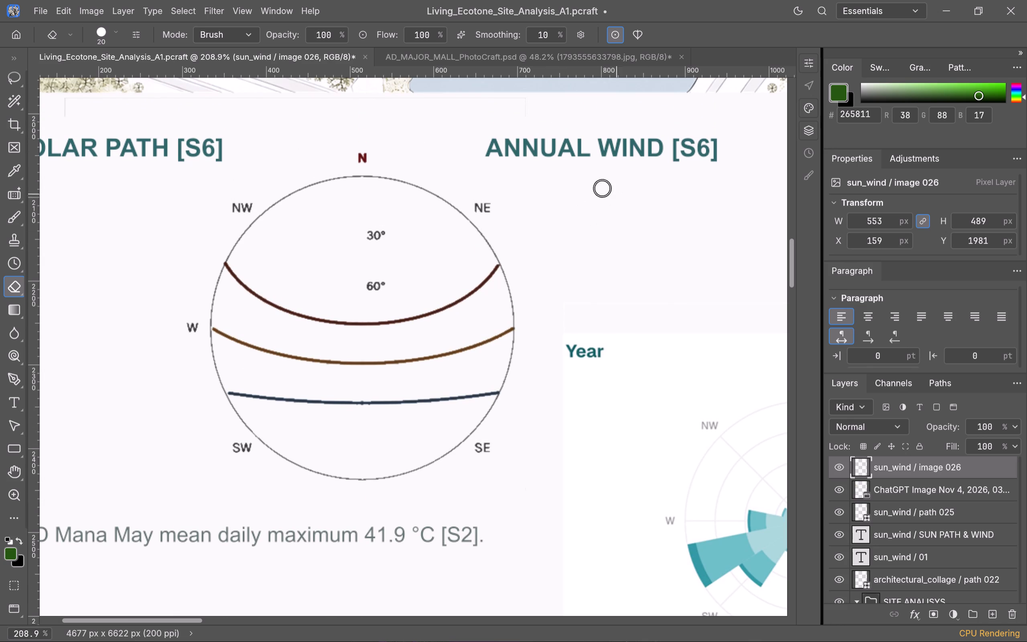
left_click_drag(602, 188, 522, 133)
left_click_drag(550, 133, 315, 97)
left_click_drag(315, 97, 79, 120)
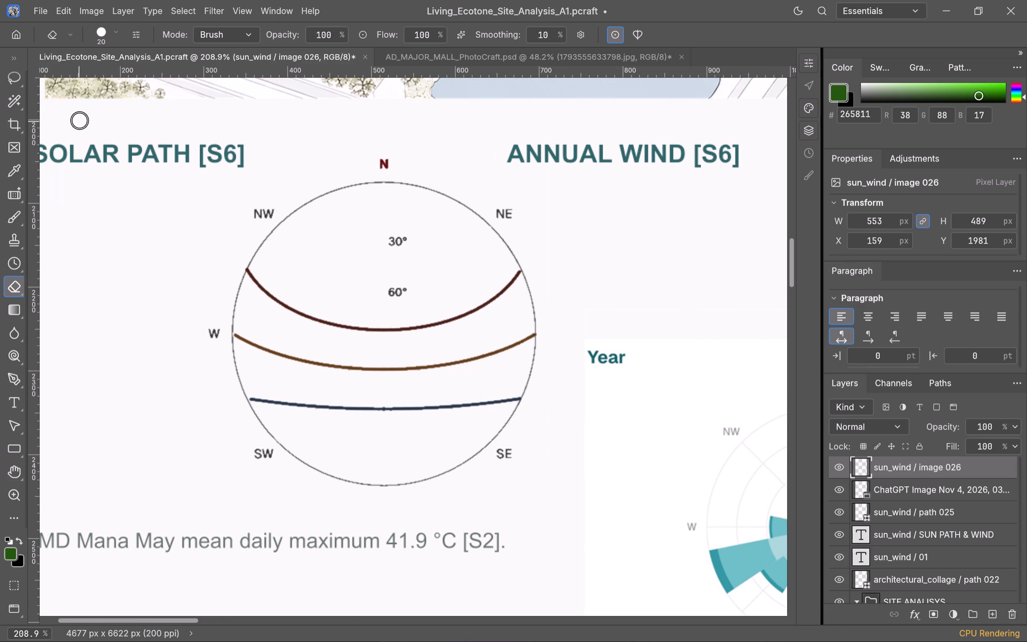
left_click_drag(79, 120, 214, 529)
left_click_drag(214, 529, 552, 508)
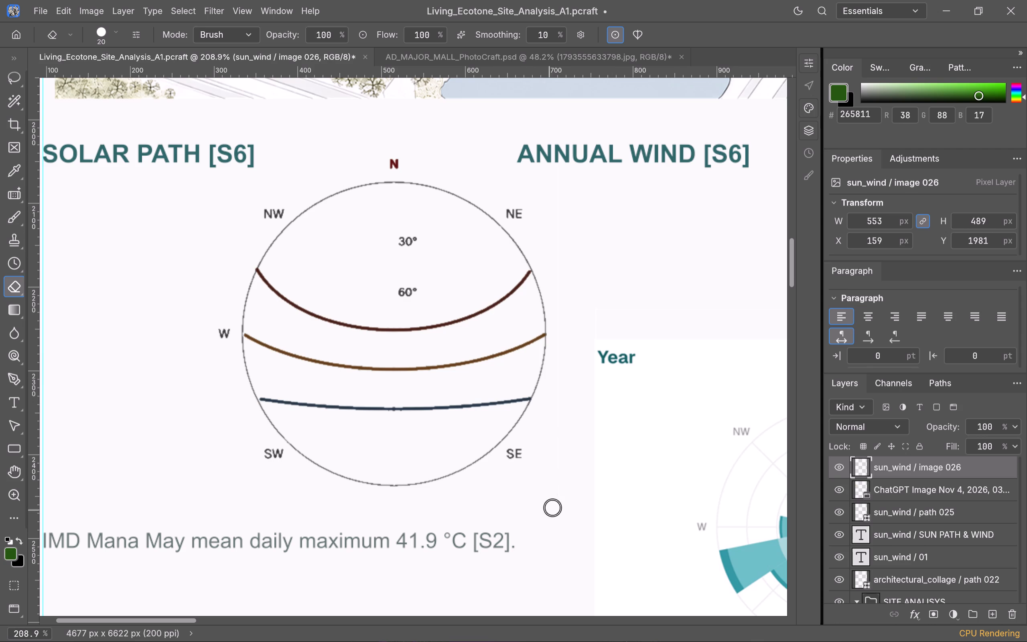
left_click_drag(552, 508, 150, 51)
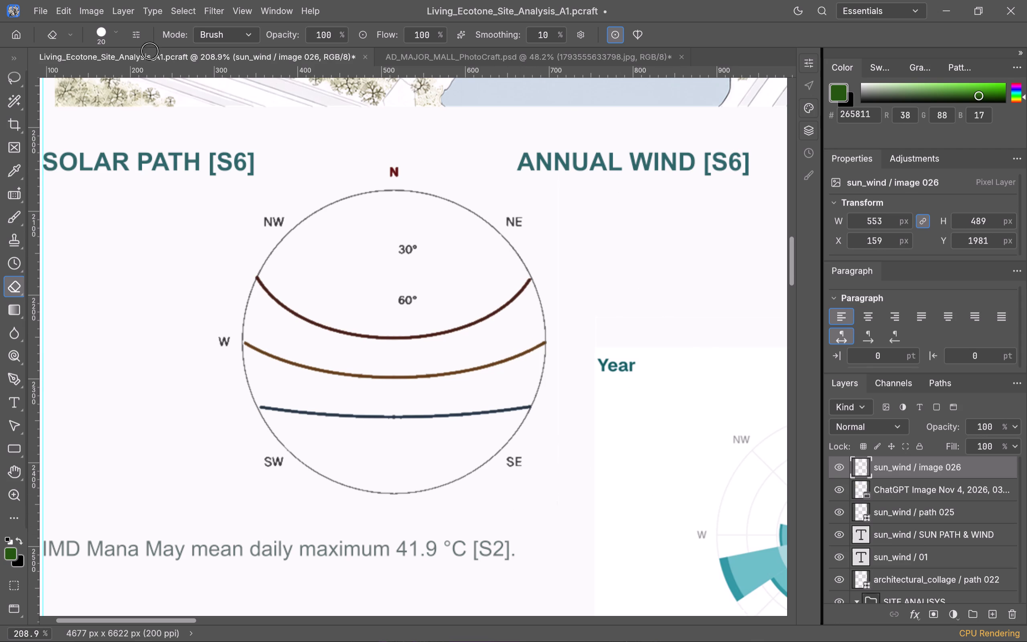
left_click_drag(150, 51, 353, 181)
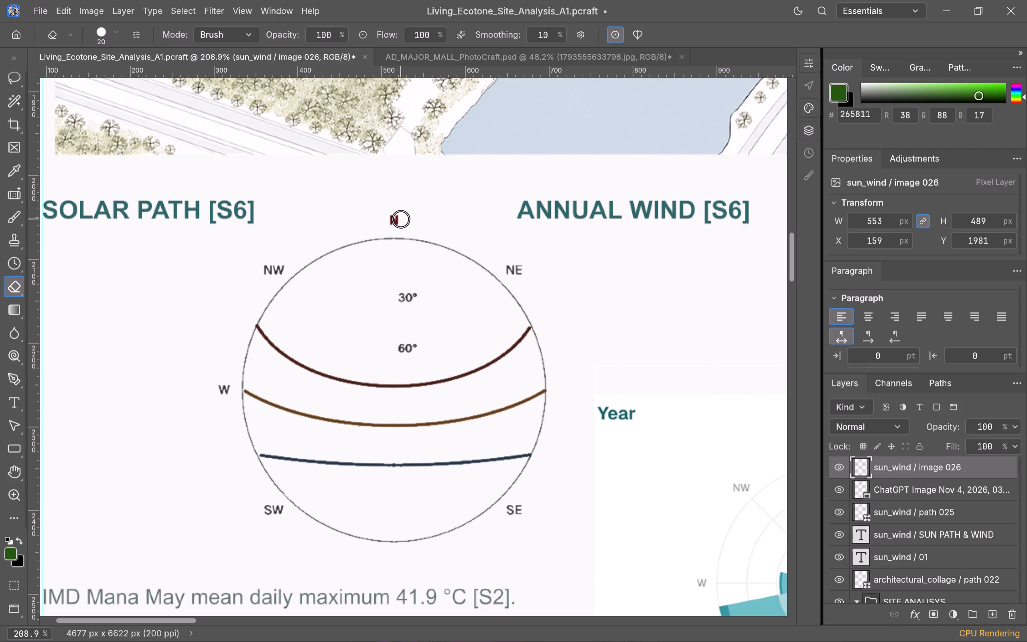
key("Return")
Copy the cleaned solar path diagram layer into the AD_MAJOR_MALL_PhotoCraft.psd document, placing it at about X 2034 px and Y 1511 px.
scroll(482, 222, "down", 4)
scroll(365, 181, "up", 1)
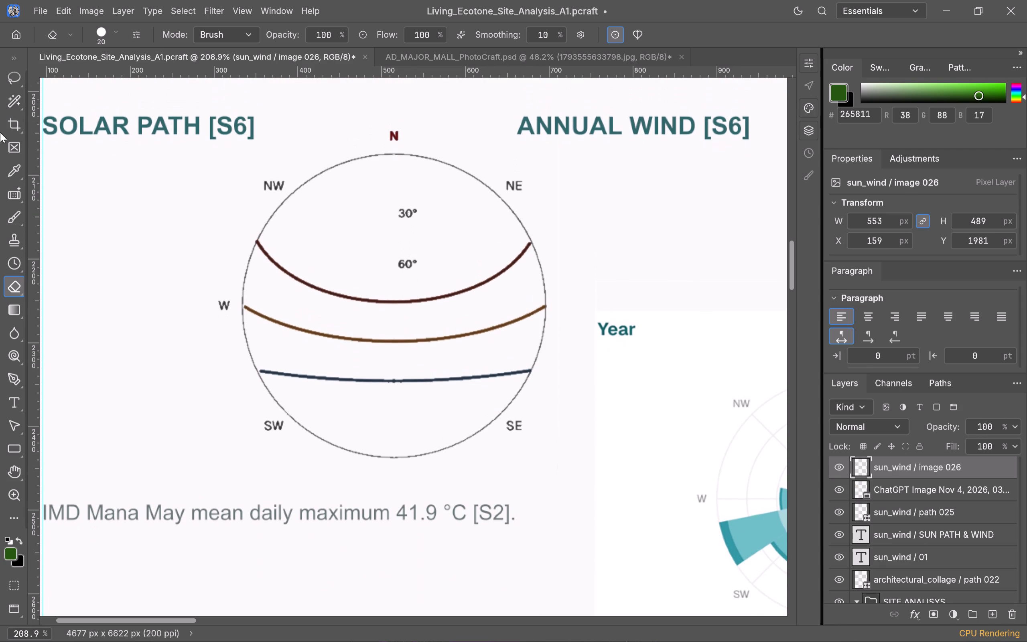
scroll(0, 117, "up", 5)
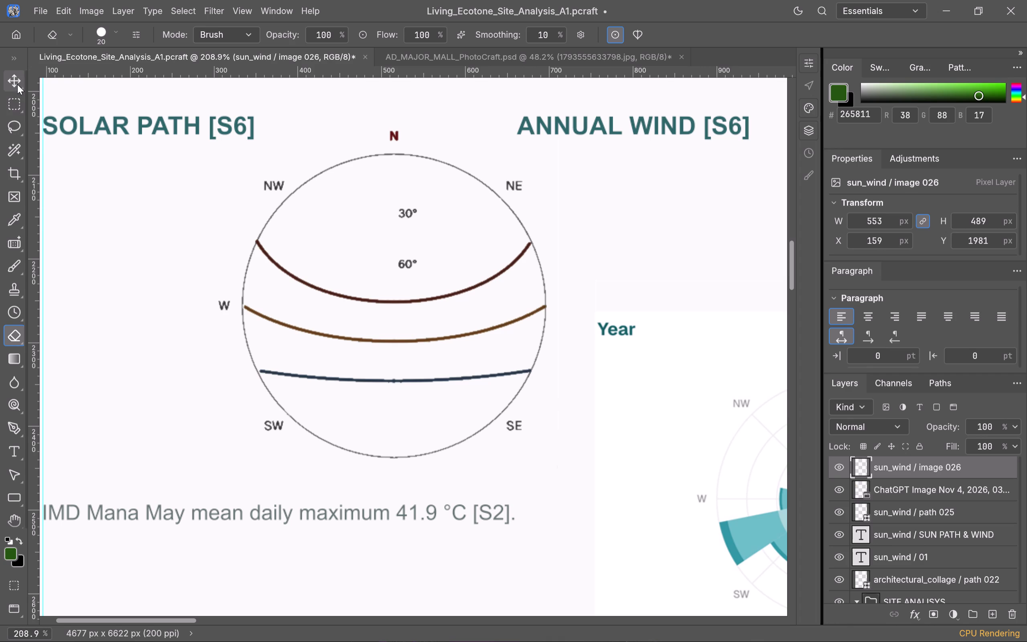
left_click(17, 84)
left_click(311, 288)
scroll(375, 323, "up", 2)
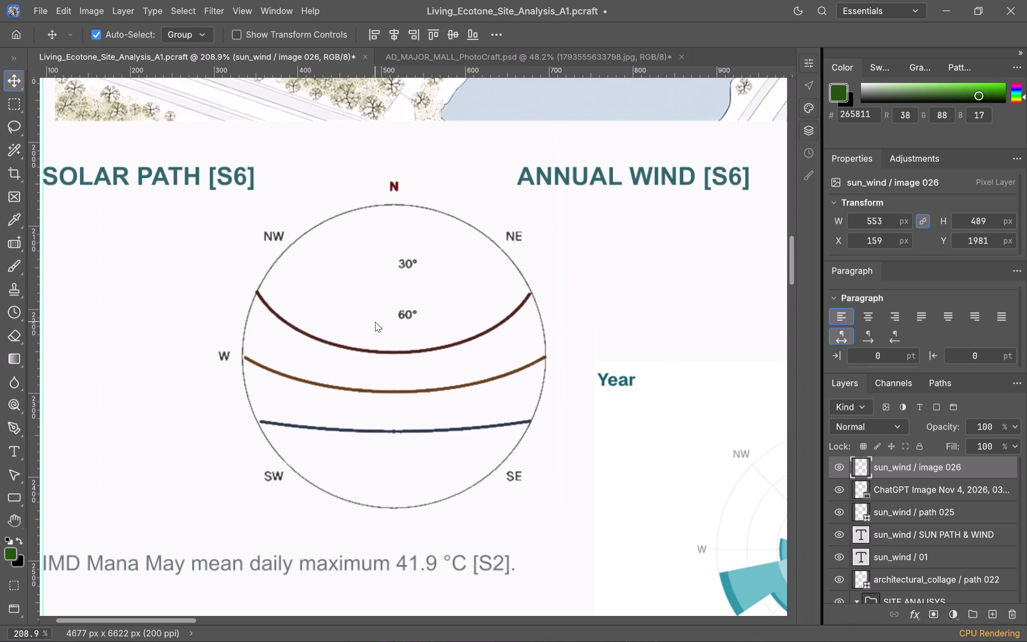
left_click_drag(369, 357, 414, 102)
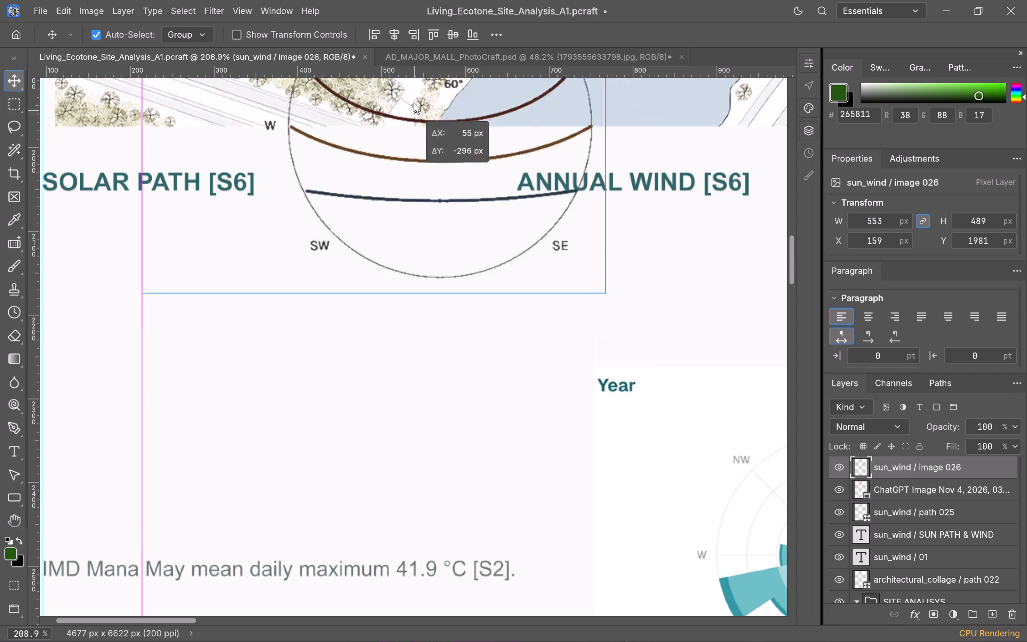
left_click_drag(414, 102, 400, 498)
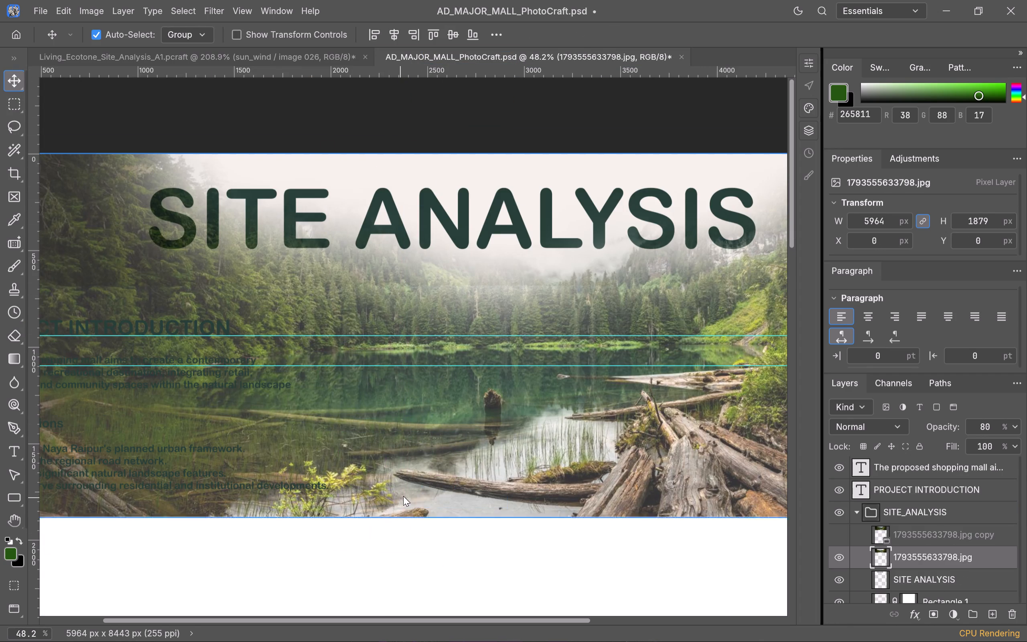
scroll(408, 485, "down", 3)
scroll(408, 481, "down", 6, "alt")
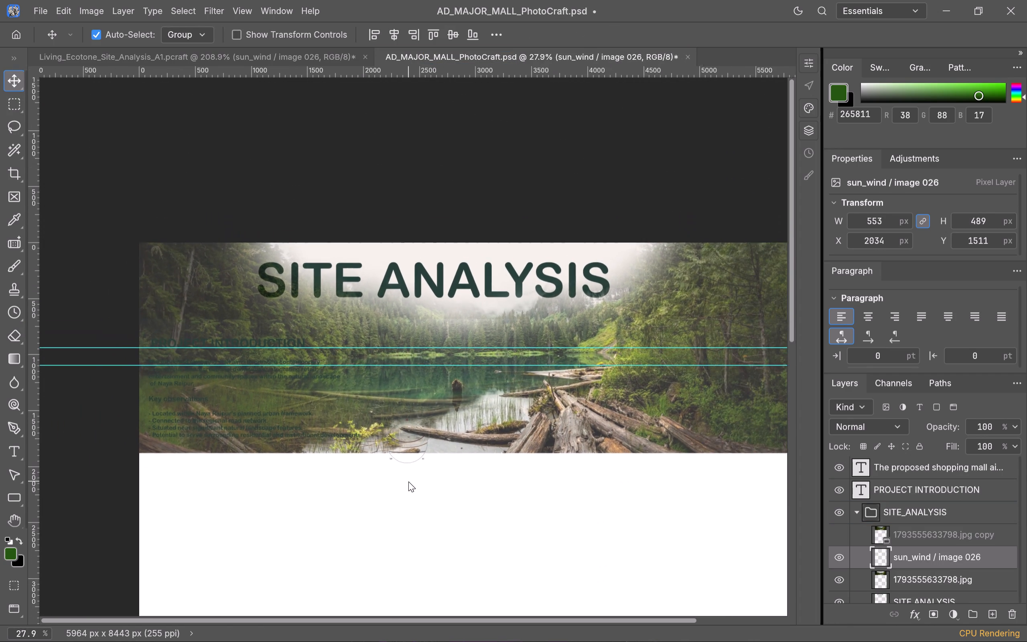
scroll(408, 481, "down", 7, "alt")
scroll(408, 481, "up", 2)
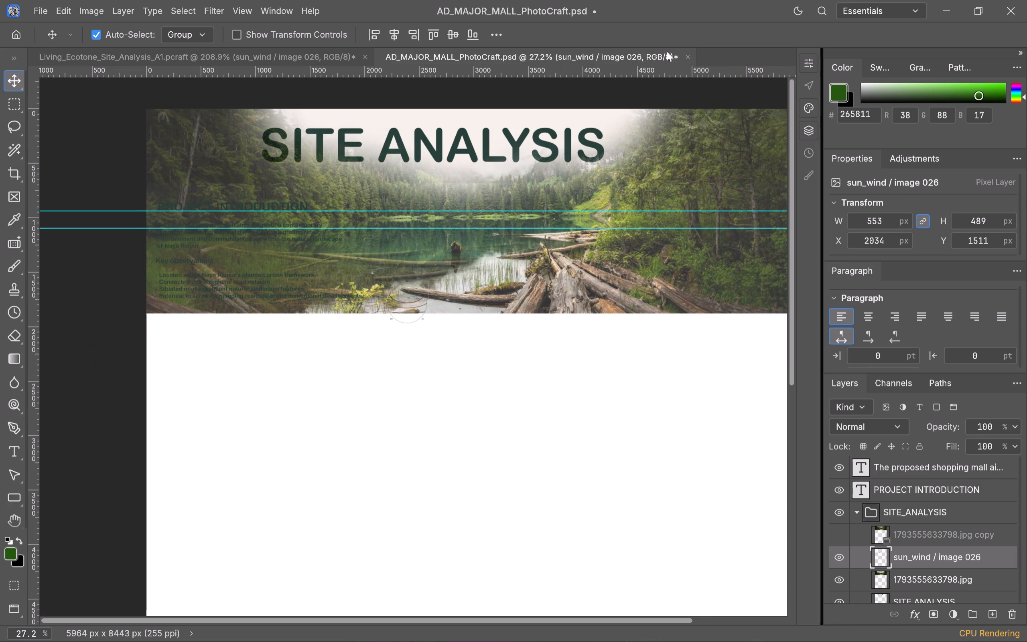
Close the AD_MAJOR_MALL_PhotoCraft.psd document, saving its changes.
left_click(686, 54)
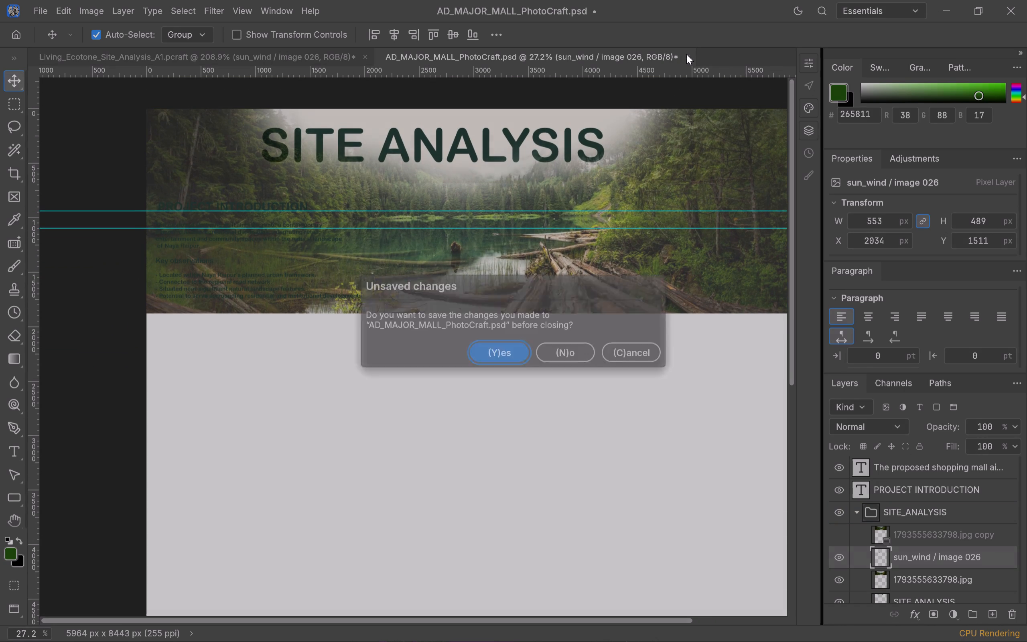
left_click(497, 350)
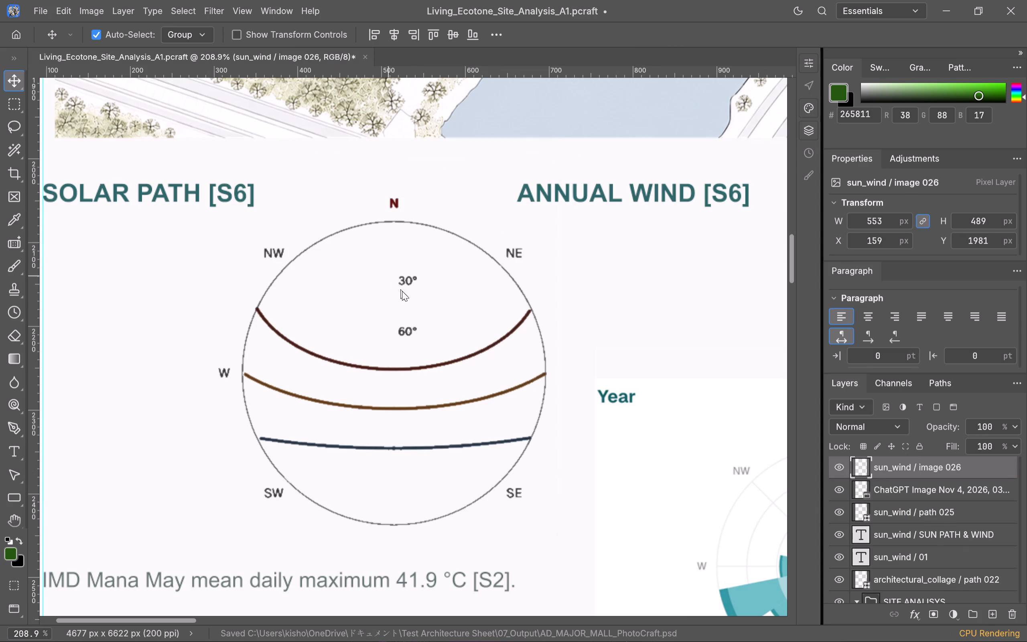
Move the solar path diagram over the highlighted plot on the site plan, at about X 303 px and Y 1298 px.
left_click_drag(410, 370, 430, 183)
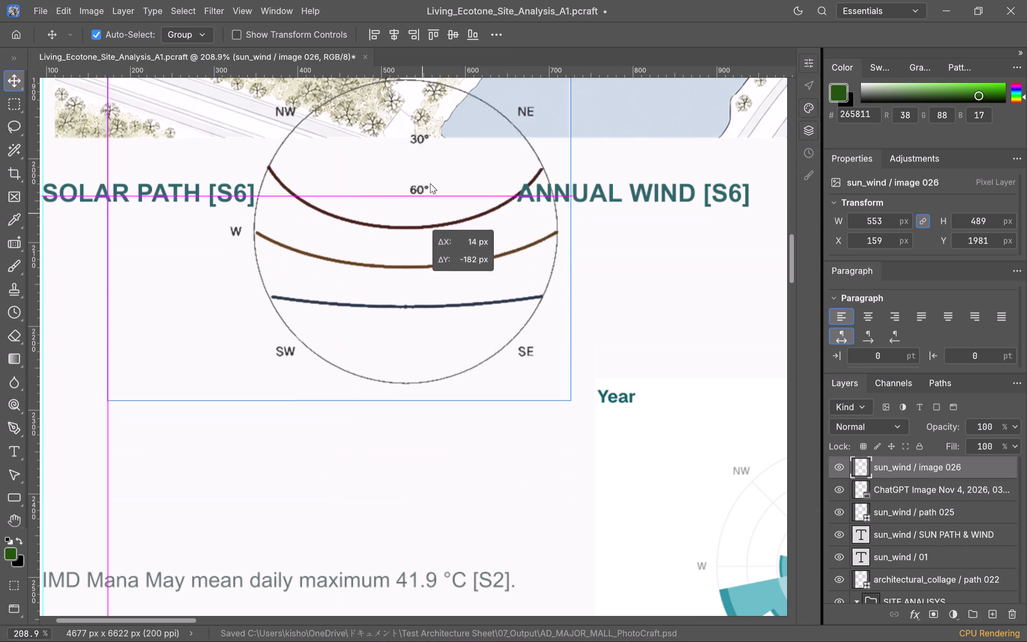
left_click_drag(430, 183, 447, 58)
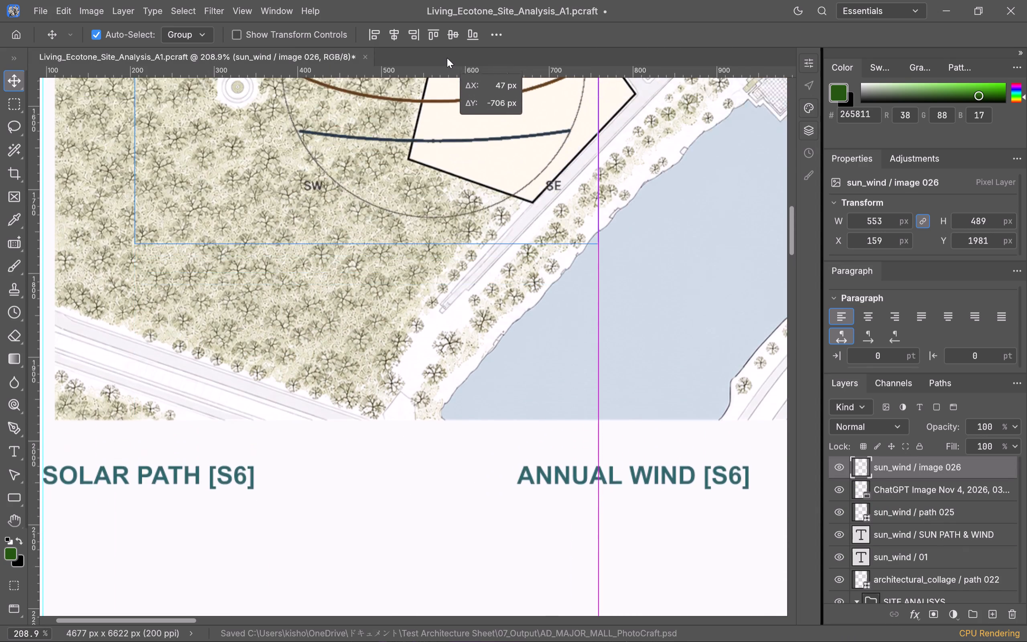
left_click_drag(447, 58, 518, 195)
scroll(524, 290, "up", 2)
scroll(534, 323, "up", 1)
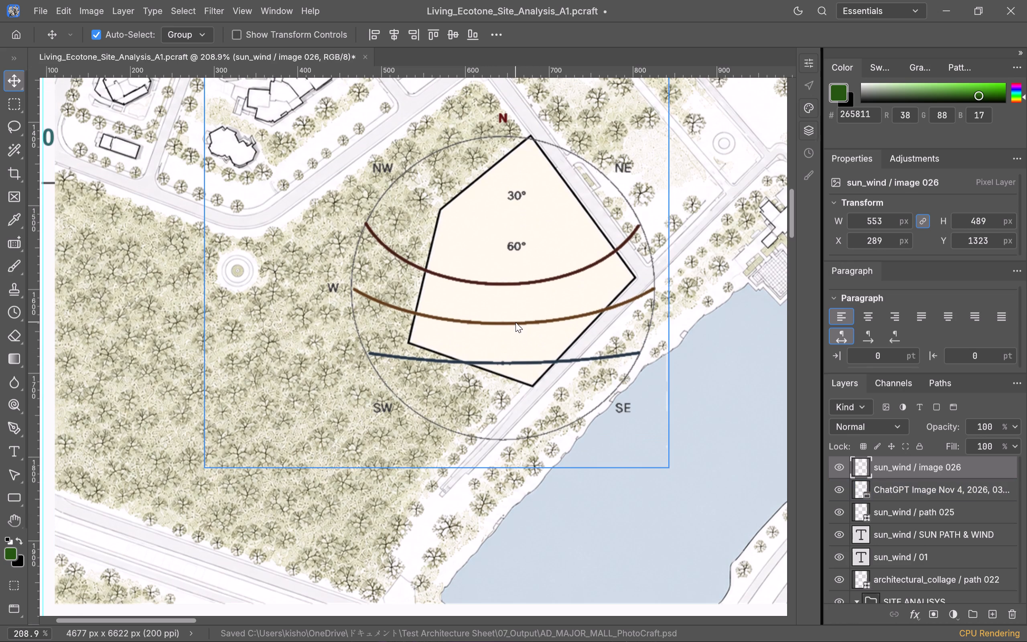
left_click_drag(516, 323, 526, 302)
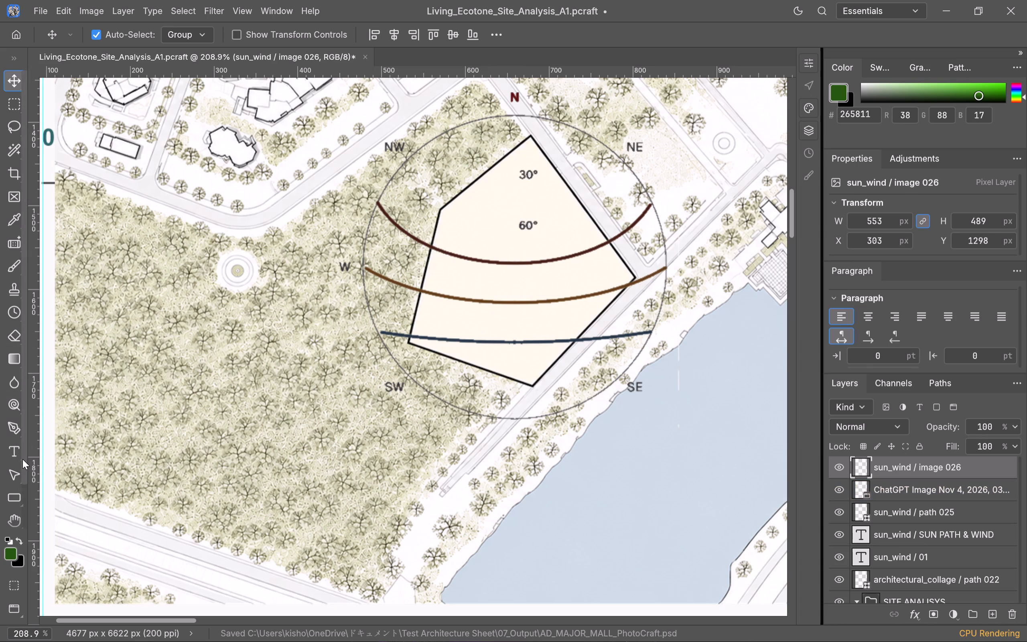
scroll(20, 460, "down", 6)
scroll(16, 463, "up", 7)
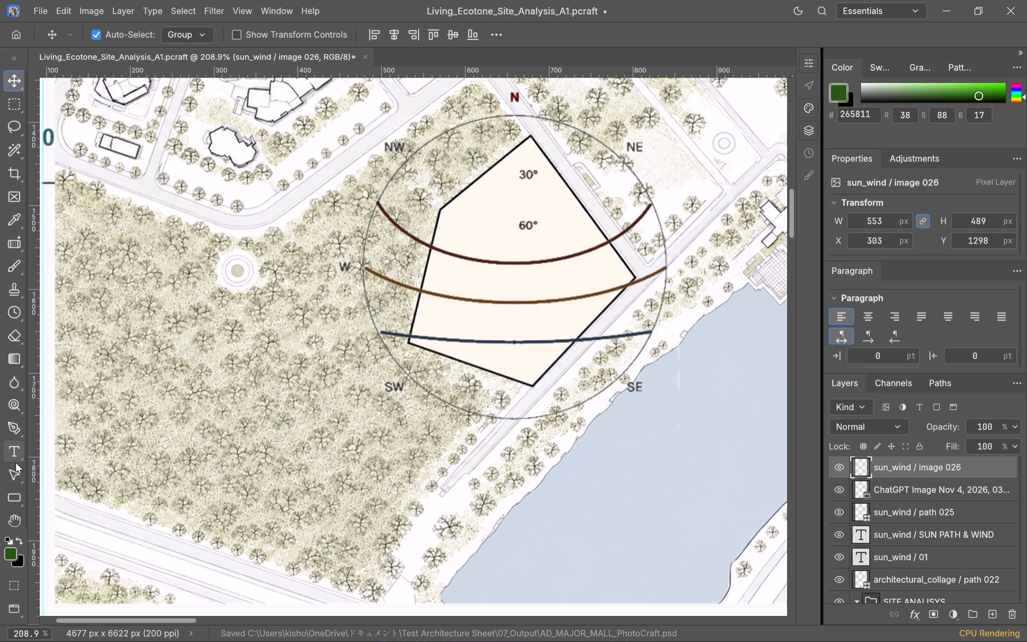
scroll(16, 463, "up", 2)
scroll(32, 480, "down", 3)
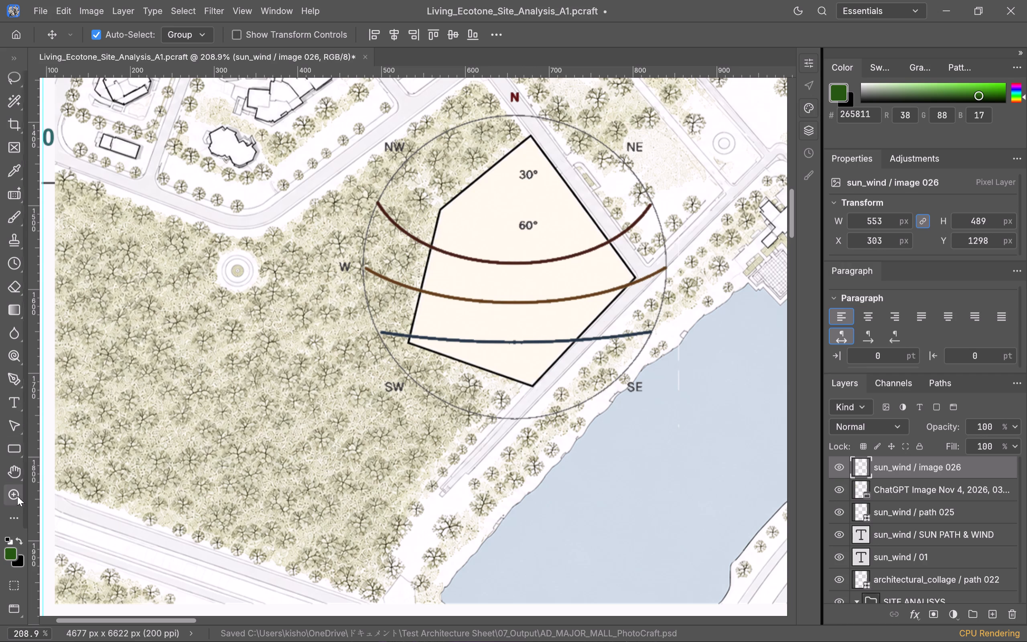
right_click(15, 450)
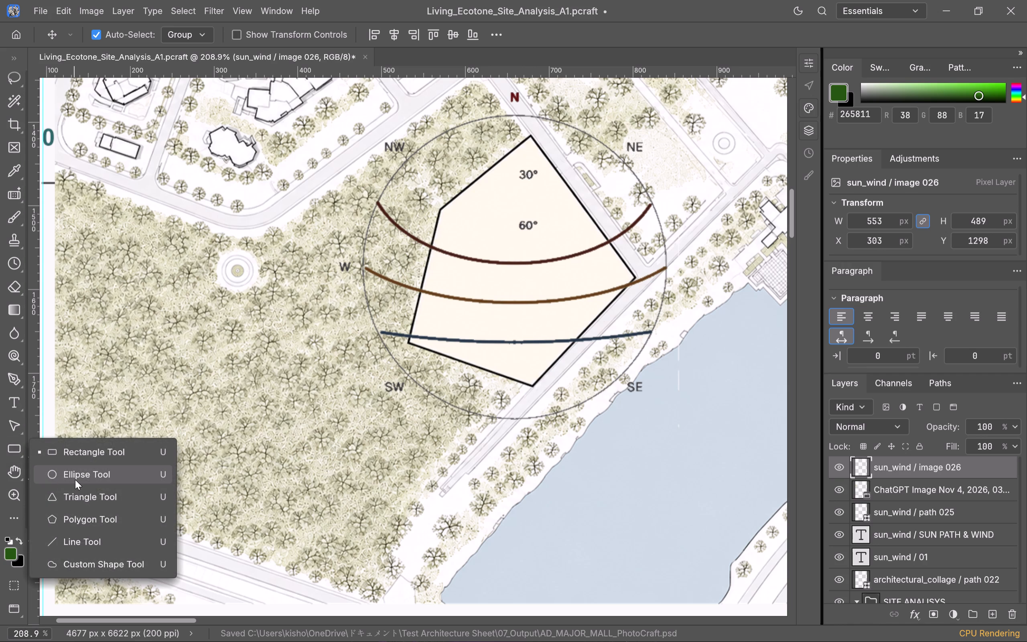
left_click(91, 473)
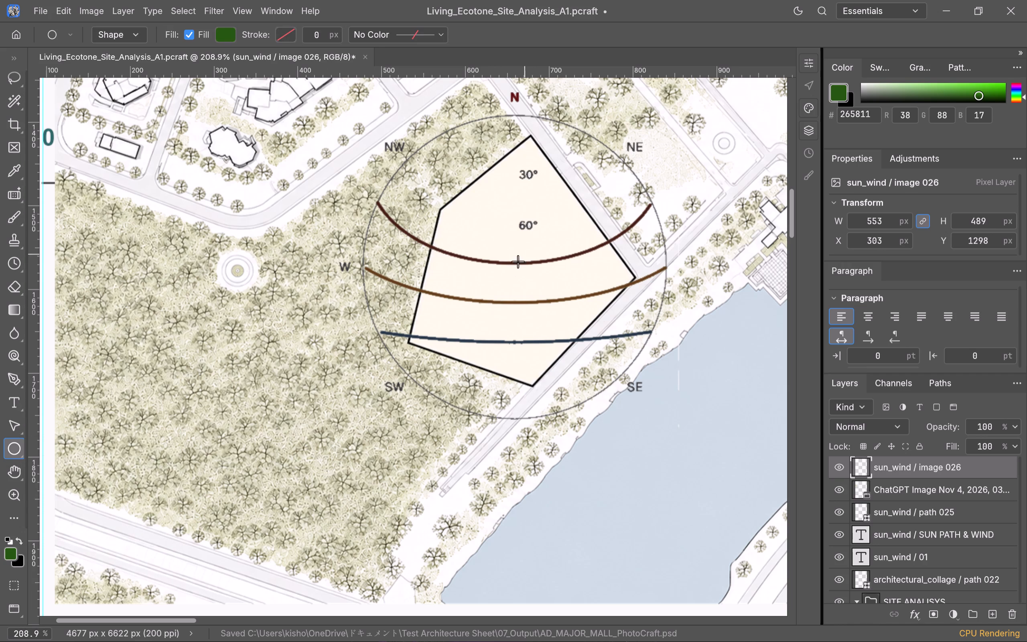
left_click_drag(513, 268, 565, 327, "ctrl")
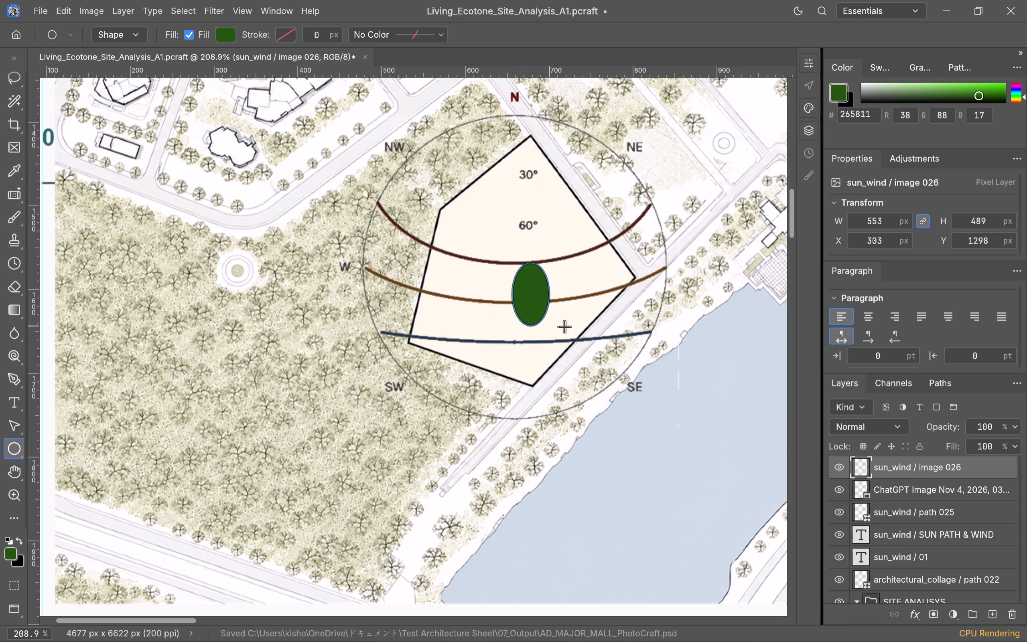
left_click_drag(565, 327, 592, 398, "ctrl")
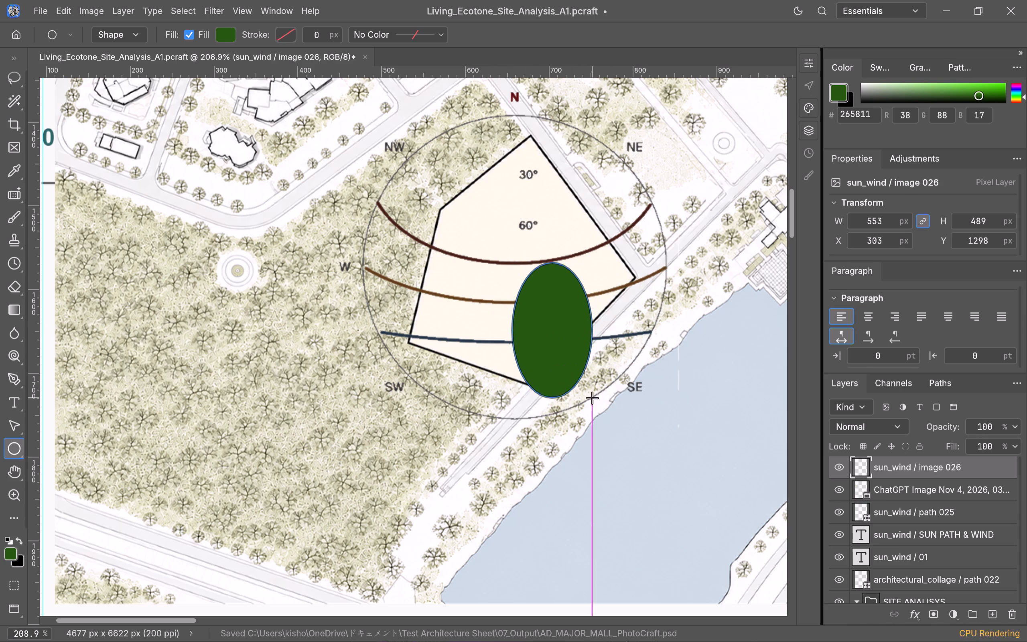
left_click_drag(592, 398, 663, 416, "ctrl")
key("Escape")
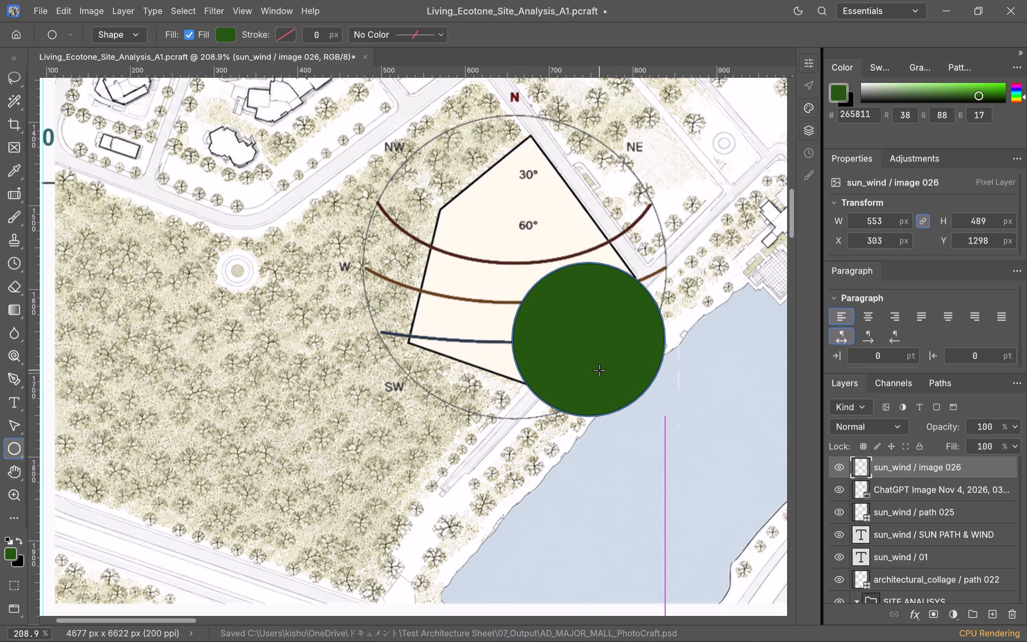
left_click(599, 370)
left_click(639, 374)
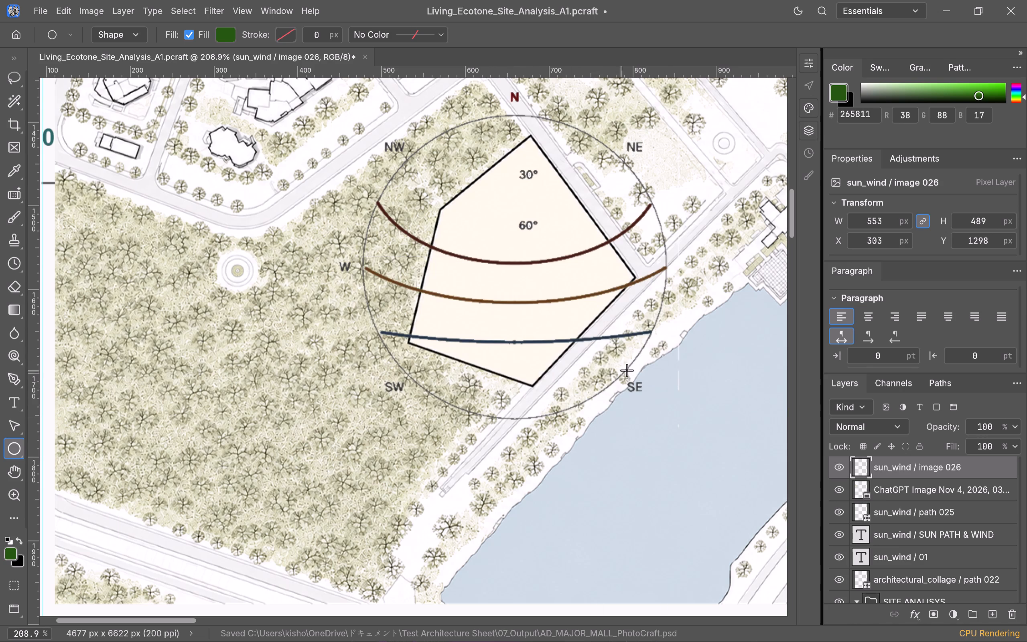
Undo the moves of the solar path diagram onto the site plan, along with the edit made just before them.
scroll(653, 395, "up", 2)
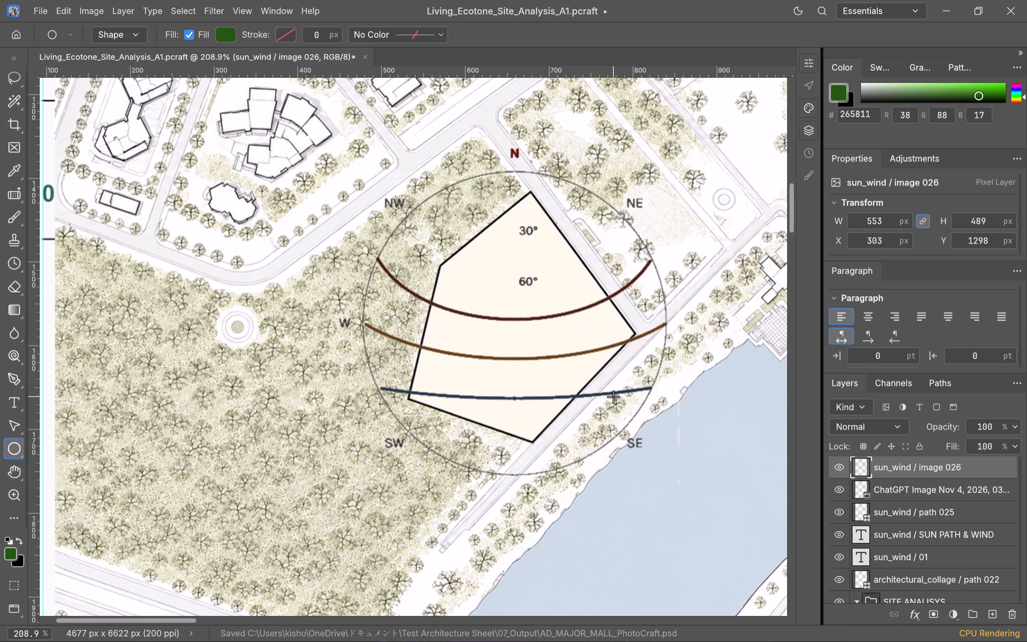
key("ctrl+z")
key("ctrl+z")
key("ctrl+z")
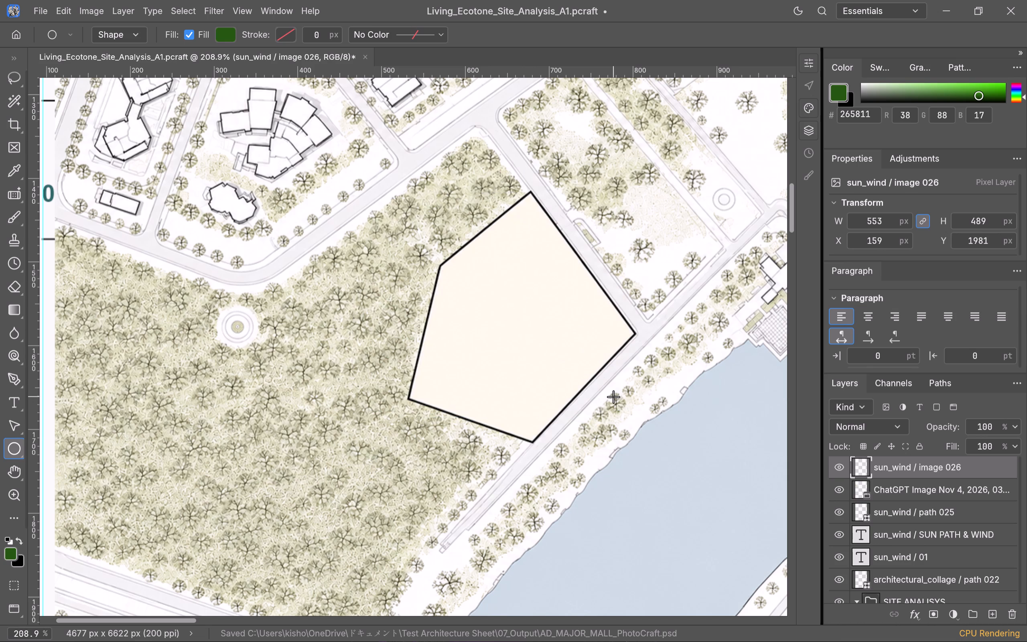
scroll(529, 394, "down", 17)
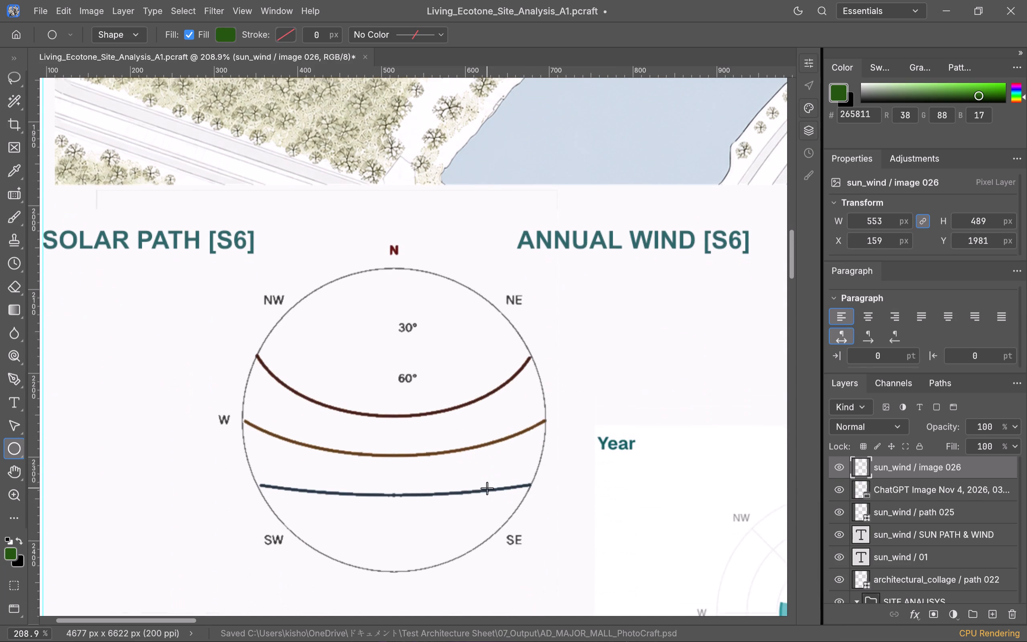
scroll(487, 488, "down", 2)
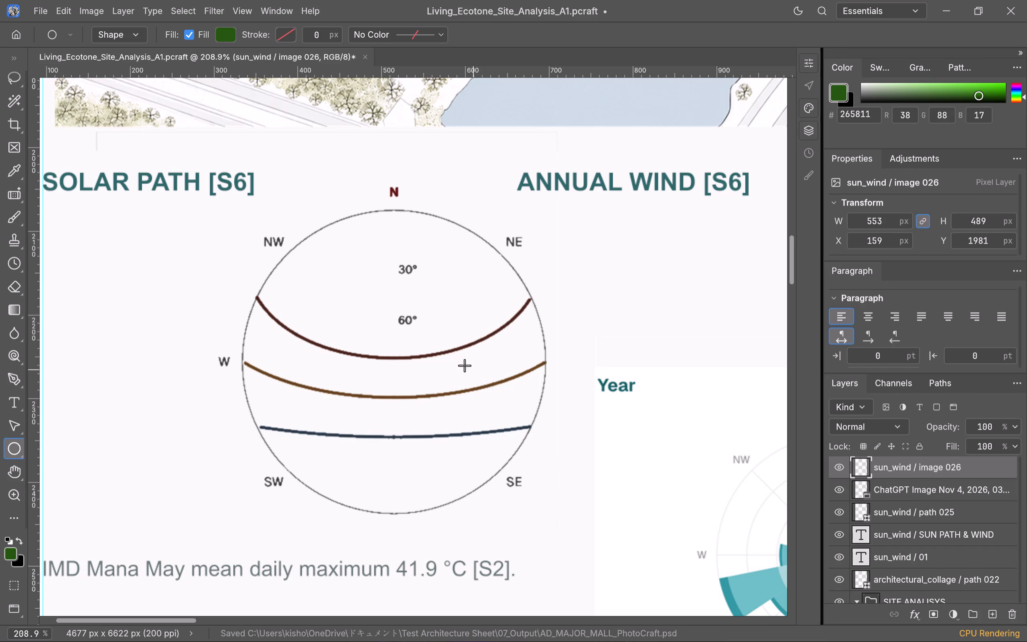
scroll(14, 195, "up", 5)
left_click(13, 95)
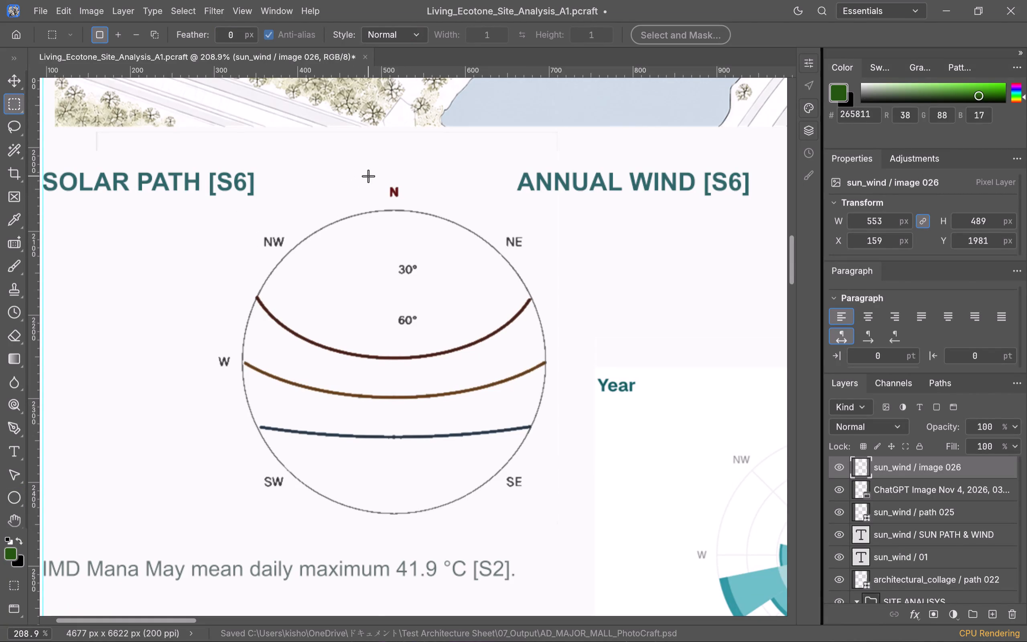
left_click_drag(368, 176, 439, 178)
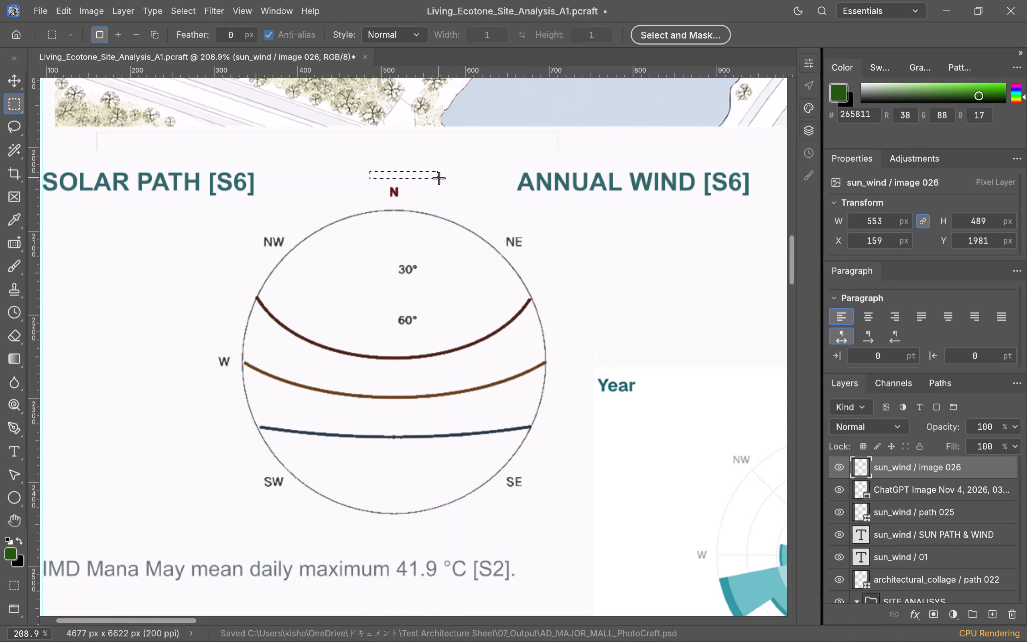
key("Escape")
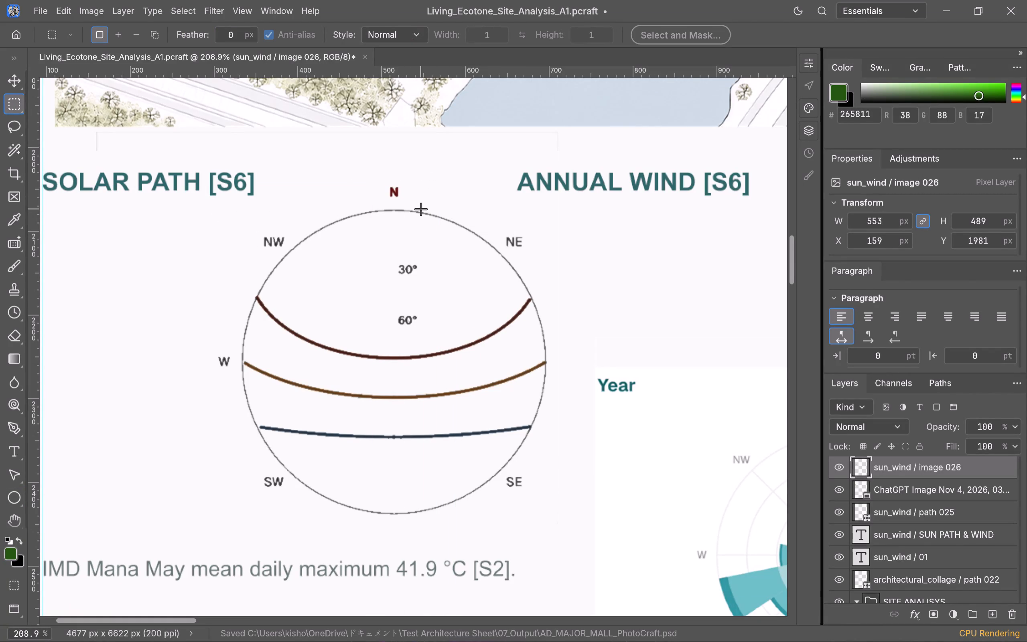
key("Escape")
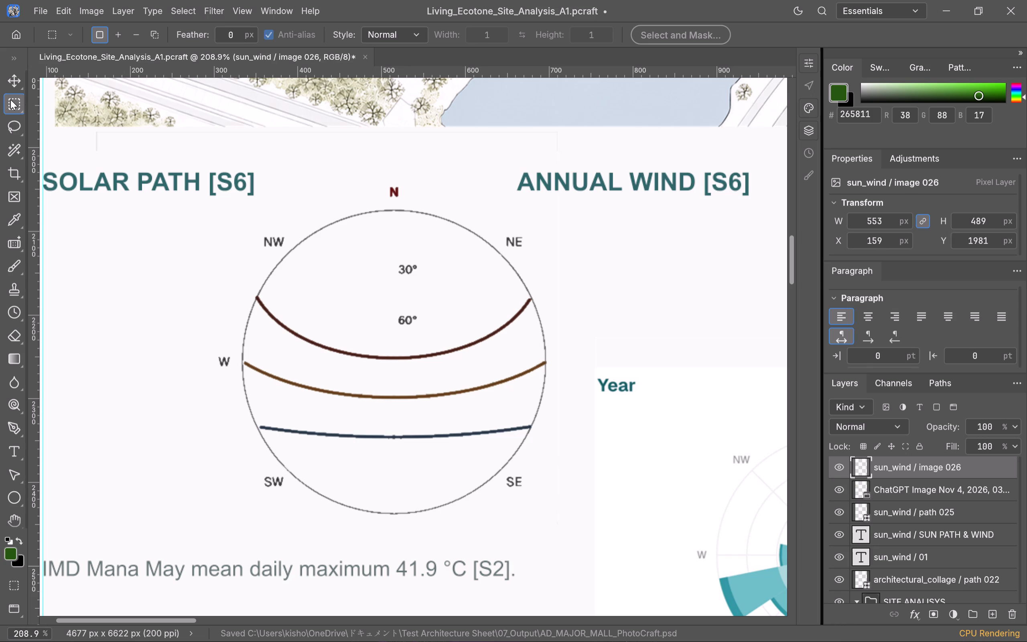
Select the solar path diagram and its compass labels with an elliptical marquee of about 445 by 457 px.
right_click(18, 97)
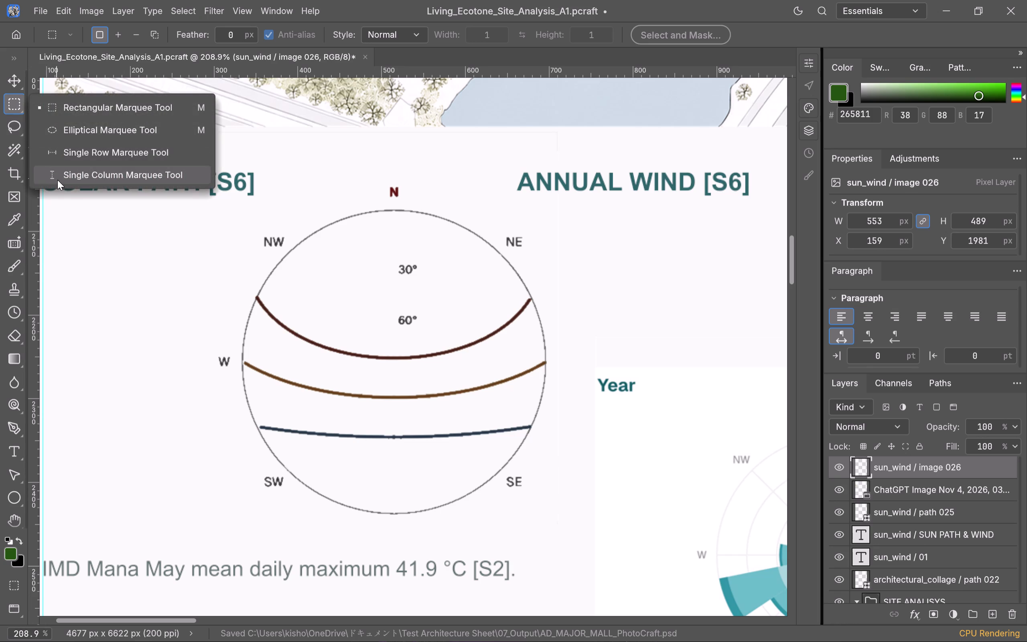
left_click(118, 131)
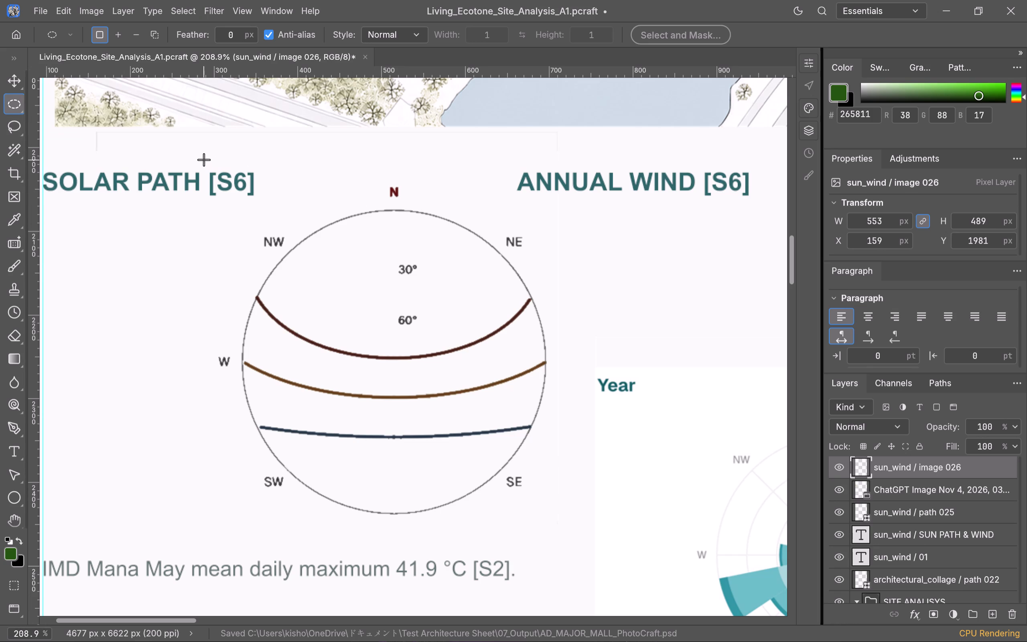
left_click_drag(204, 159, 585, 542)
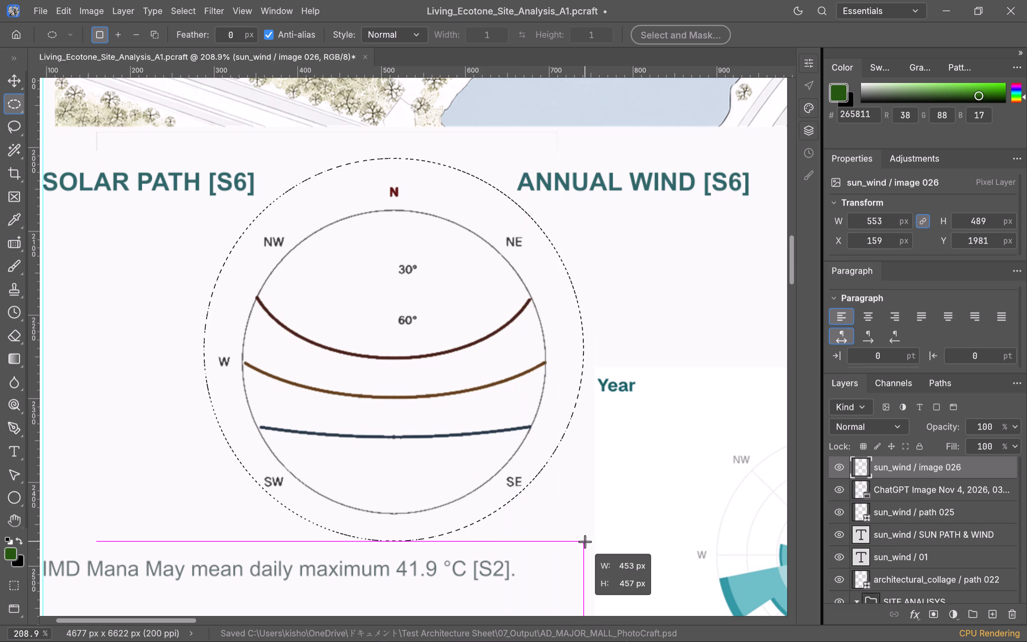
left_click_drag(585, 542, 580, 561)
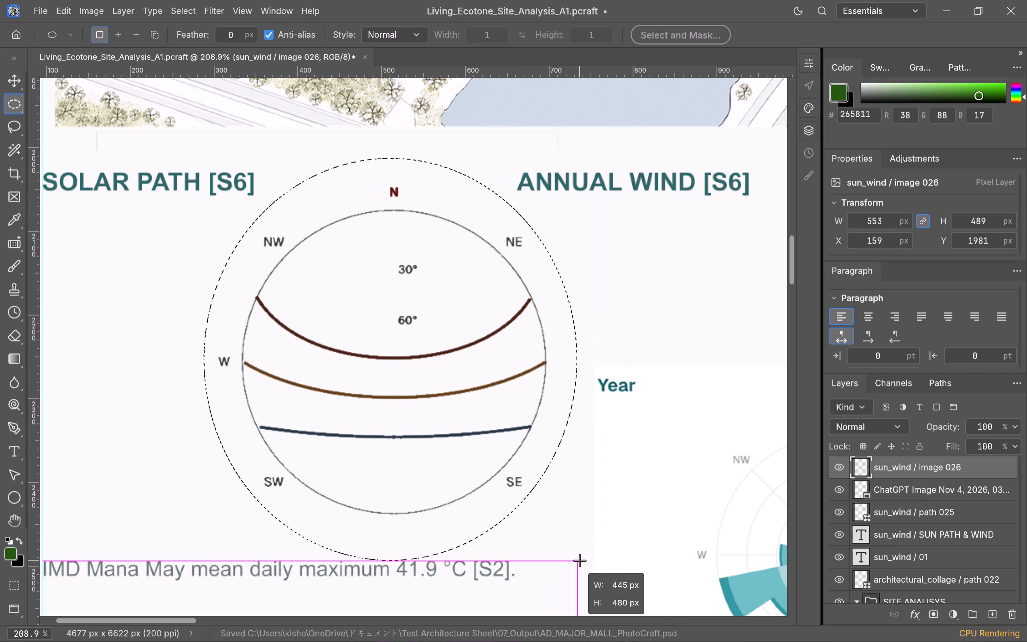
left_click_drag(580, 561, 578, 551)
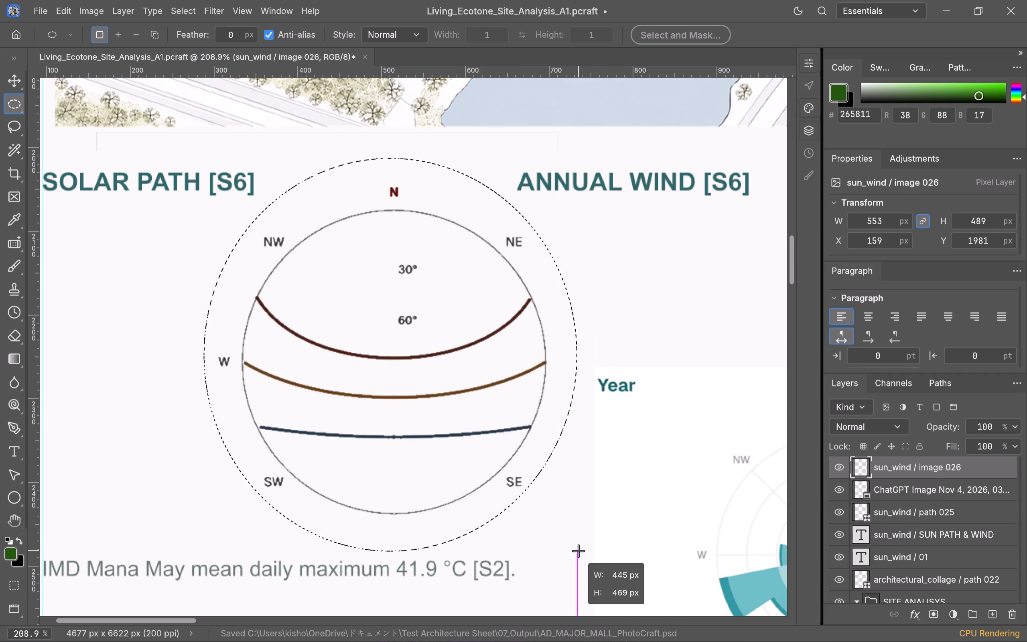
left_click_drag(578, 551, 576, 545)
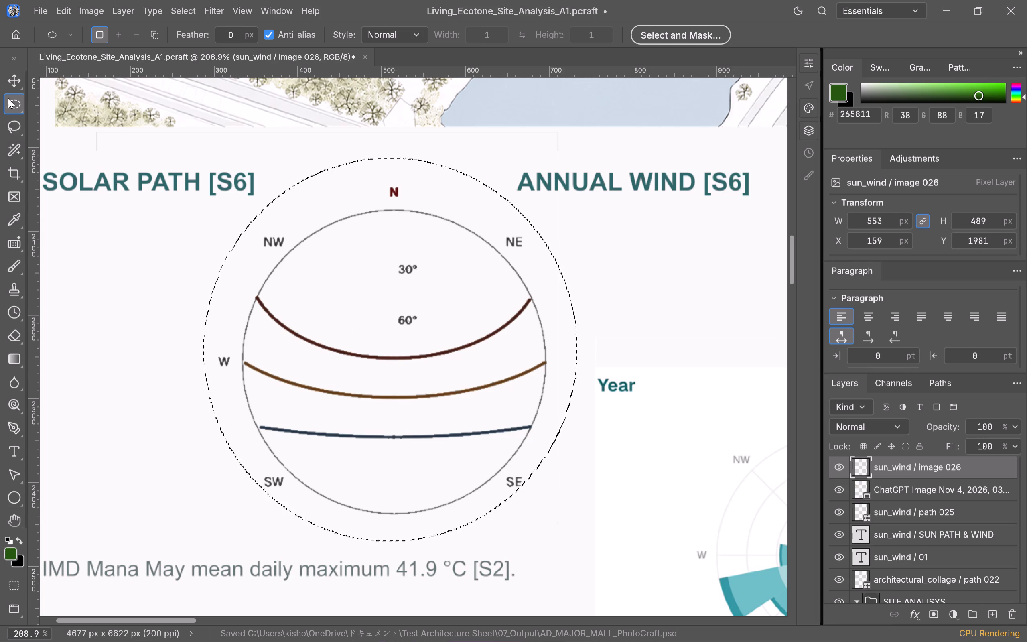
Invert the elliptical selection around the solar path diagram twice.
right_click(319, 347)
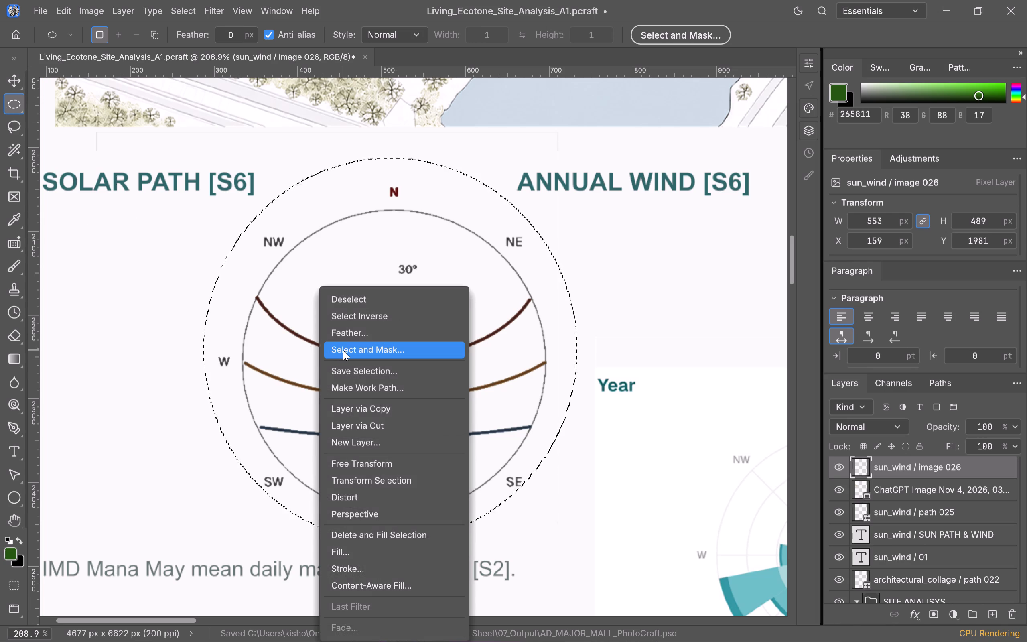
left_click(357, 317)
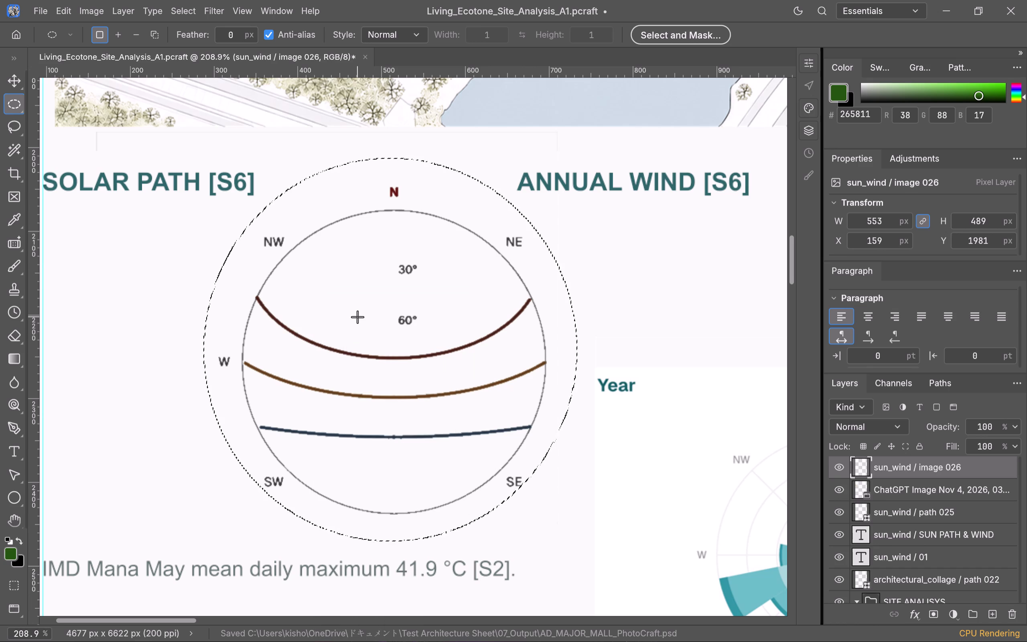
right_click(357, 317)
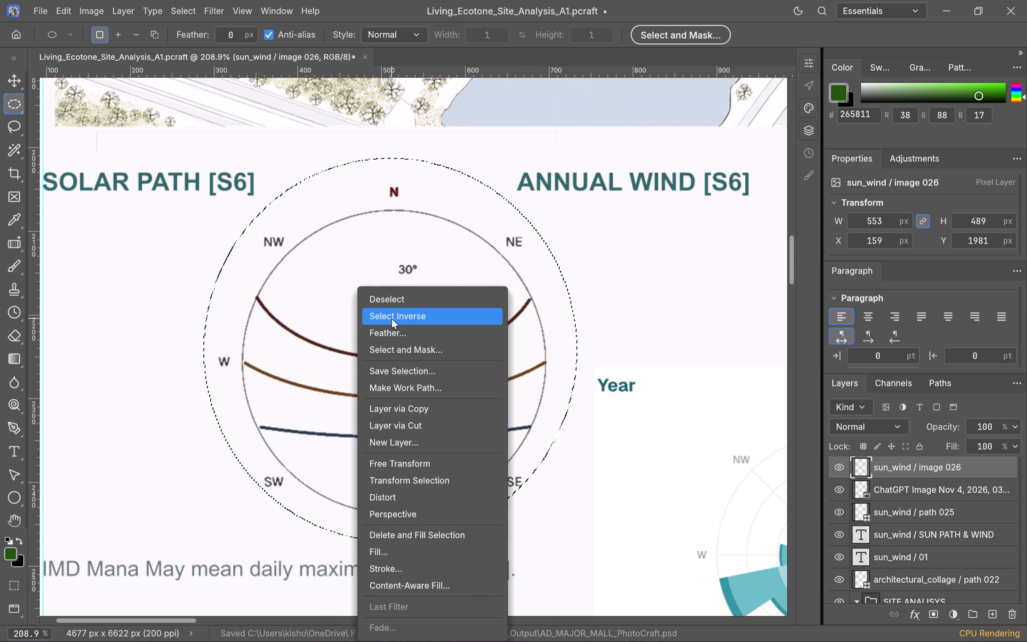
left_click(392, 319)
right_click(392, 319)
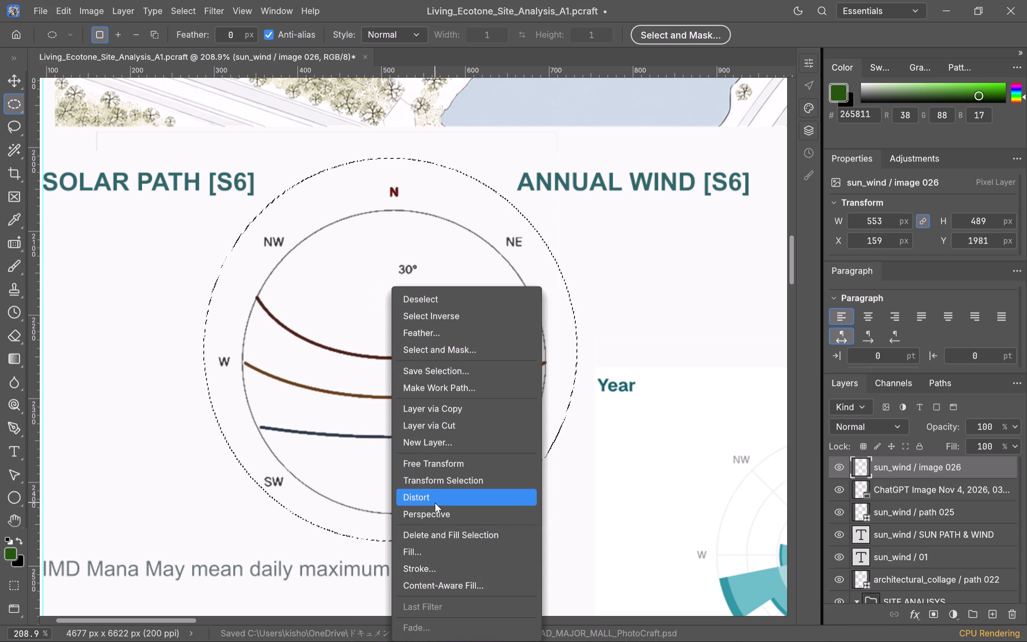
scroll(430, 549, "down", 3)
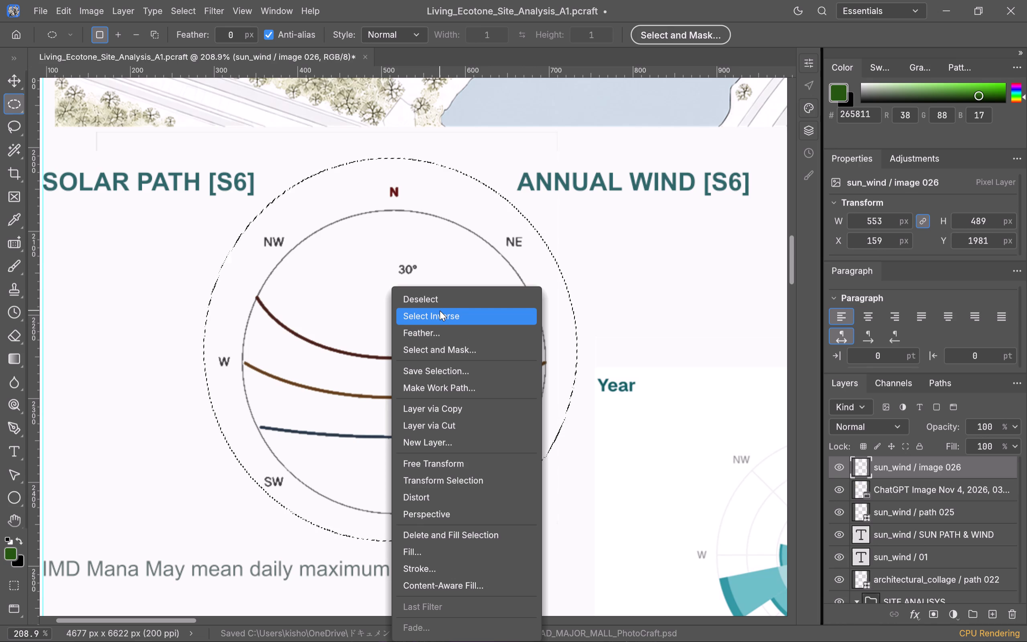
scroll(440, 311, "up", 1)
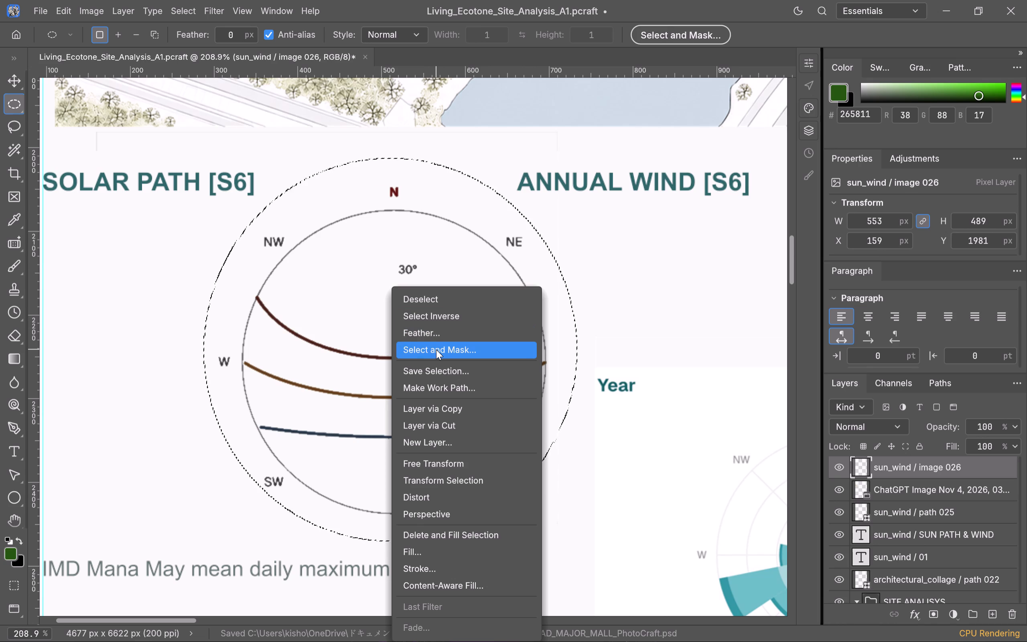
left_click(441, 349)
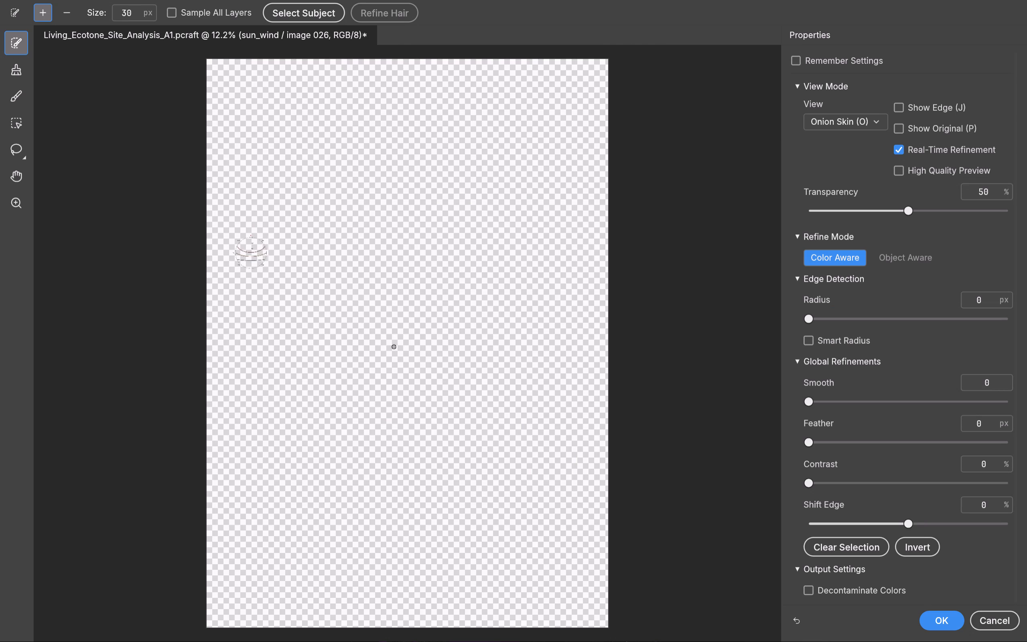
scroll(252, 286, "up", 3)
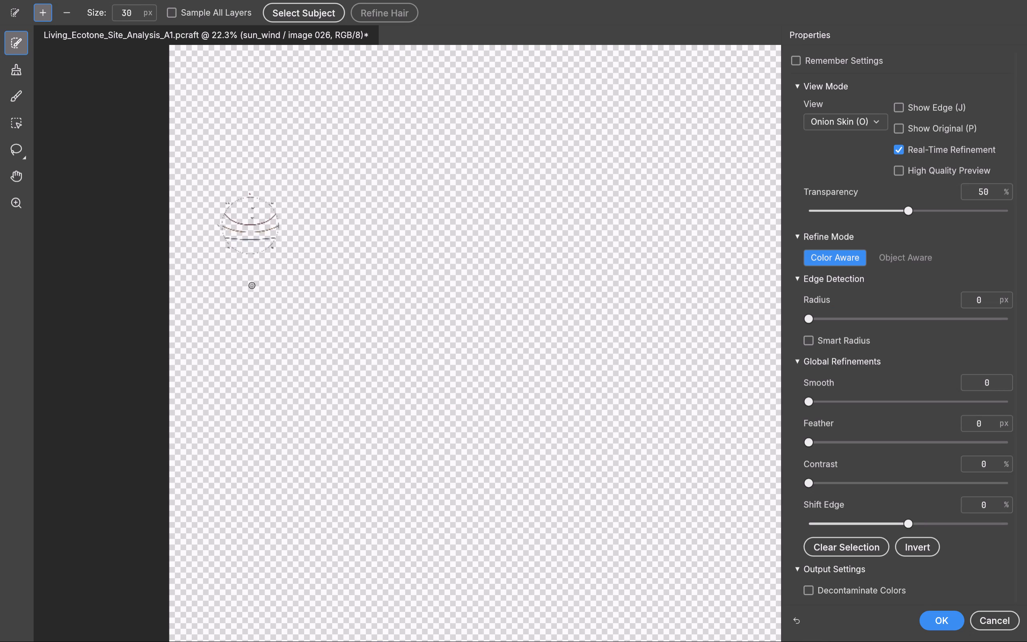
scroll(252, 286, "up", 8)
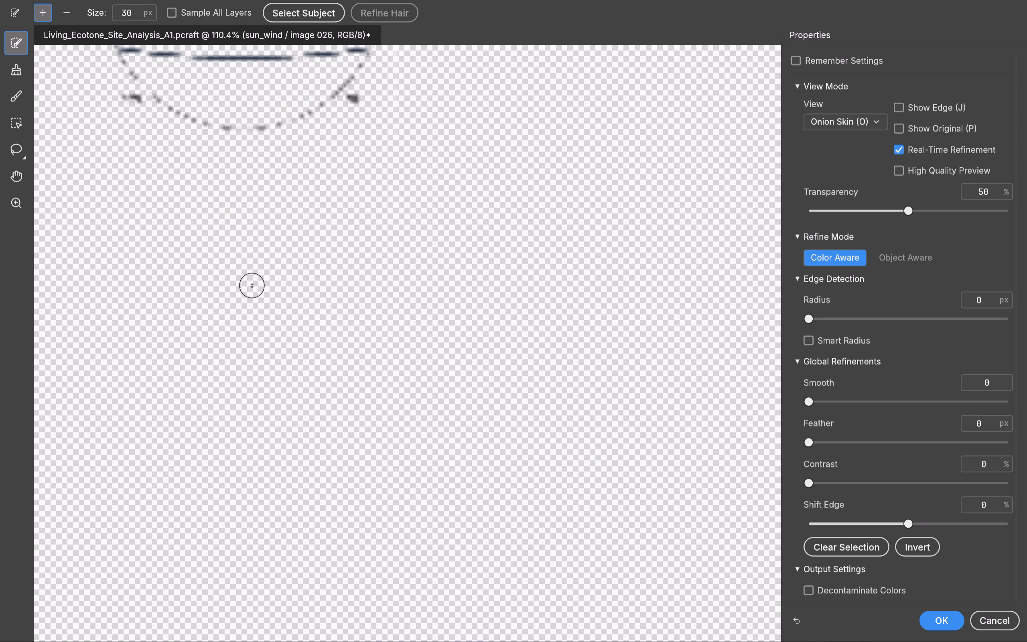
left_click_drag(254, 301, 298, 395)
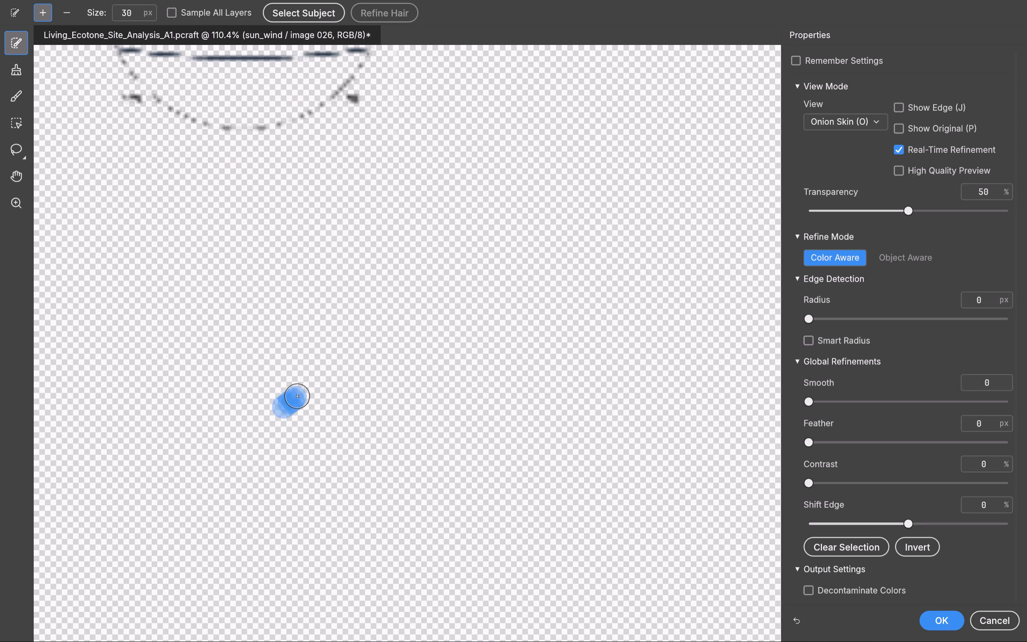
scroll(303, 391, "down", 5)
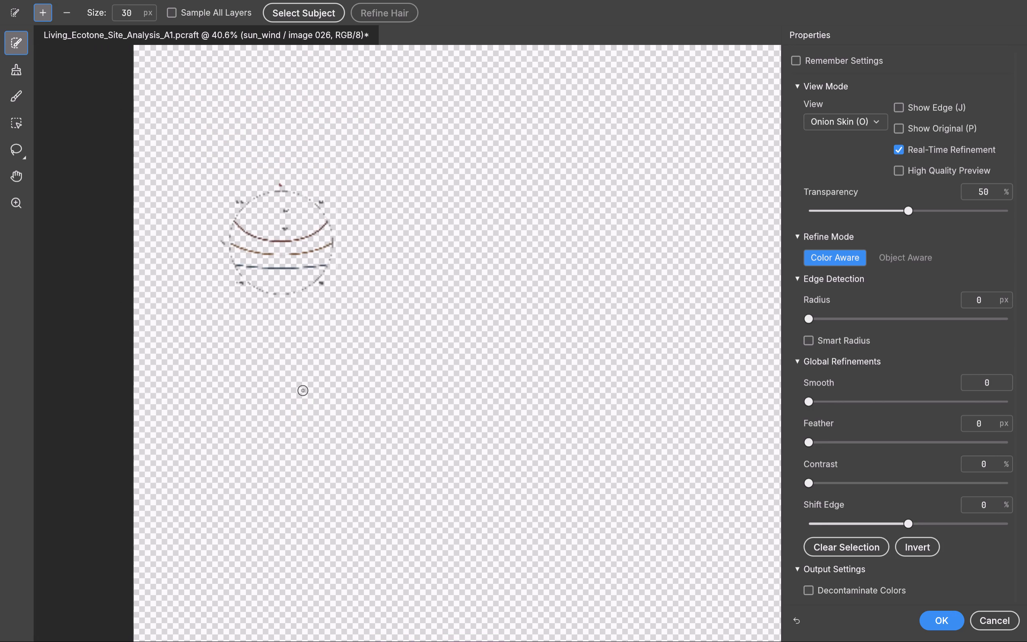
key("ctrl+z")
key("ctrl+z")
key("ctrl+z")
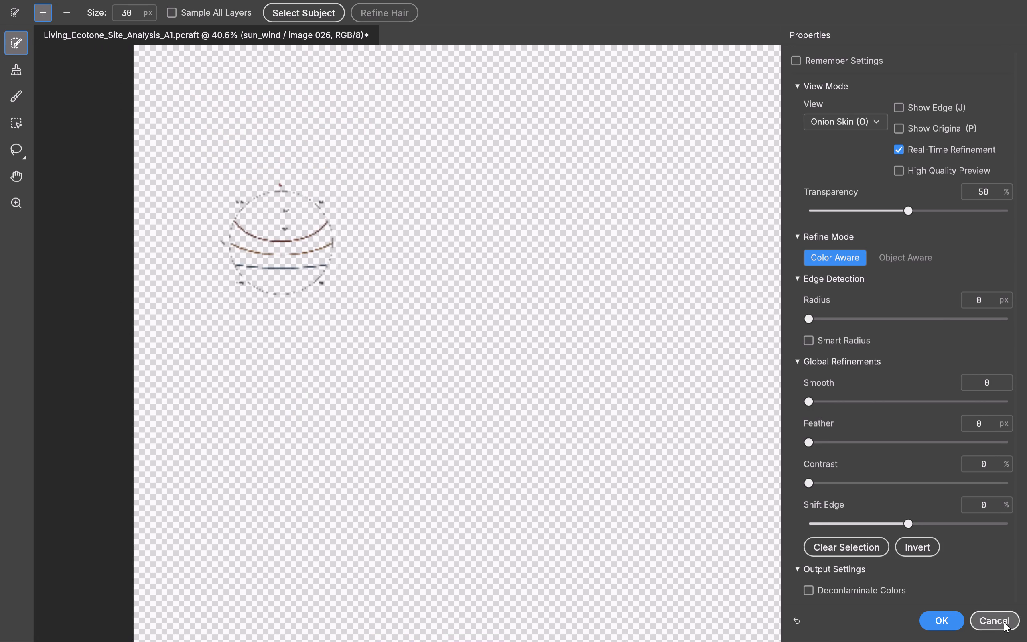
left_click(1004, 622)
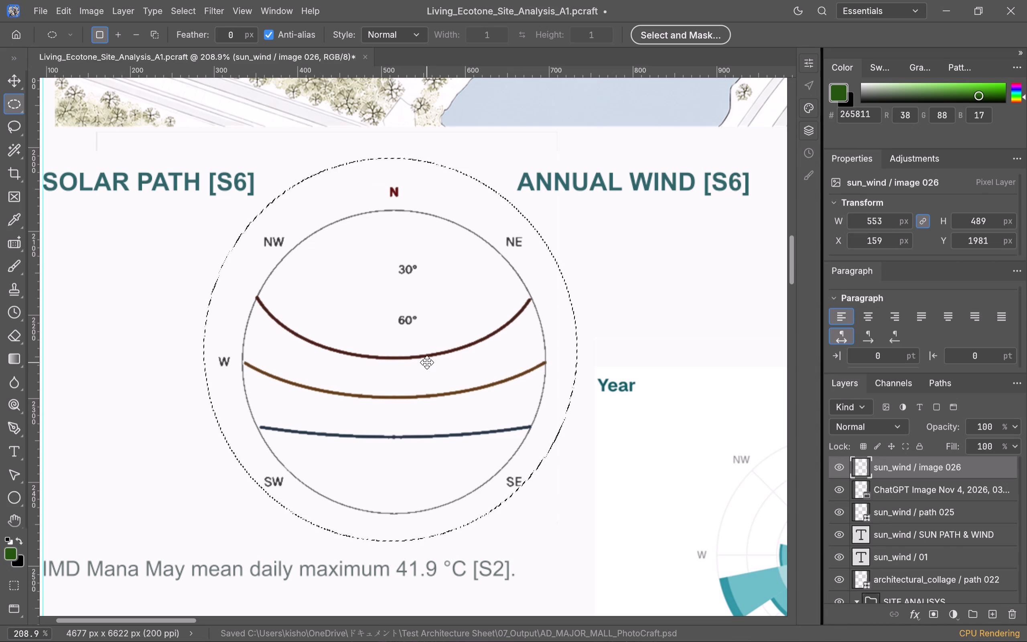
Use the Distort transform to move the selected solar path diagram over the highlighted plot, centred at about X 663 px, Y 1565 px.
scroll(356, 332, "up", 1)
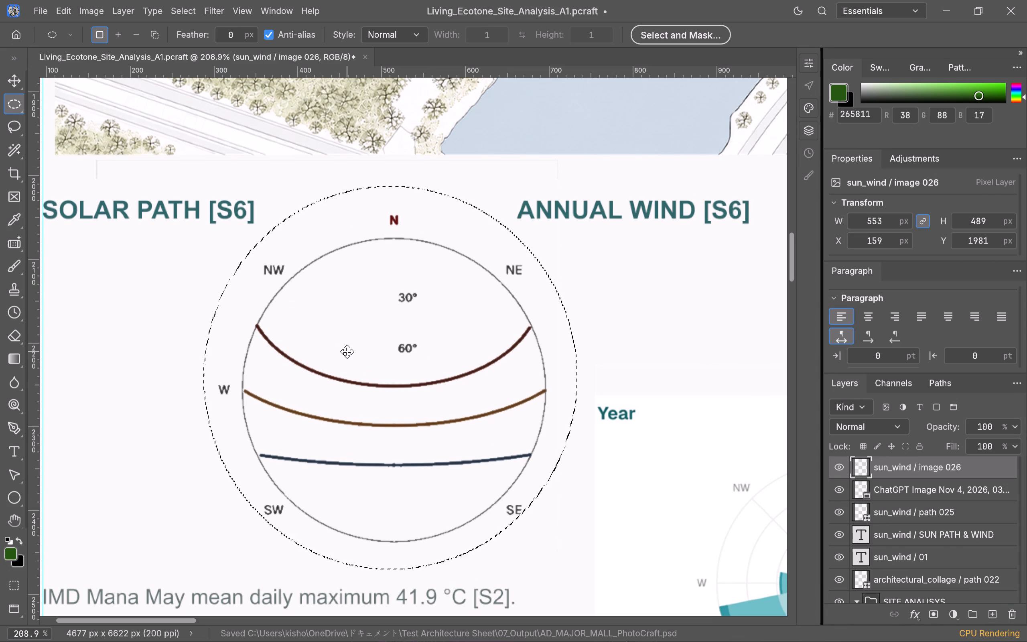
right_click(347, 351)
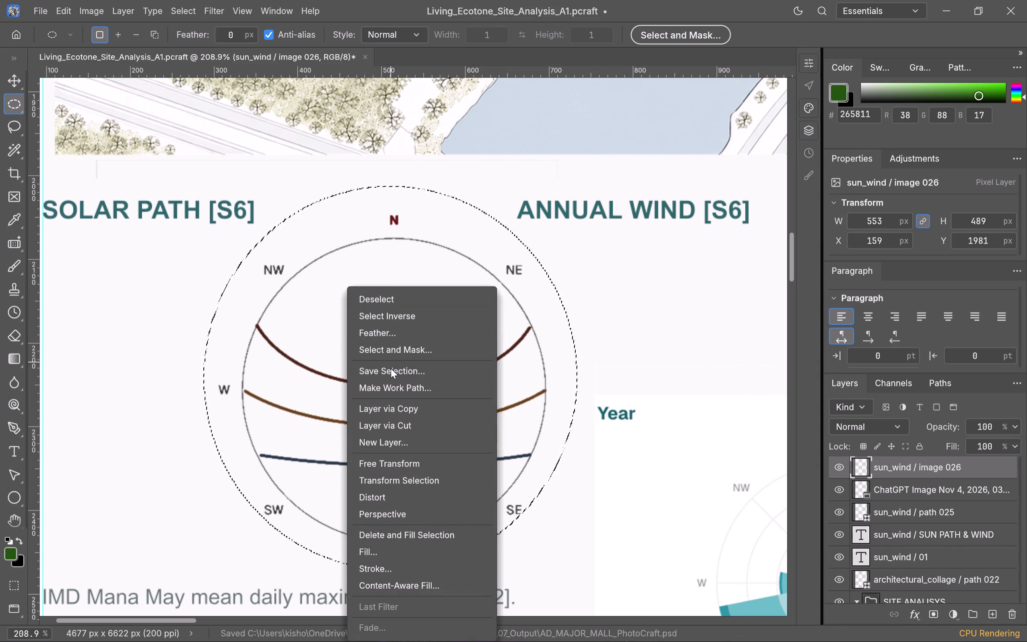
left_click(391, 498)
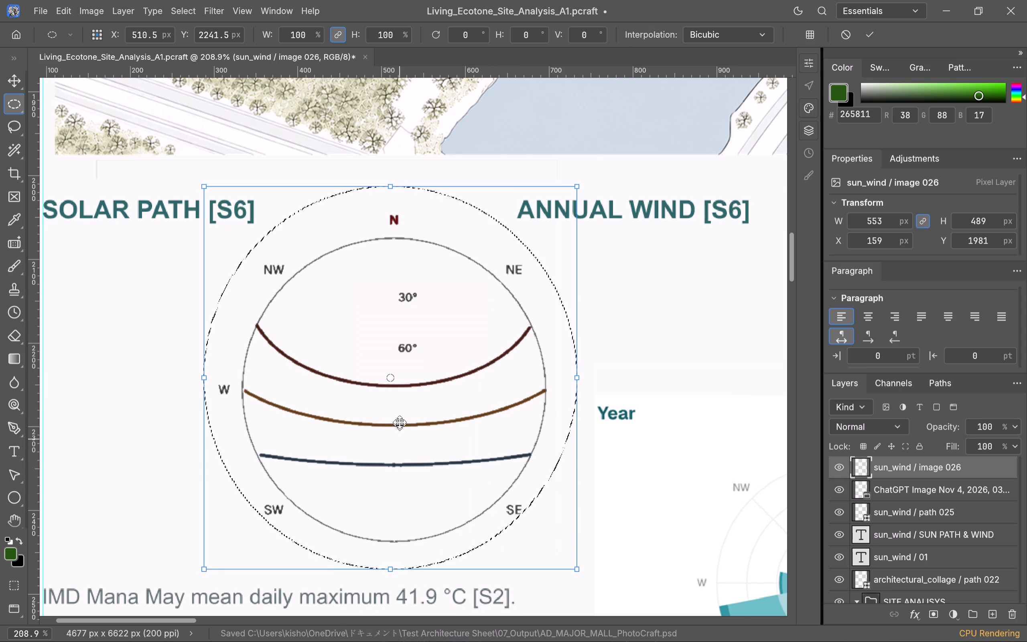
left_click_drag(422, 441, 436, 311)
scroll(441, 342, "up", 3)
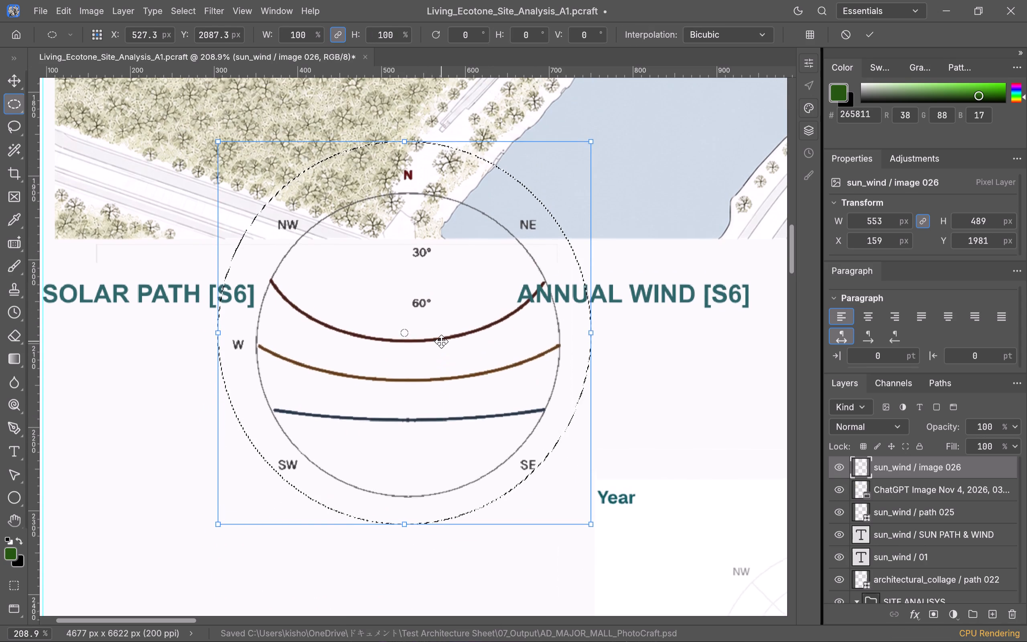
scroll(441, 341, "up", 2)
left_click_drag(447, 439, 461, 329)
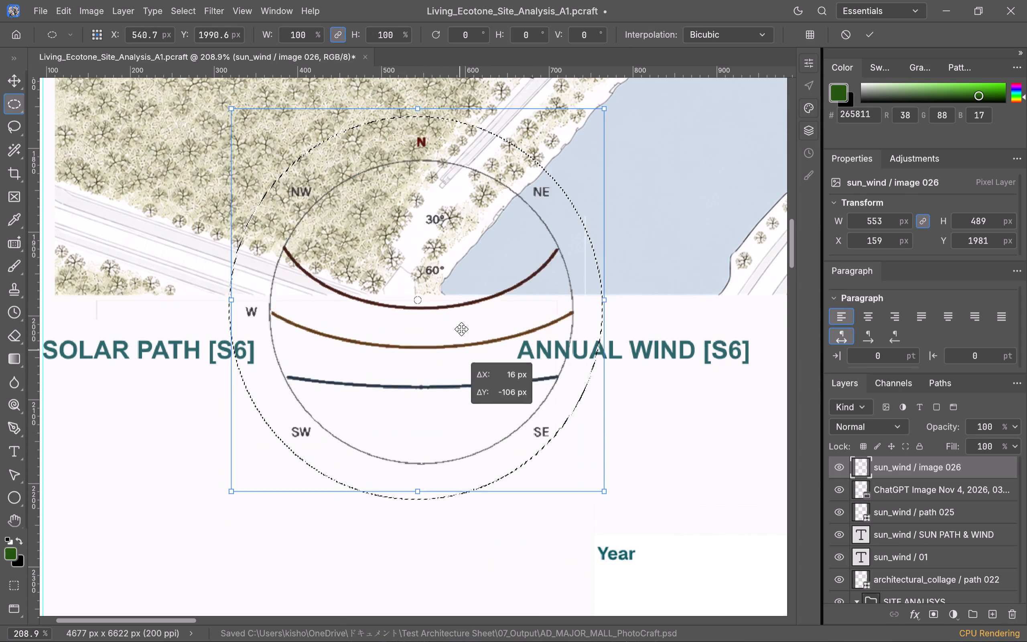
left_click_drag(461, 329, 443, 463)
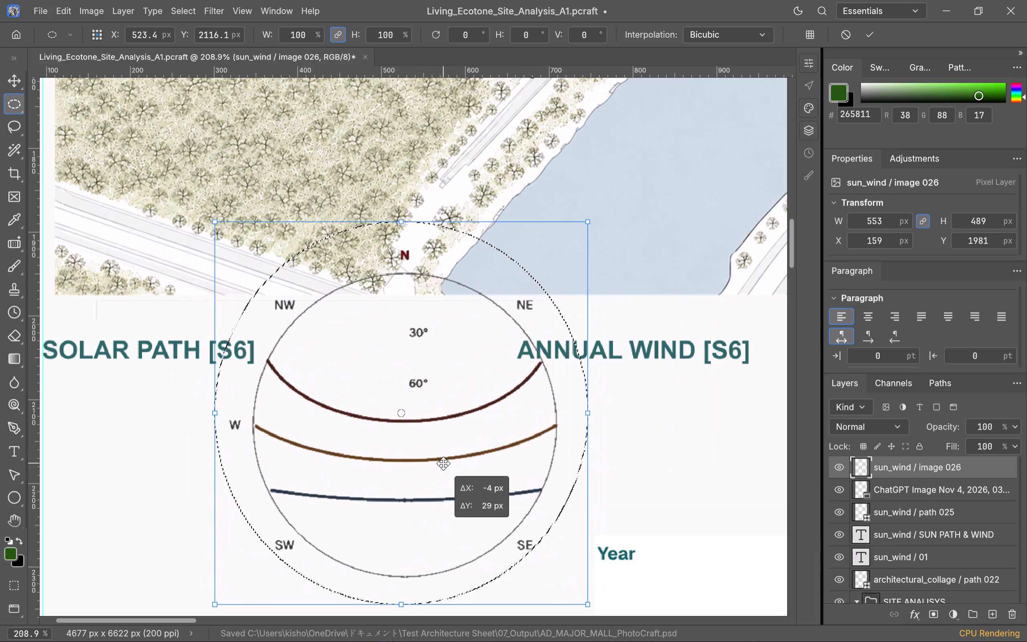
left_click_drag(443, 463, 467, 296)
scroll(461, 307, "up", 3)
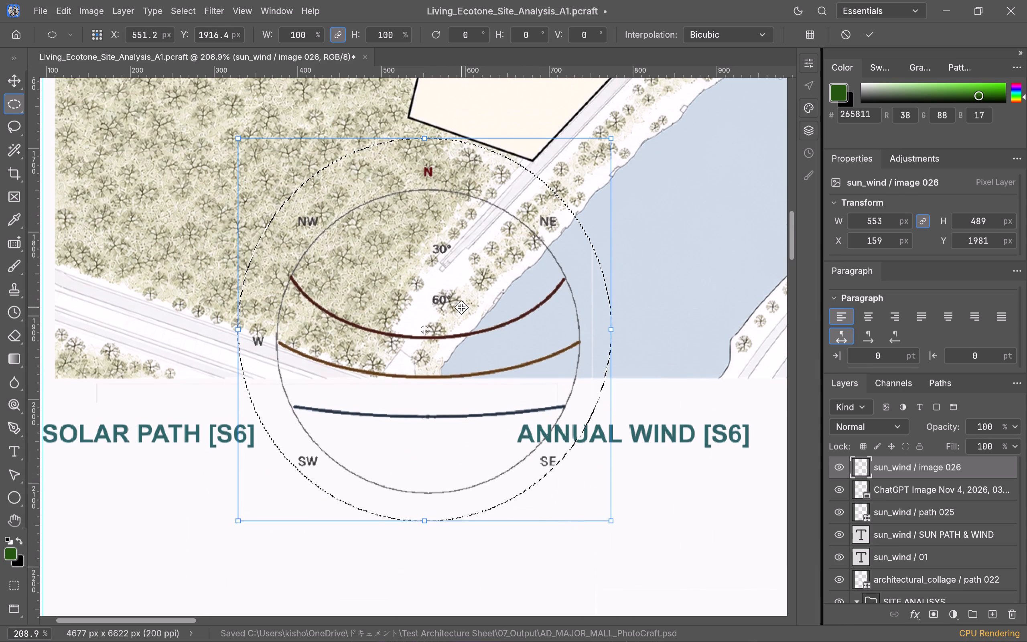
scroll(461, 307, "up", 2)
left_click_drag(463, 423, 536, 310)
scroll(553, 313, "up", 2)
left_click_drag(551, 366, 553, 354)
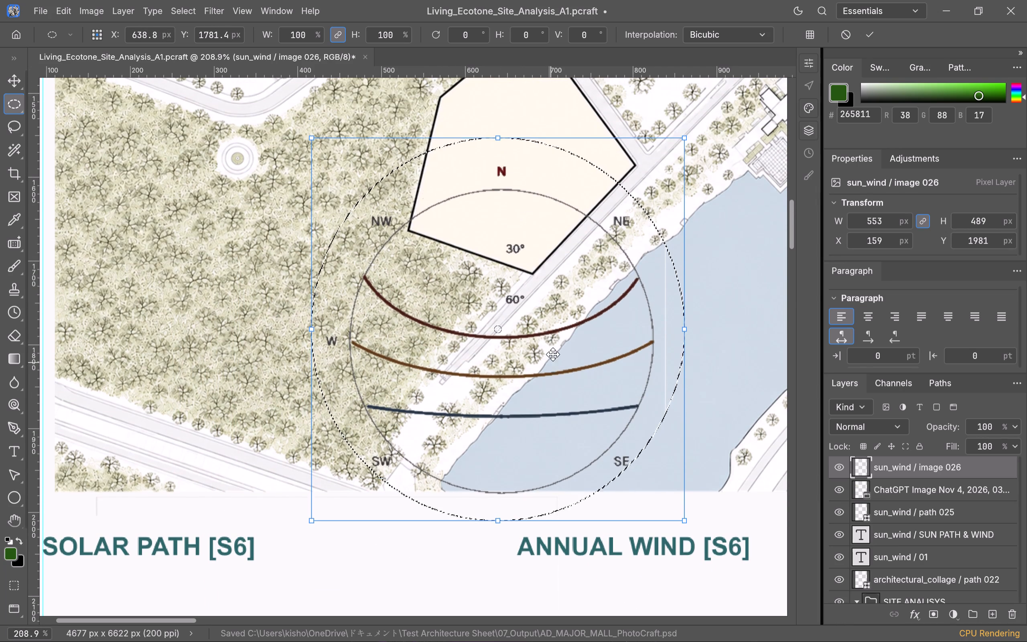
left_click_drag(553, 354, 579, 251)
scroll(572, 273, "up", 2)
scroll(571, 334, "up", 2)
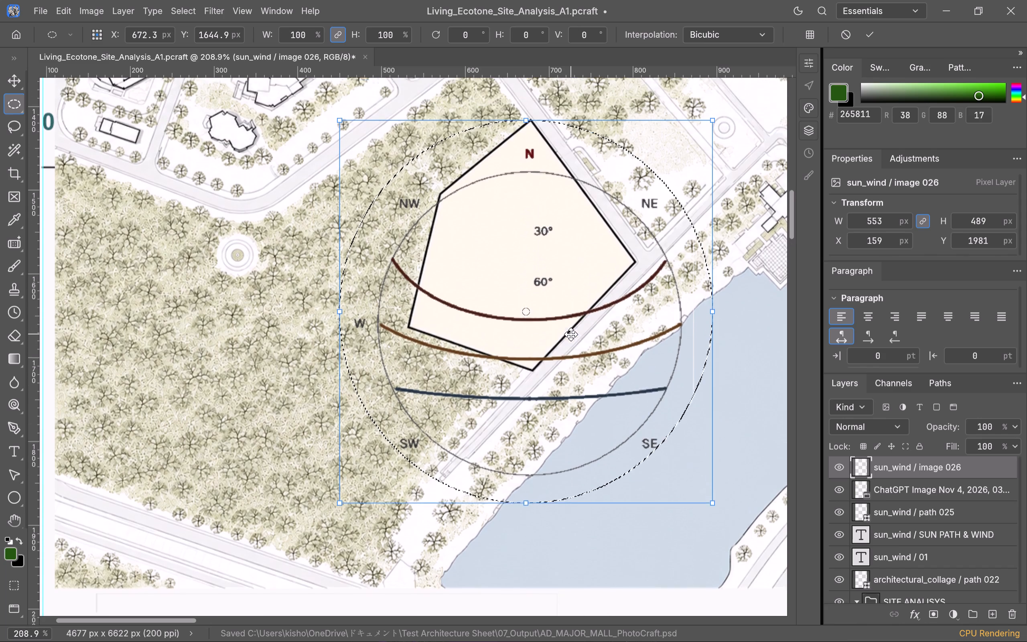
left_click_drag(576, 380, 569, 307)
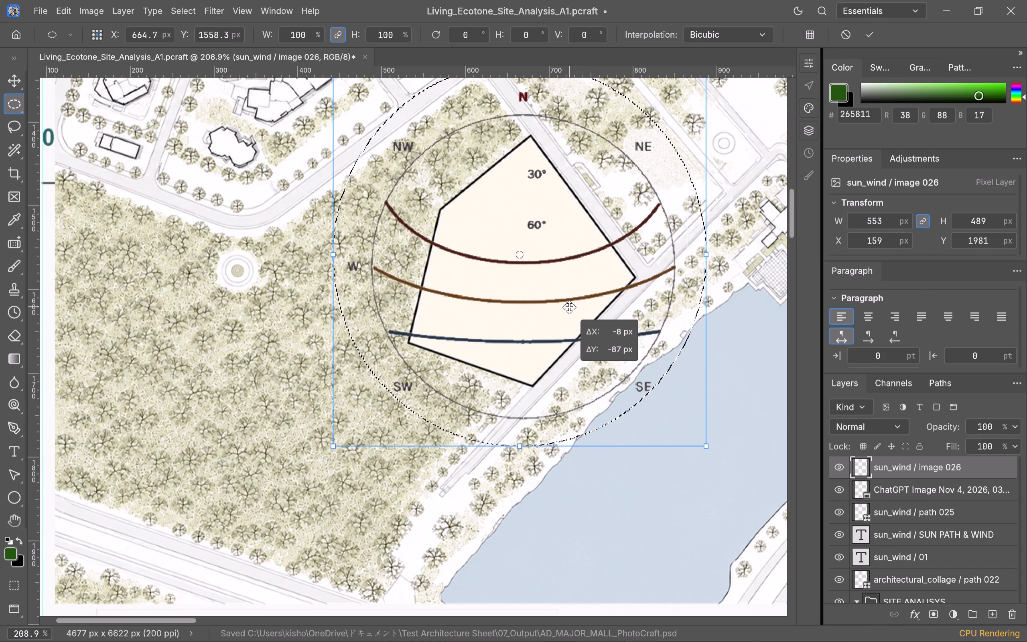
left_click_drag(569, 307, 568, 313)
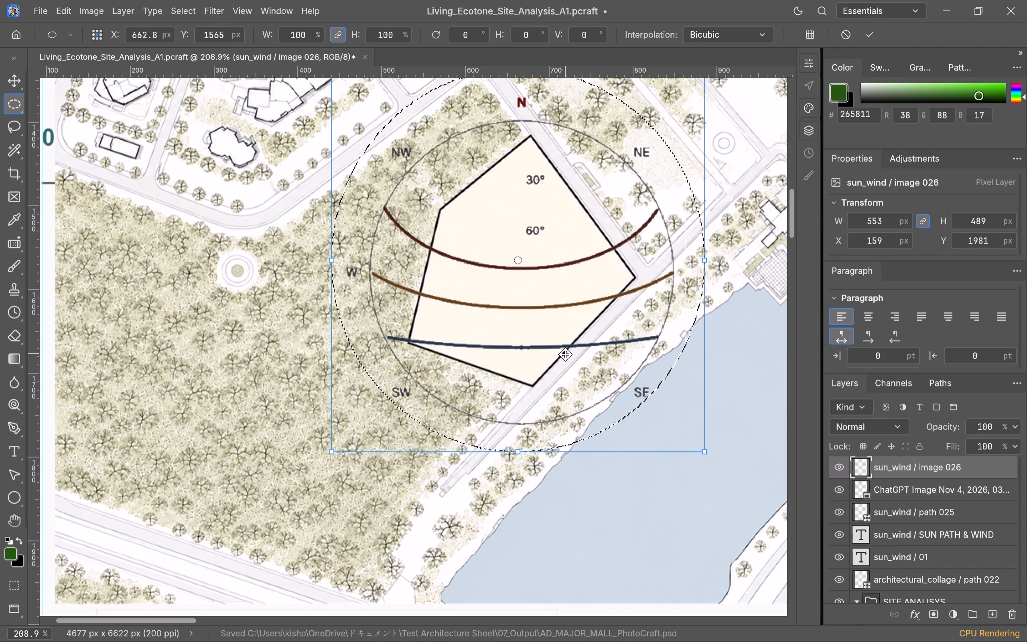
Shift the solar path diagram southeast over the water's edge, centred at about X 719 px, Y 1765 px, and apply the transform.
left_click_drag(565, 344, 608, 534)
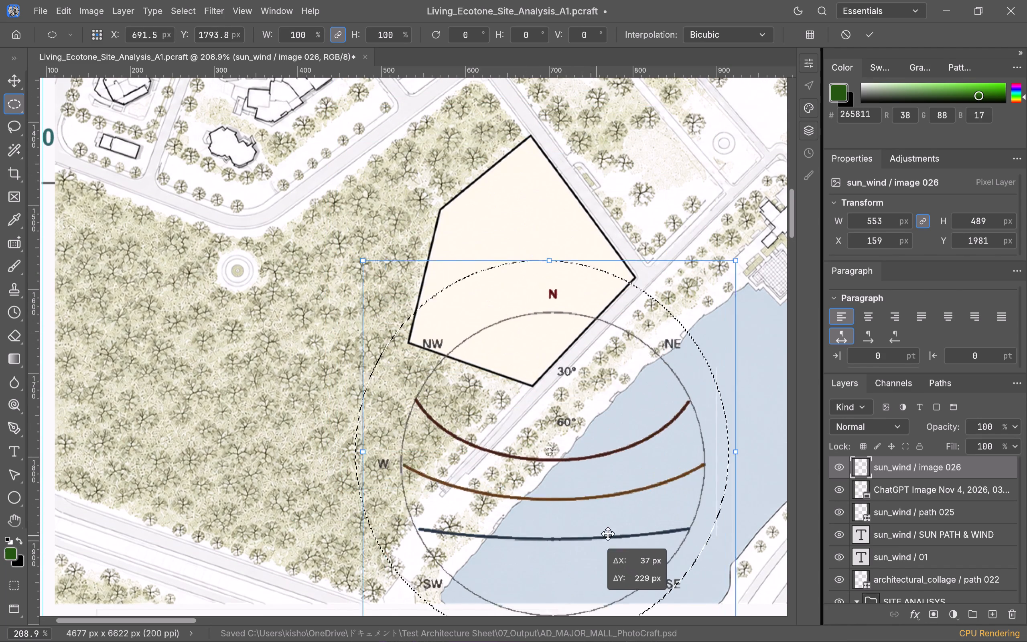
left_click_drag(608, 534, 612, 512)
scroll(512, 390, "down", 2)
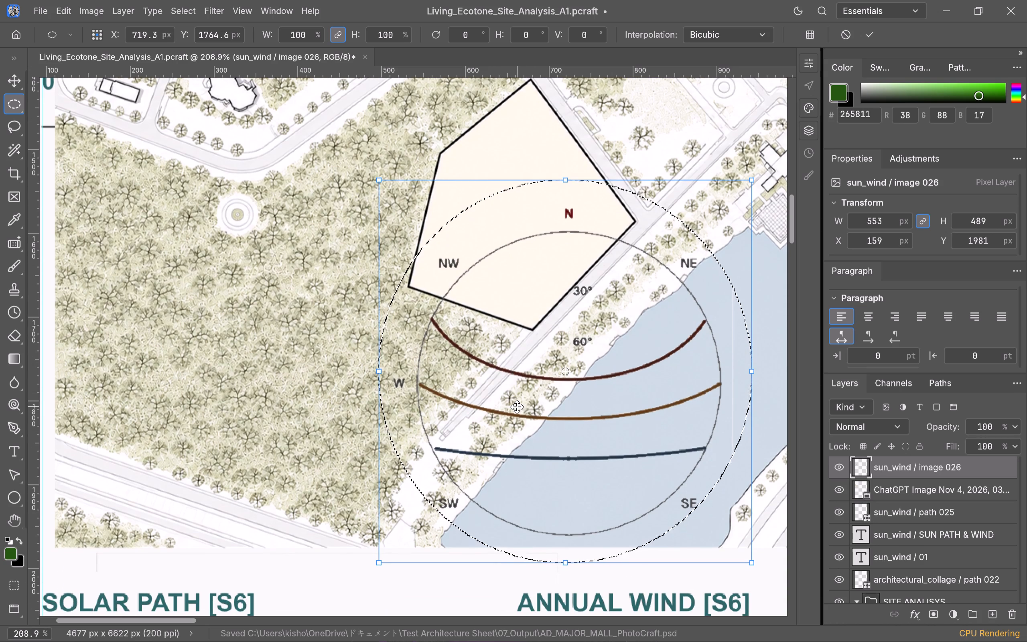
key("Return")
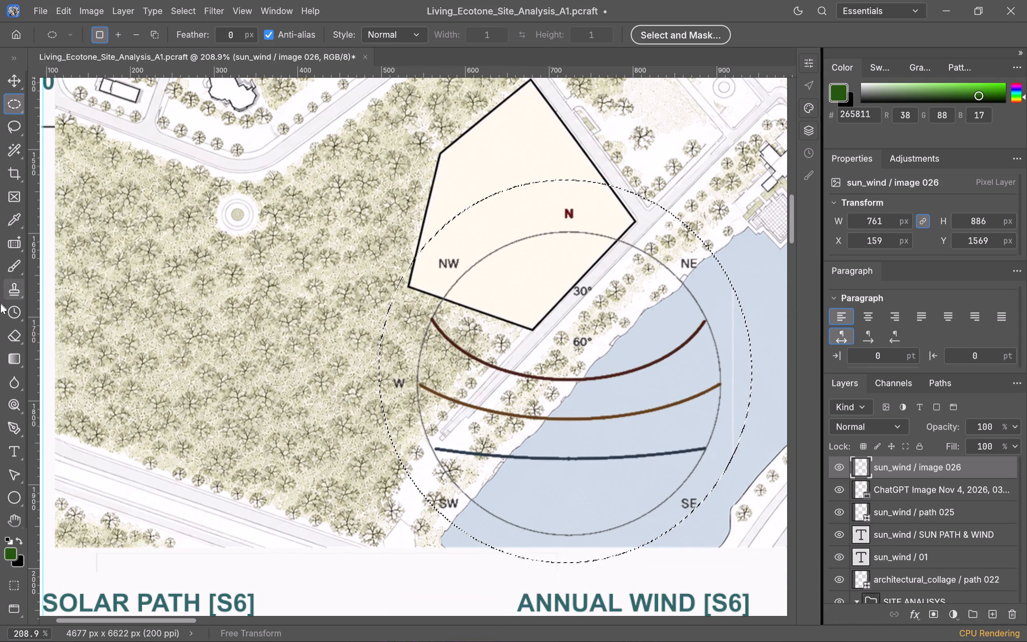
Erase the stray vertical line along the east side of the solar path diagram with the 20 px Eraser.
left_click(14, 335)
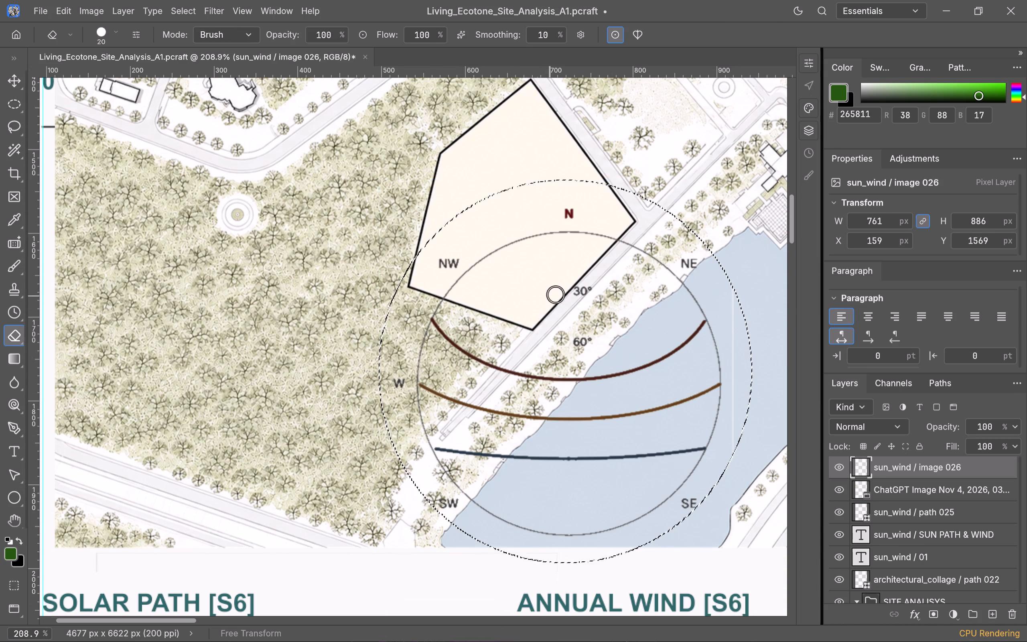
left_click_drag(726, 295, 738, 411)
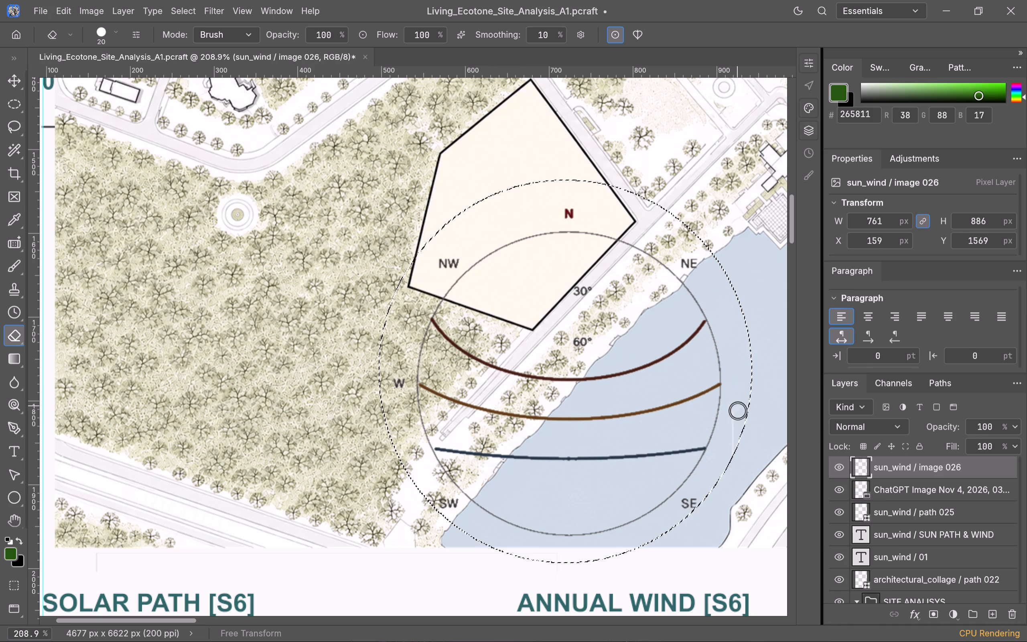
left_click_drag(738, 411, 736, 341)
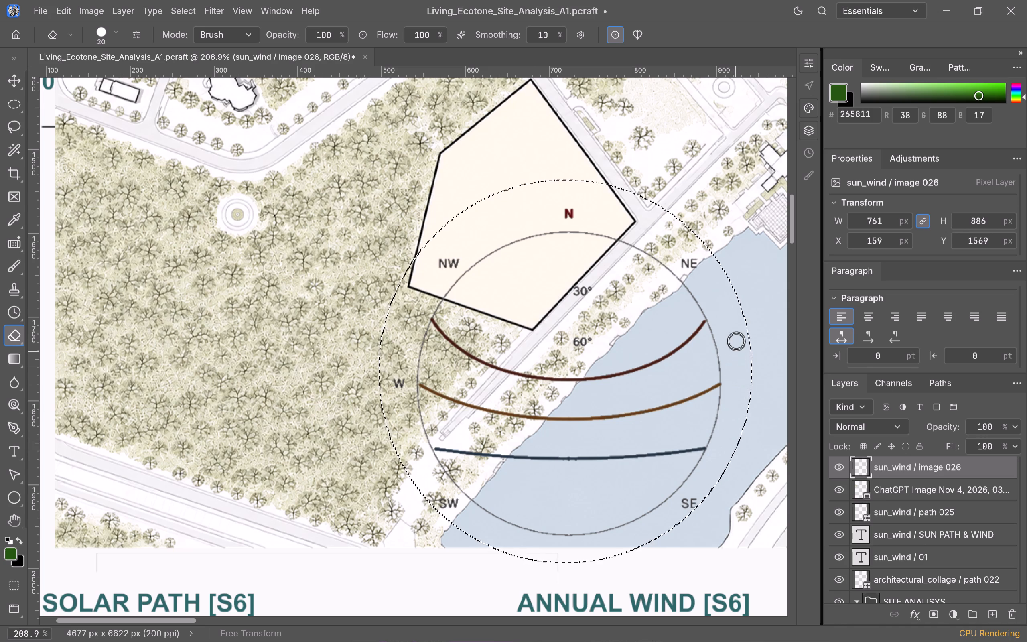
left_click_drag(736, 341, 735, 268)
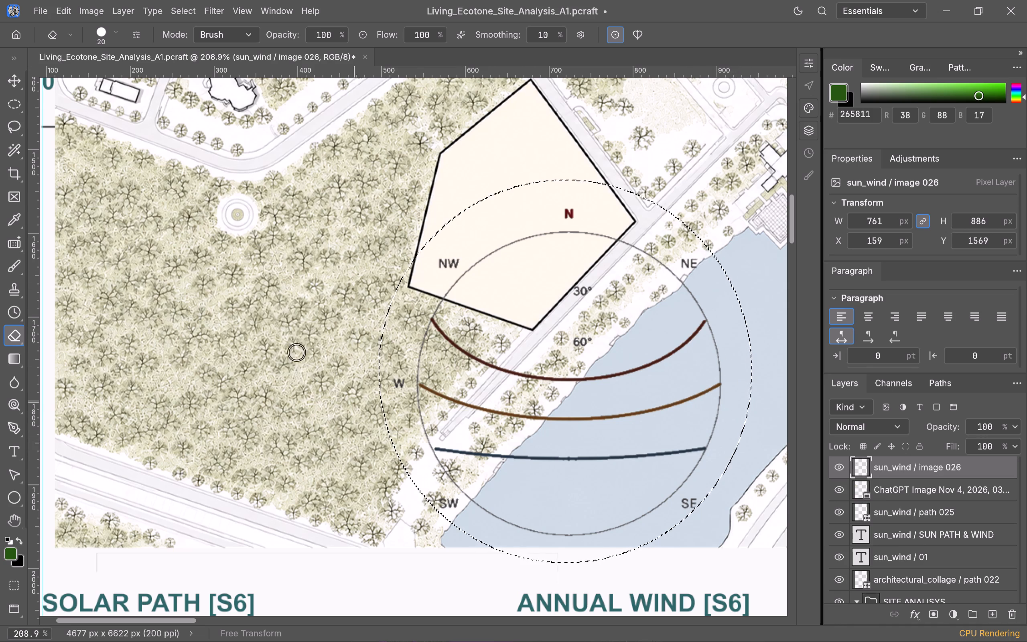
Move the selected solar path diagram about 60 px left and 202 px up onto the highlighted plot and clear the selection.
left_click(9, 81)
left_click_drag(526, 372, 476, 217)
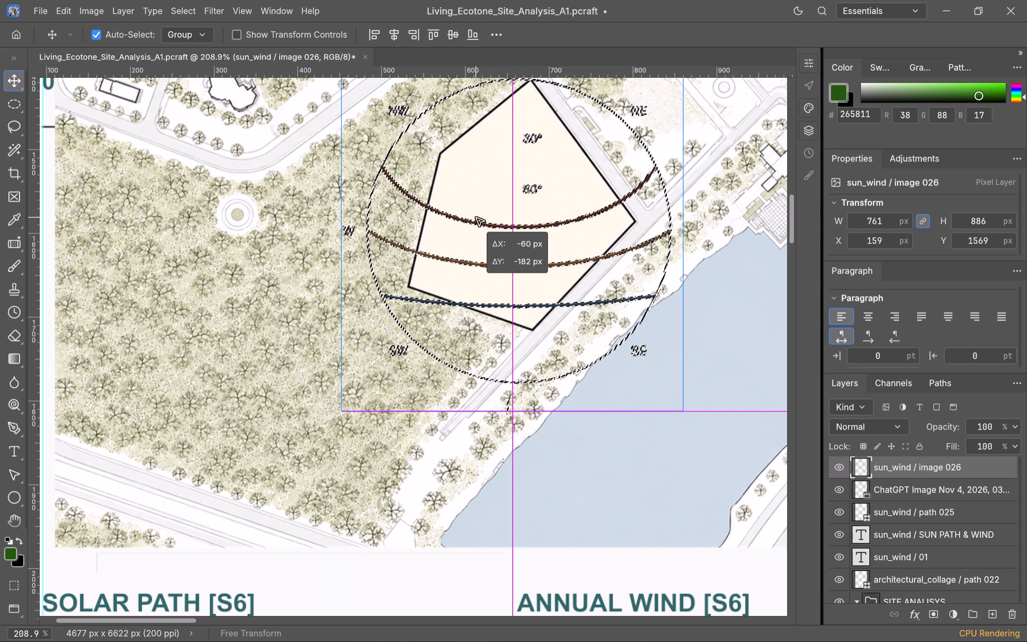
left_click_drag(476, 217, 476, 203)
scroll(543, 333, "up", 1)
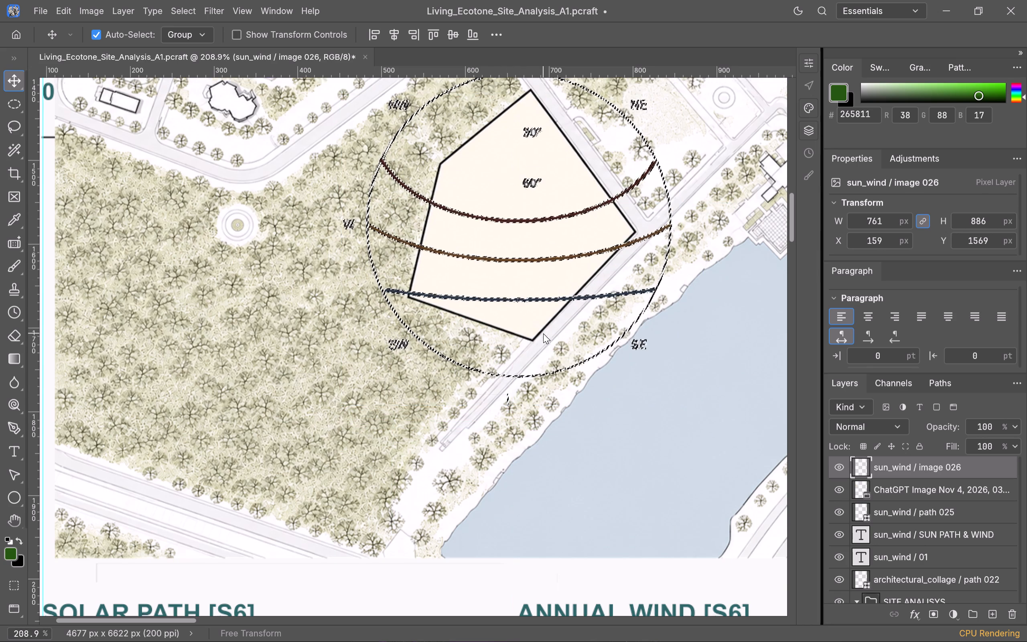
scroll(543, 333, "up", 1)
left_click(570, 468)
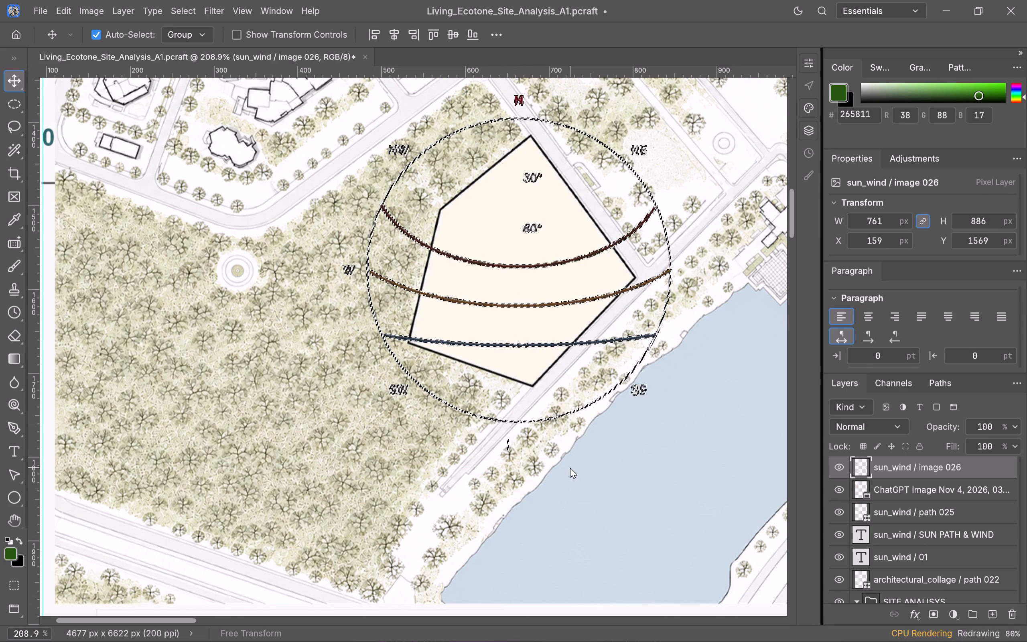
key("Escape")
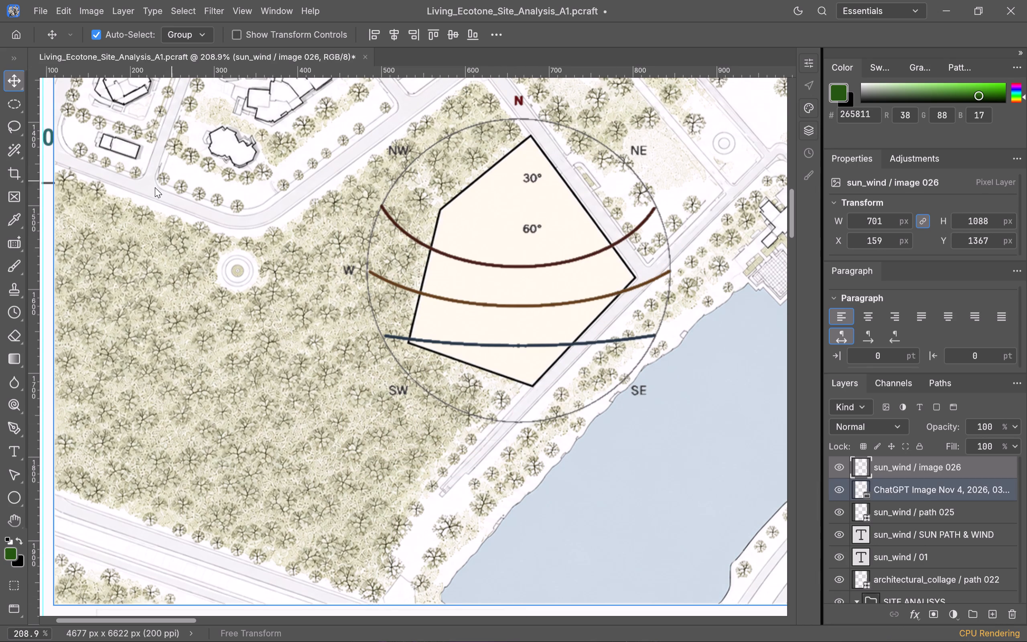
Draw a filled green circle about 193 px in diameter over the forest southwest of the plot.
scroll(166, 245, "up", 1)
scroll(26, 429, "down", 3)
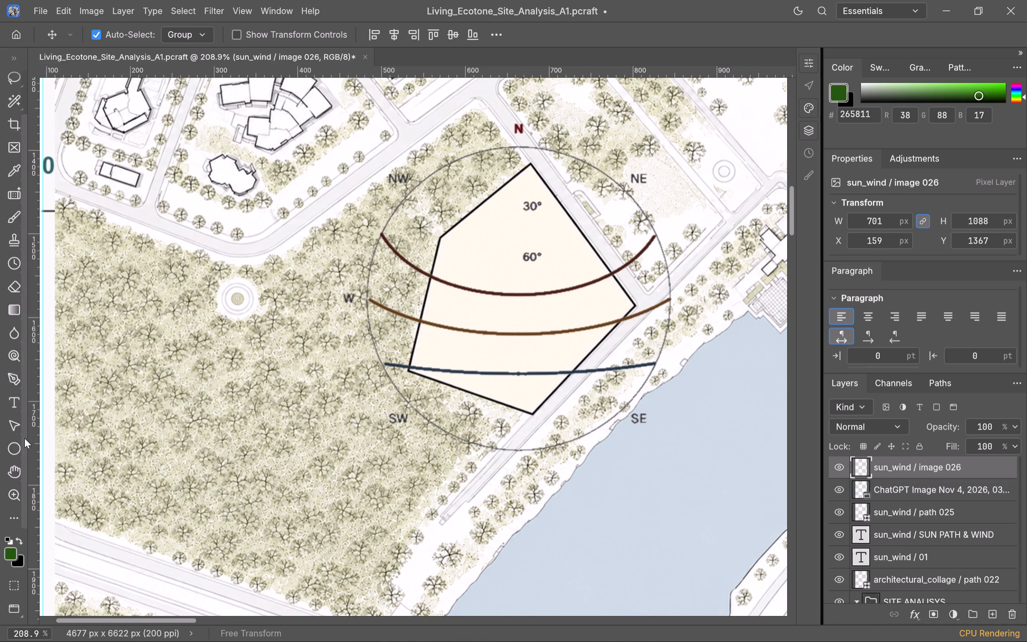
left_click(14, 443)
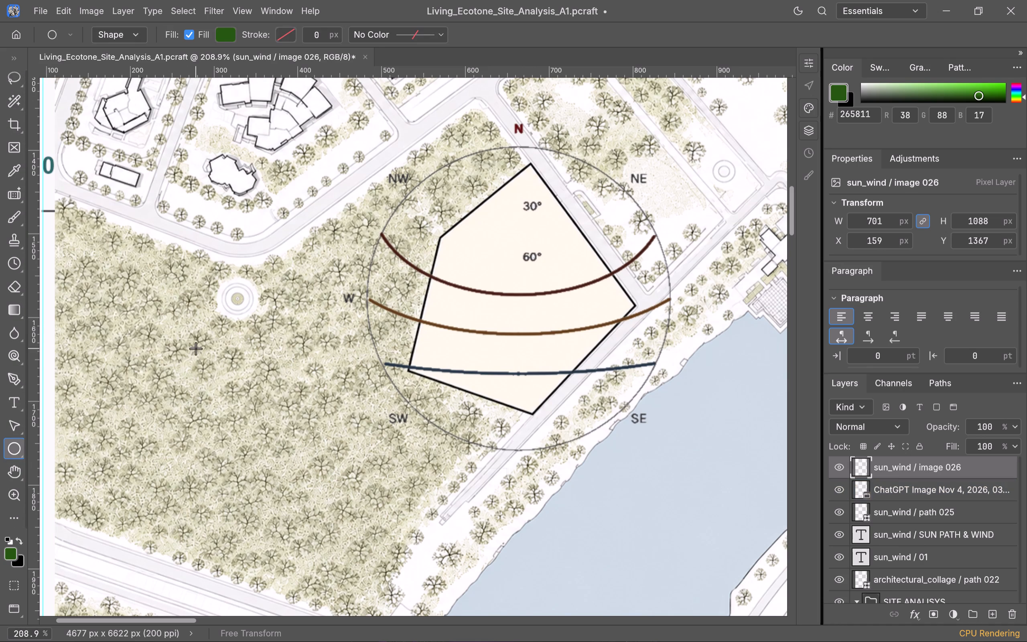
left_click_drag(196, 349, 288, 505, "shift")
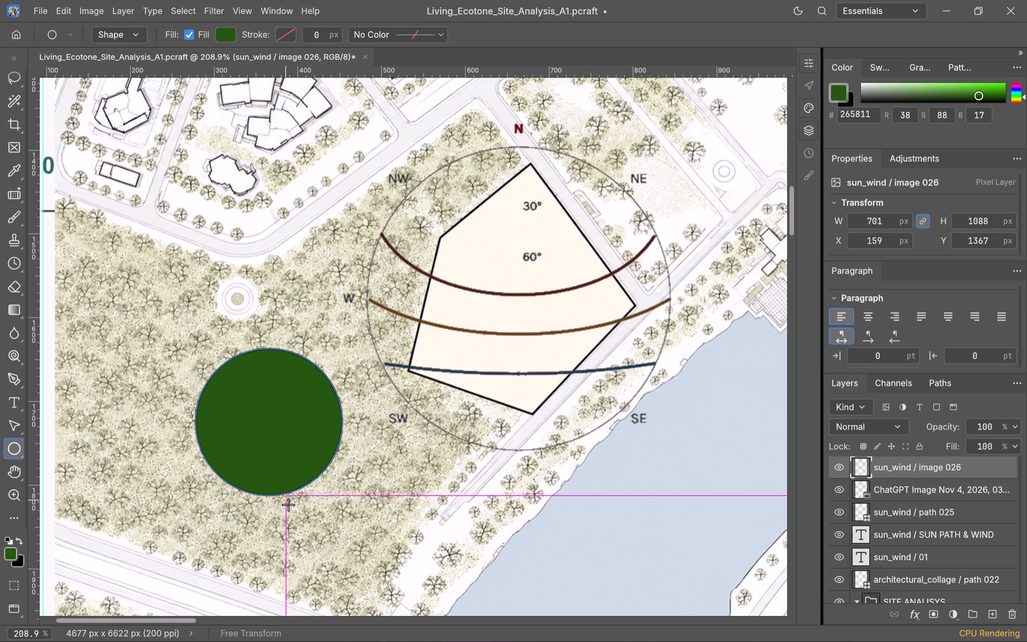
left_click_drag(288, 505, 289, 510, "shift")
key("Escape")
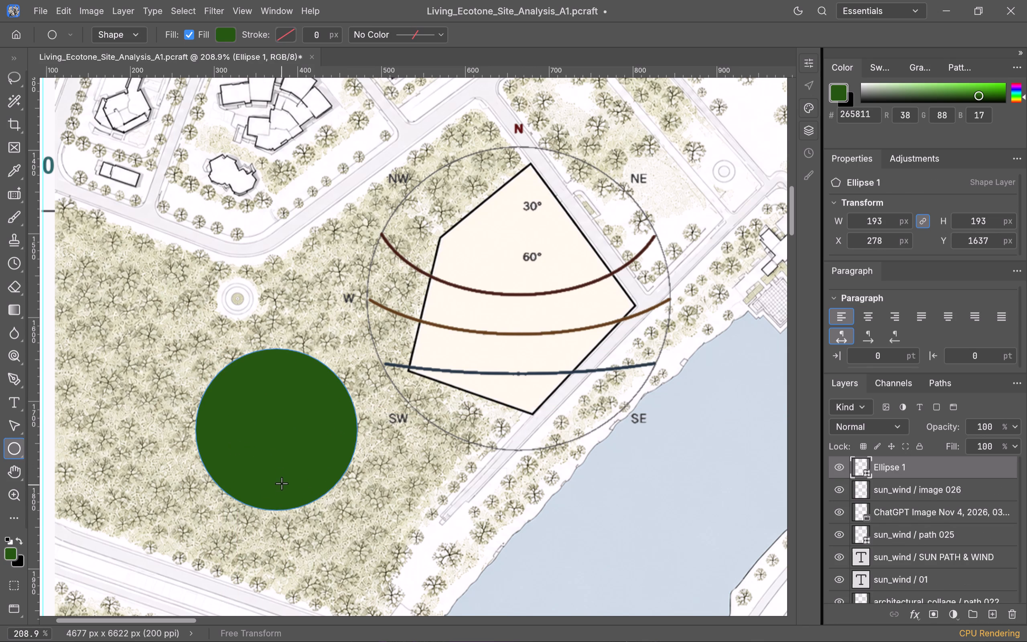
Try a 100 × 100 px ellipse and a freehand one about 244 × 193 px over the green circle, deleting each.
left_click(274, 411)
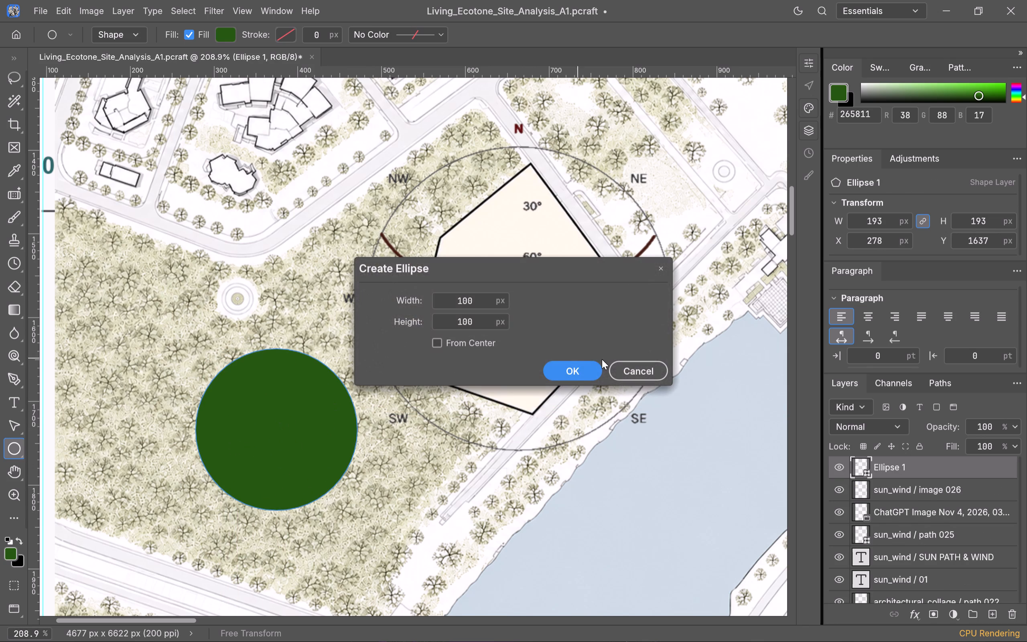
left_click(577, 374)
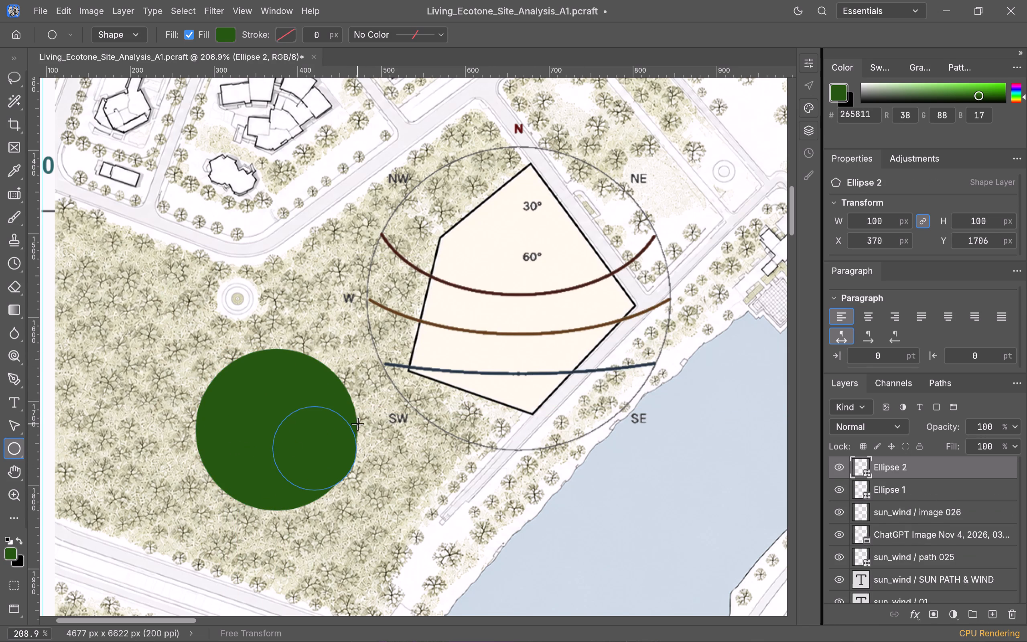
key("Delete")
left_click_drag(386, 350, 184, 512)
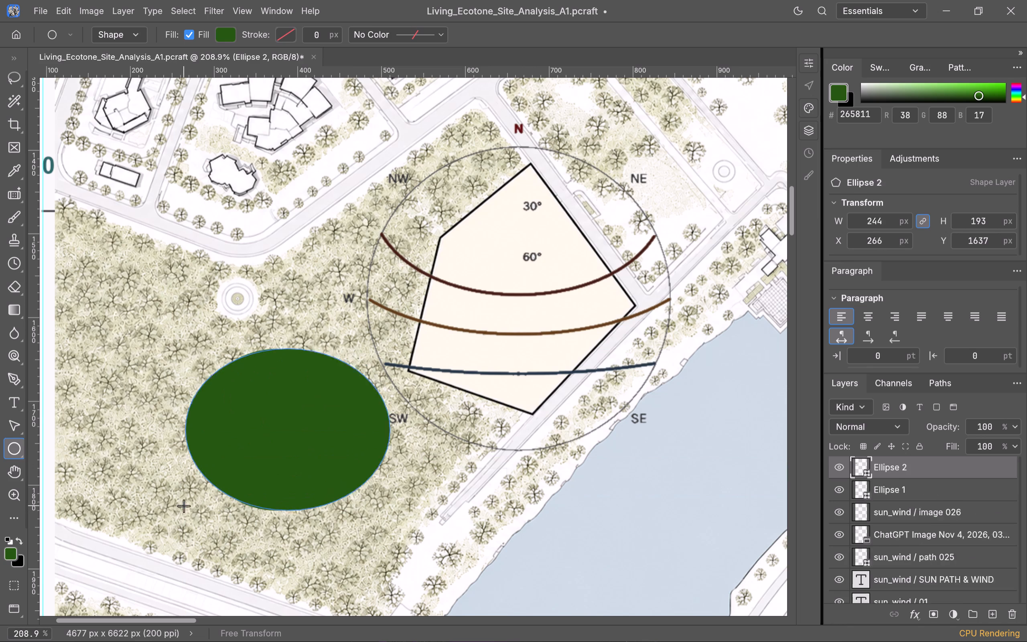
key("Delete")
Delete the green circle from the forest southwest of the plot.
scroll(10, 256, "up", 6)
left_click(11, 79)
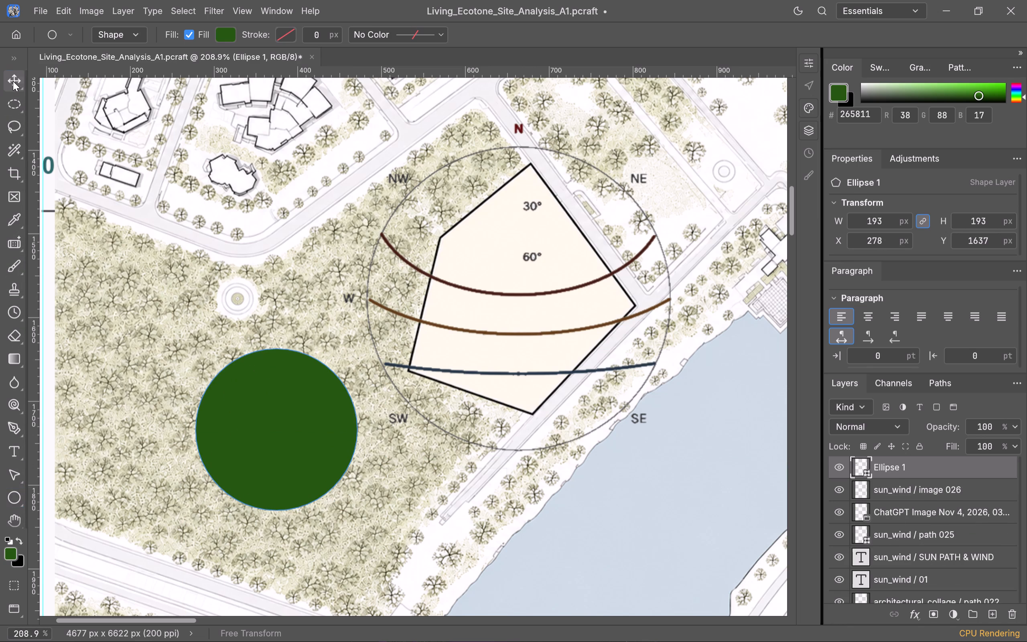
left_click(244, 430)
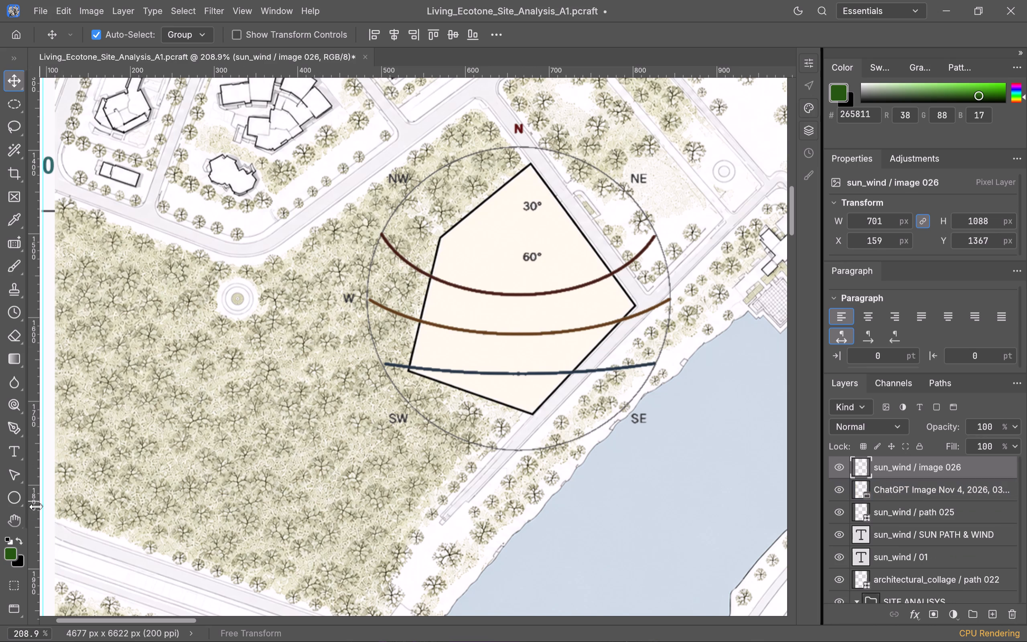
Draw a circle about 359 px in diameter over the plot, extending southeast across the water's edge.
left_click(16, 497)
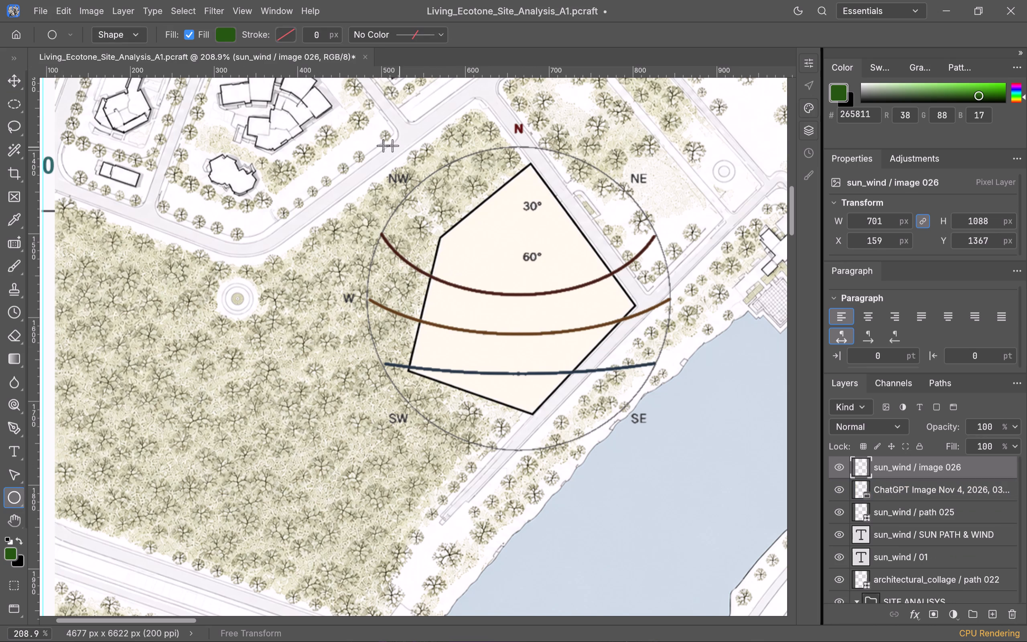
scroll(380, 222, "up", 2)
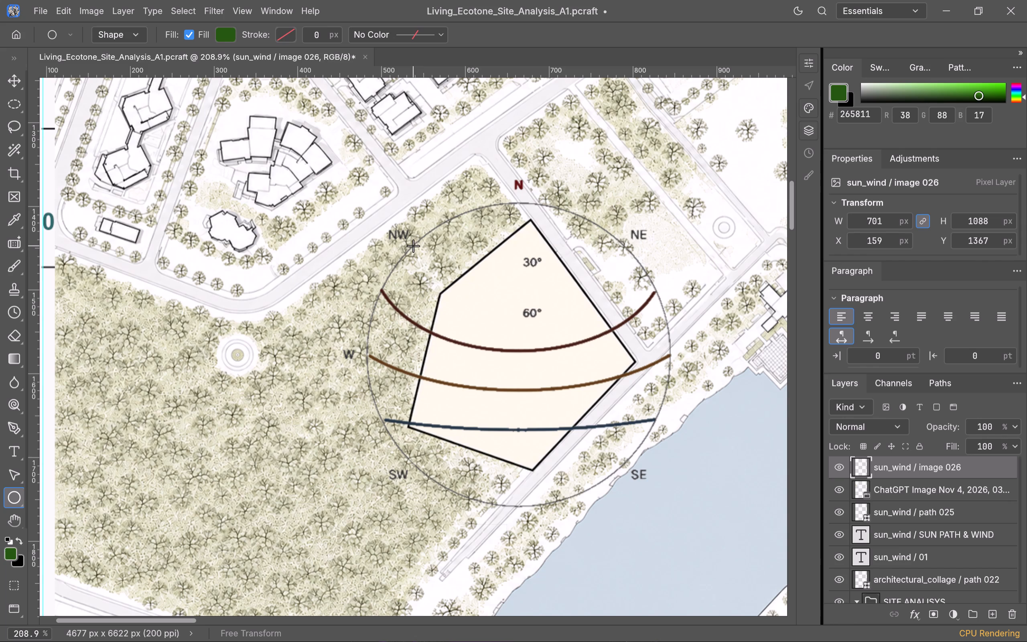
left_click_drag(413, 246, 588, 496, "shift")
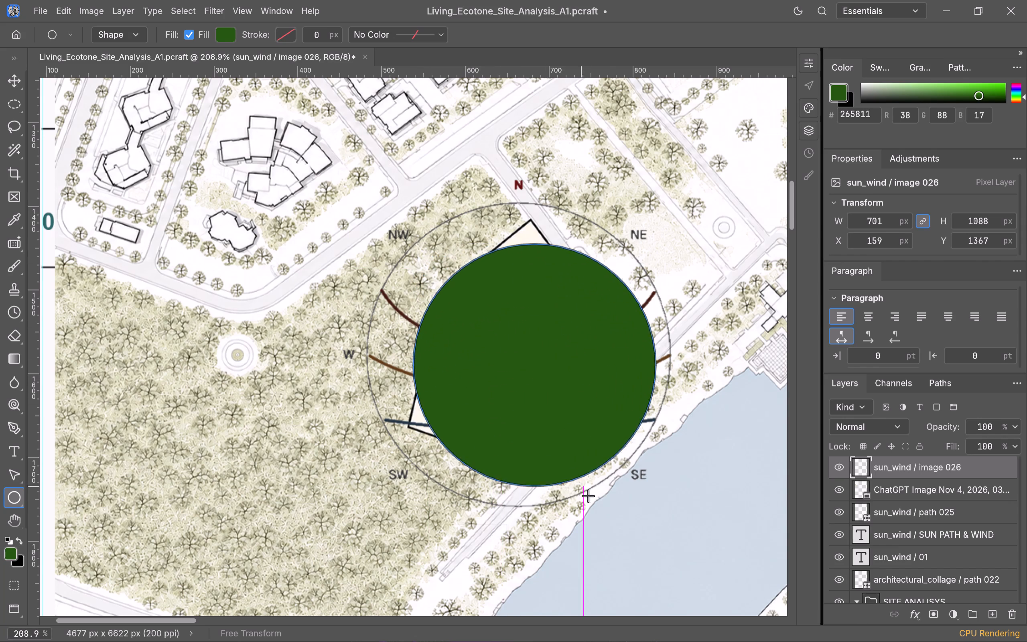
left_click_drag(588, 496, 628, 545, "shift")
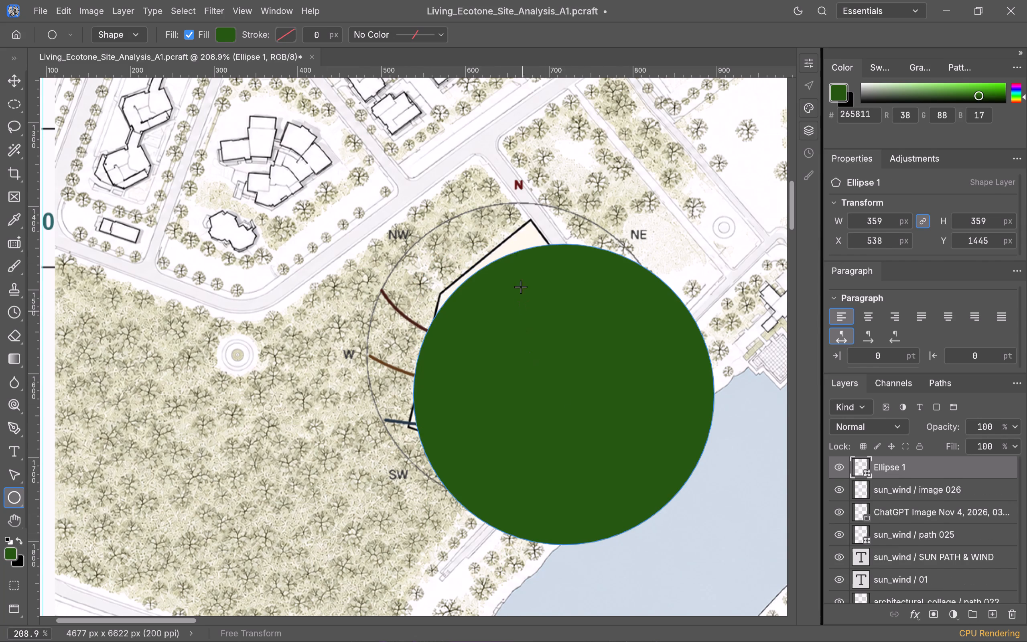
Remove the new circle's fill and give it a 3 px solid stroke.
left_click(218, 33)
left_click(227, 55)
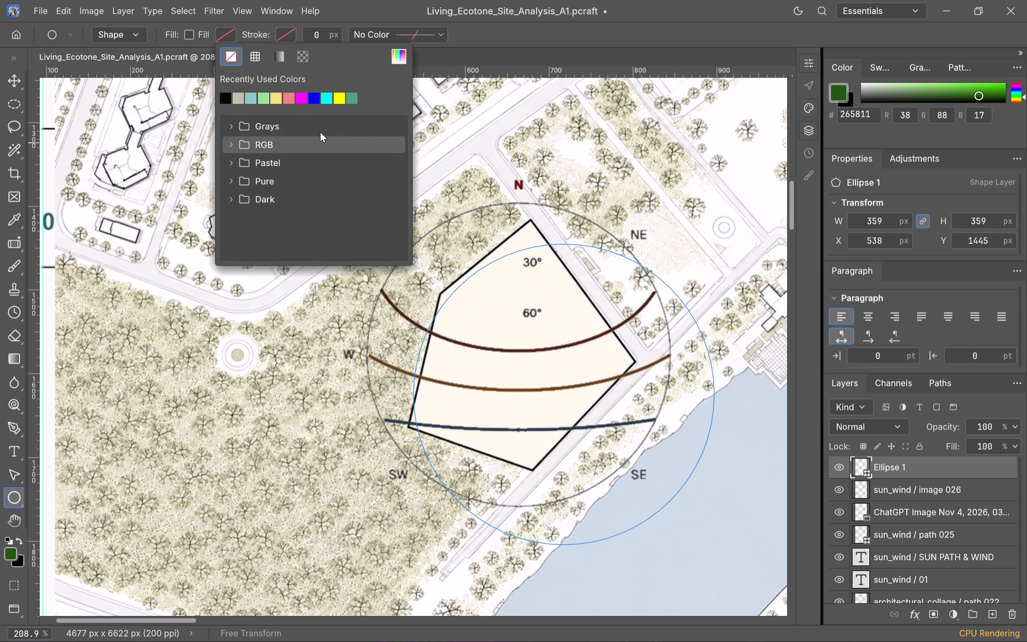
scroll(312, 36, "up", 2)
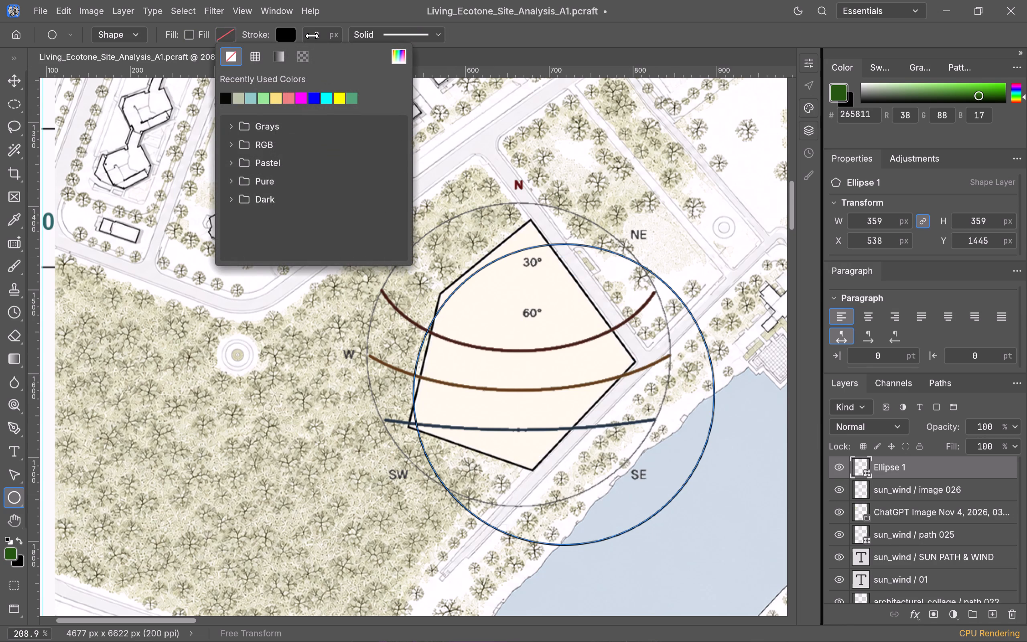
scroll(312, 36, "up", 1)
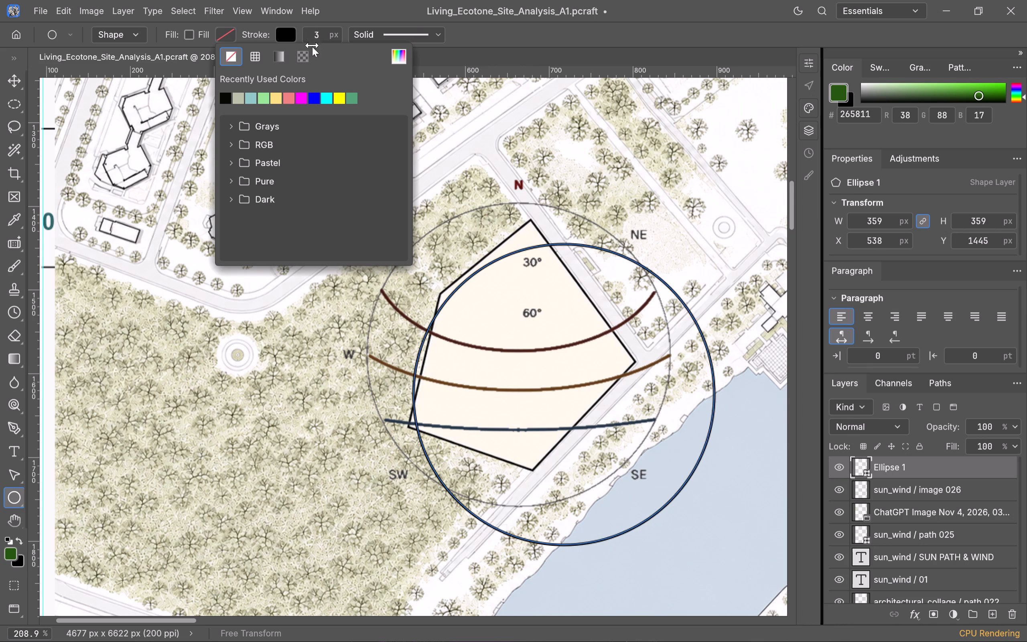
left_click(274, 101)
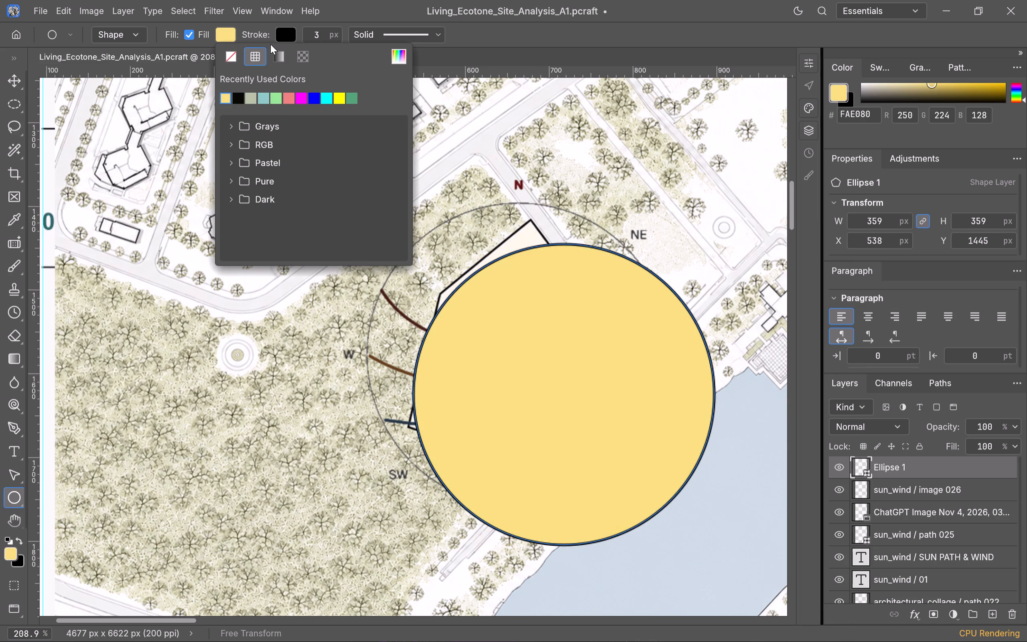
left_click(226, 57)
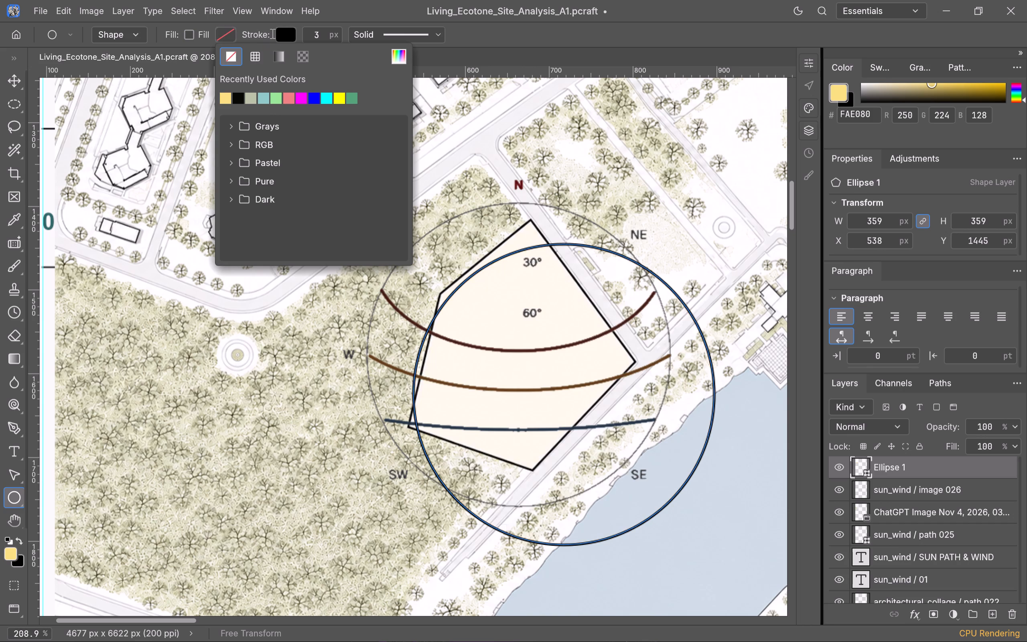
Try several stroke colours on the circle and settle on the mid gray, seventh swatch of the Grays group.
left_click(279, 33)
left_click(333, 98)
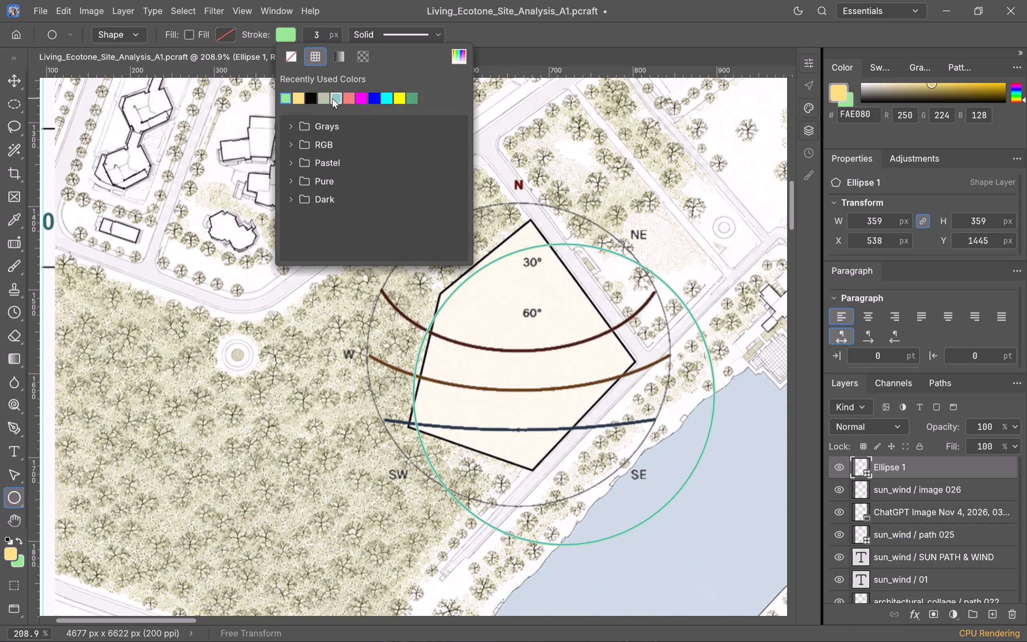
left_click(325, 100)
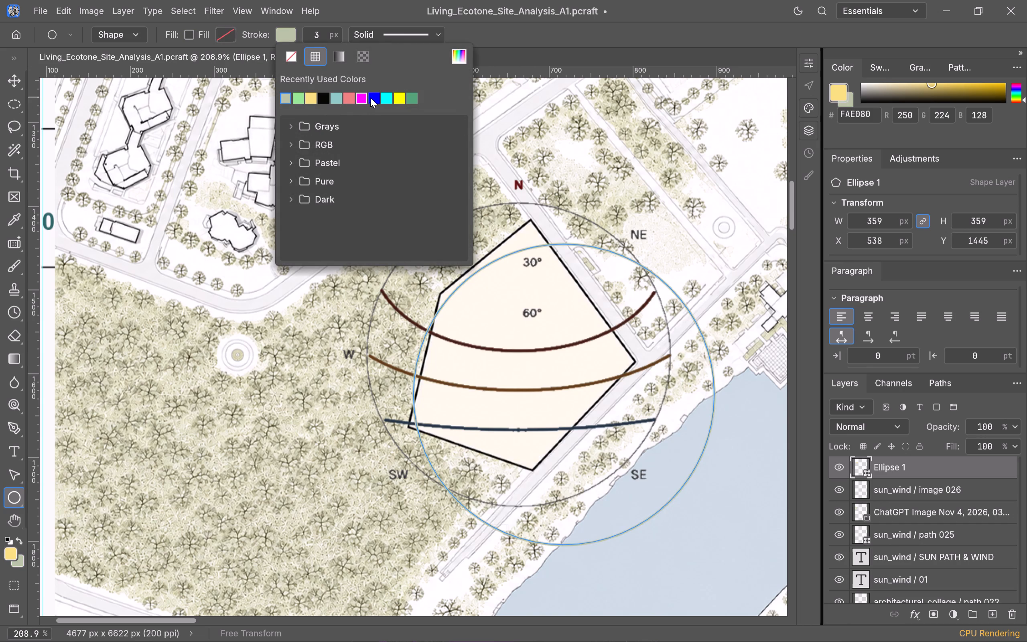
left_click(373, 98)
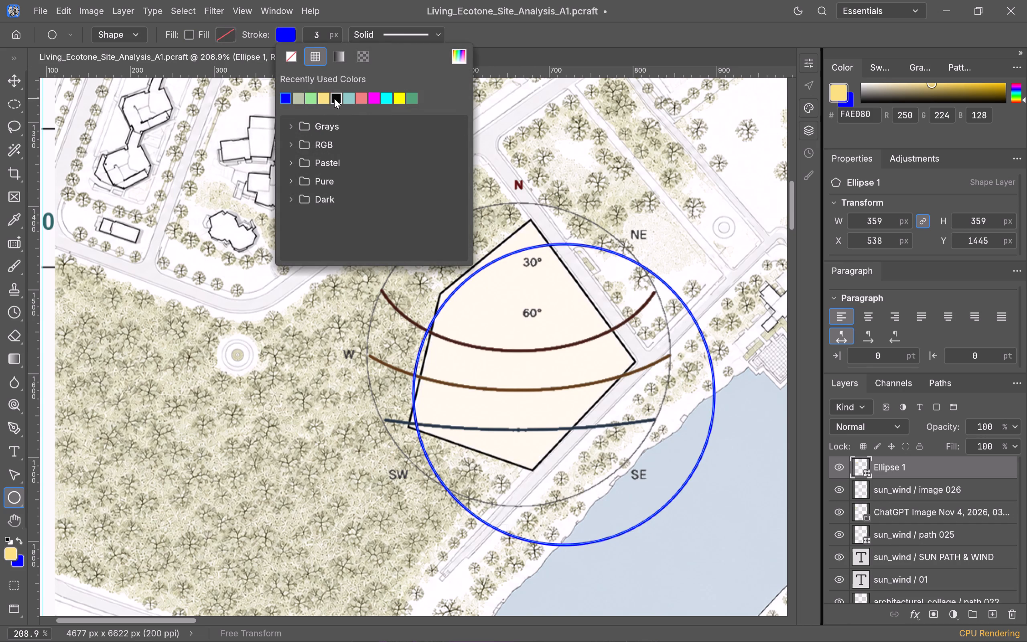
left_click(334, 98)
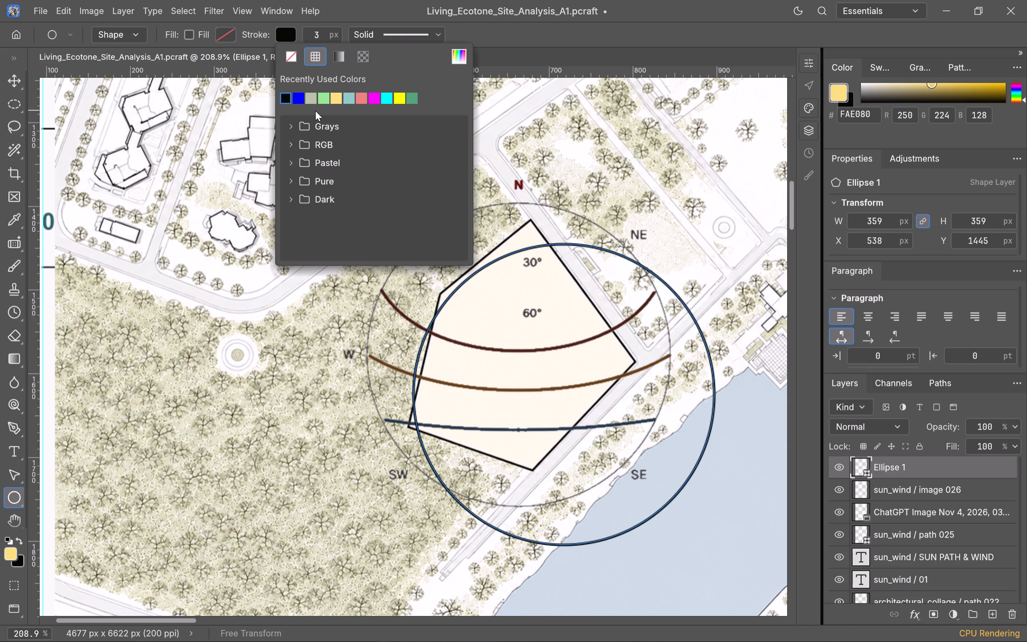
left_click(320, 125)
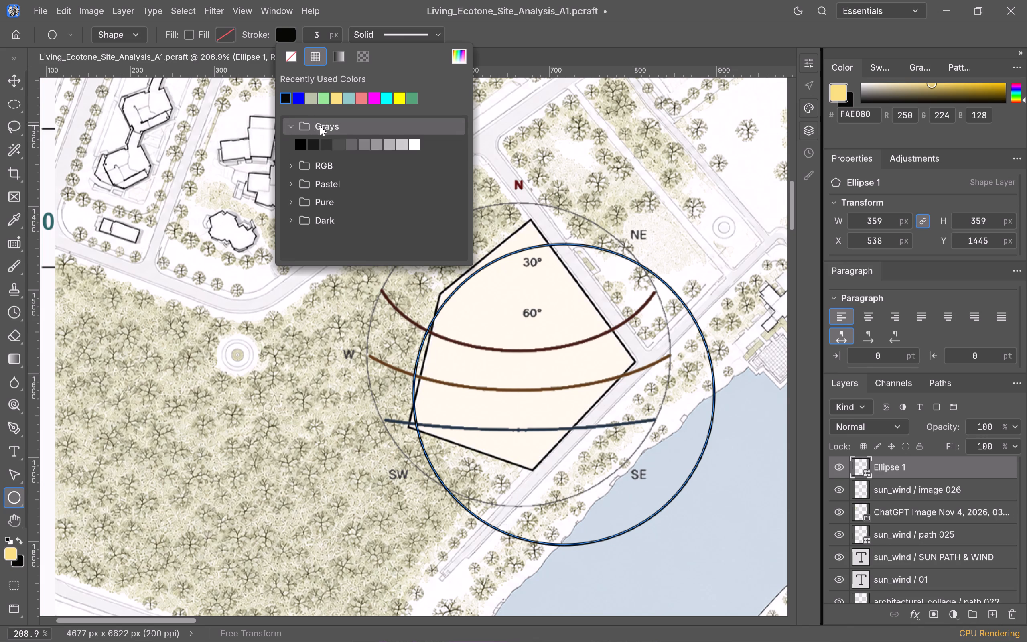
left_click(341, 143)
left_click(344, 143)
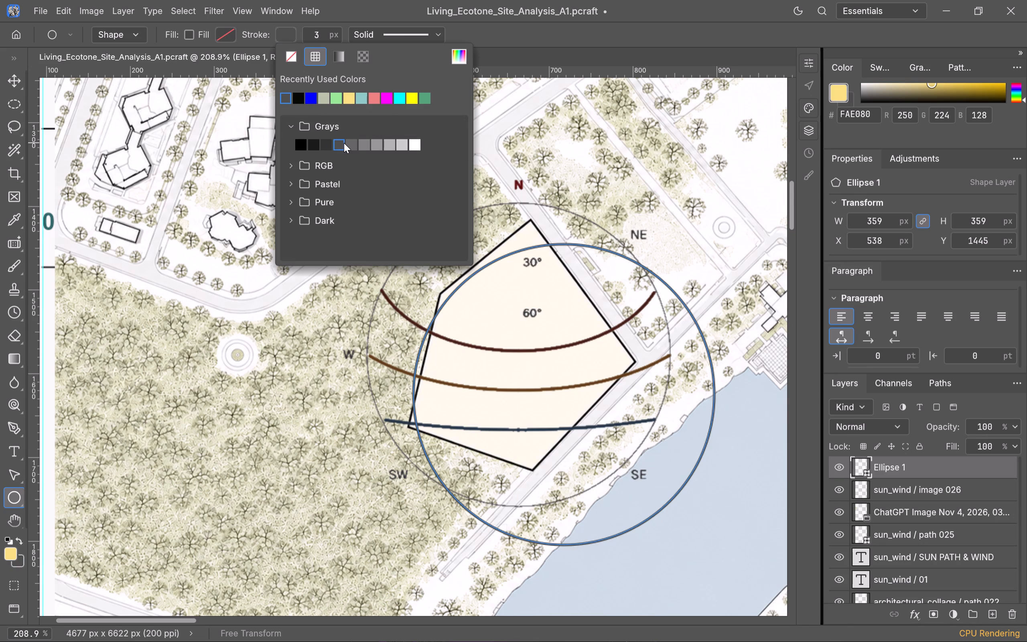
left_click(356, 144)
left_click(363, 145)
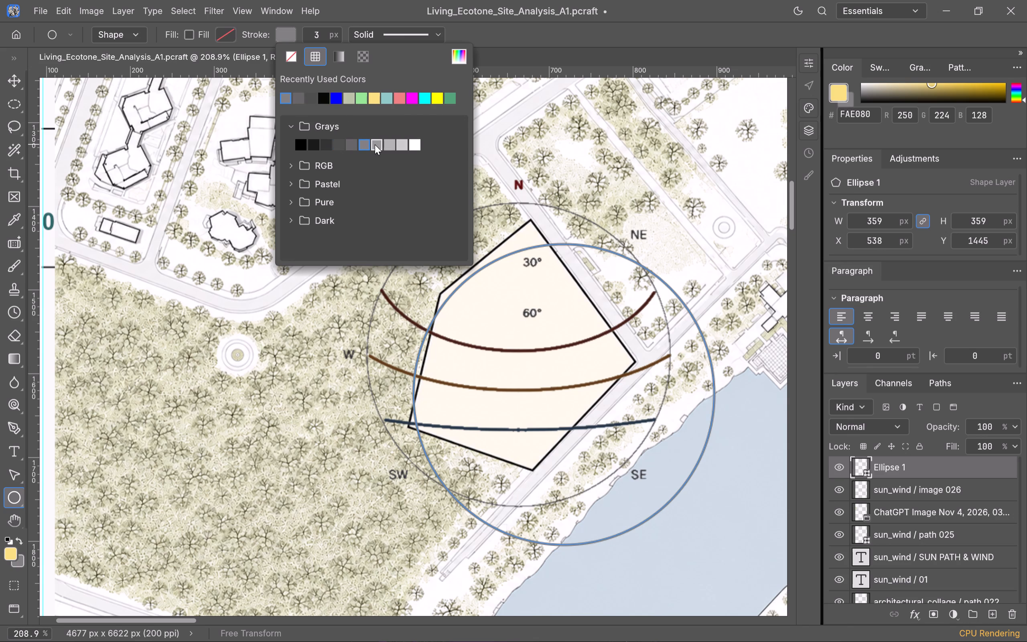
left_click(377, 144)
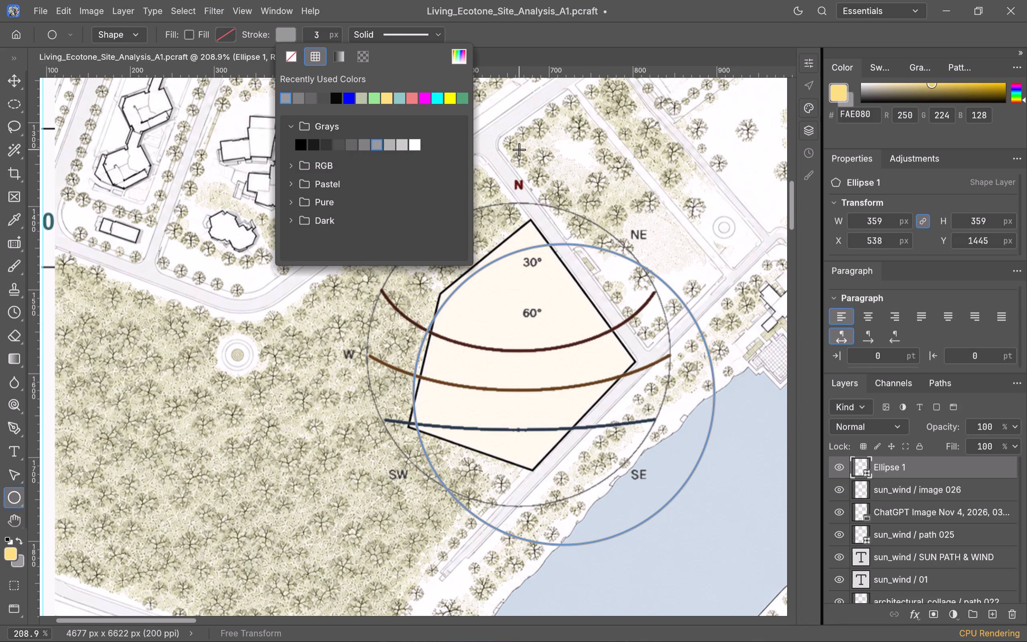
Make the circle's stroke dashed and set the gap length to 7.
left_click(423, 39)
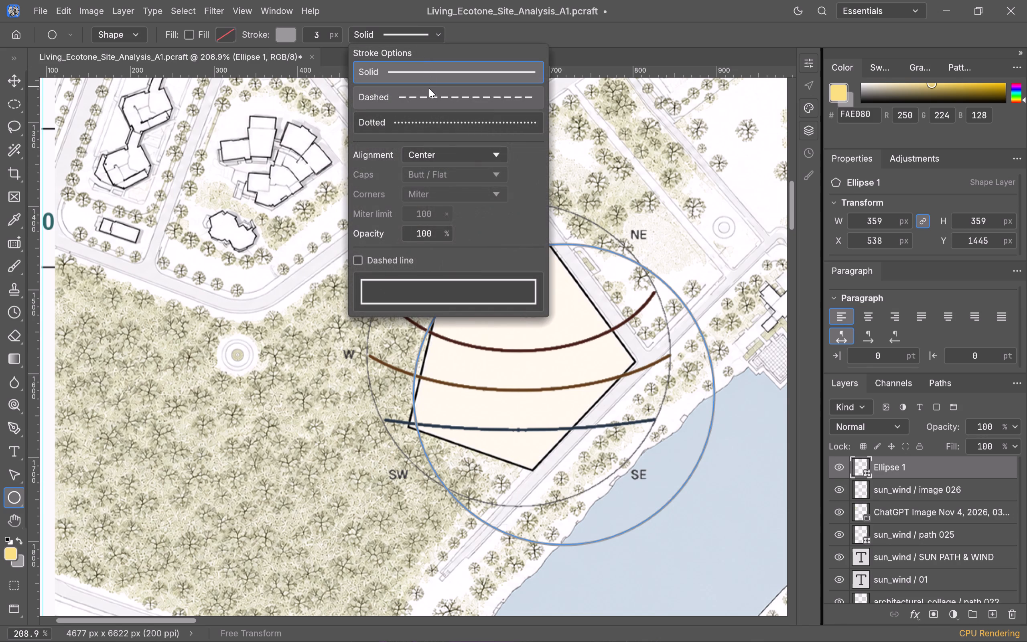
left_click(429, 91)
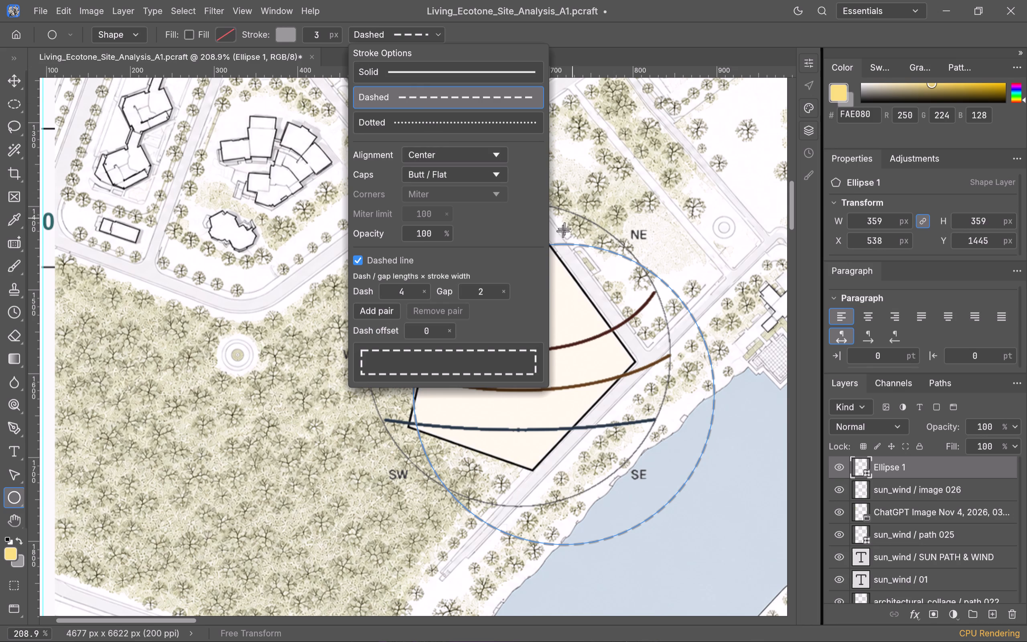
scroll(473, 291, "up", 2)
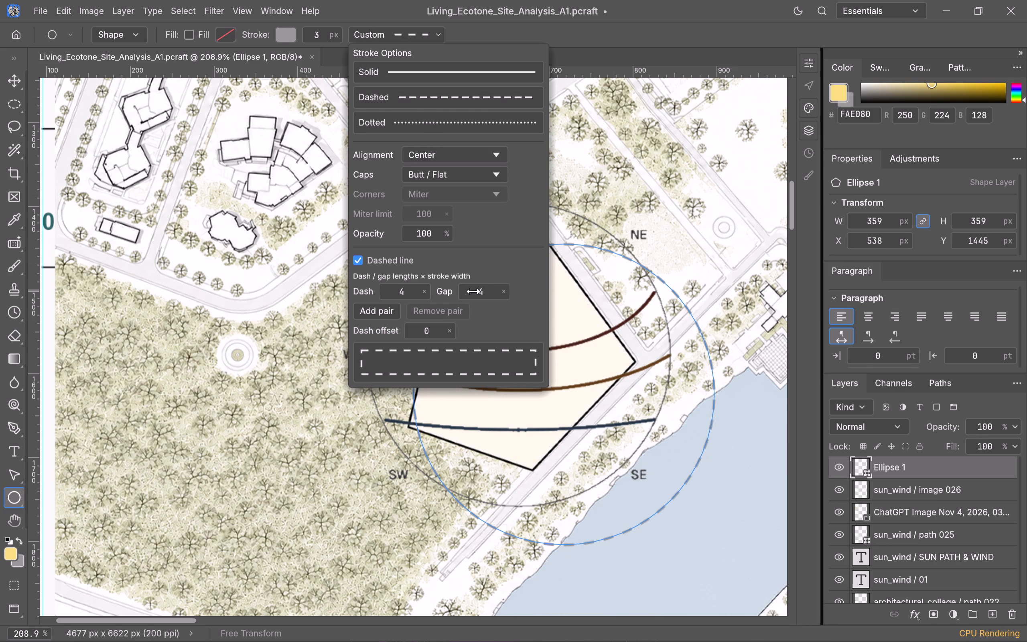
scroll(473, 291, "up", 2)
scroll(473, 291, "down", 1)
scroll(473, 291, "up", 2)
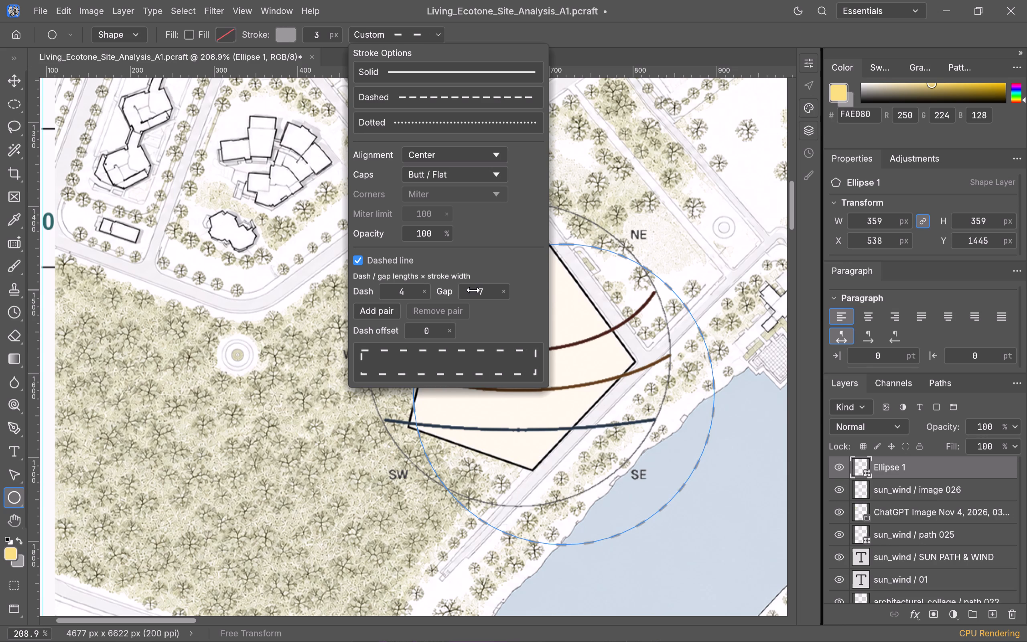
Set the dash length of the circle's stroke to 7.
scroll(406, 289, "up", 2)
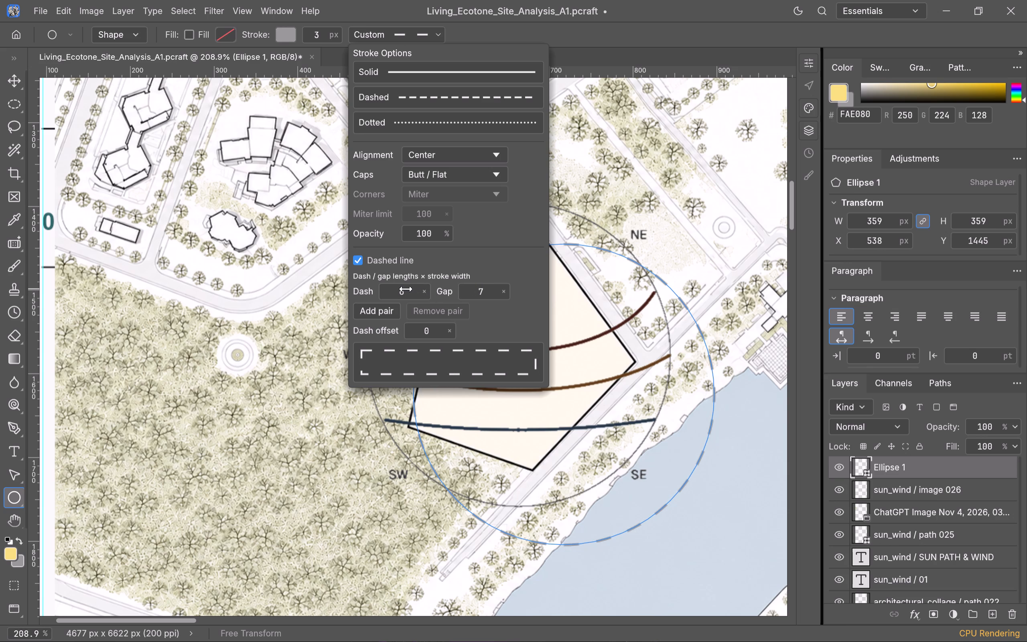
scroll(406, 289, "up", 2)
scroll(406, 289, "down", 7)
scroll(406, 289, "up", 1)
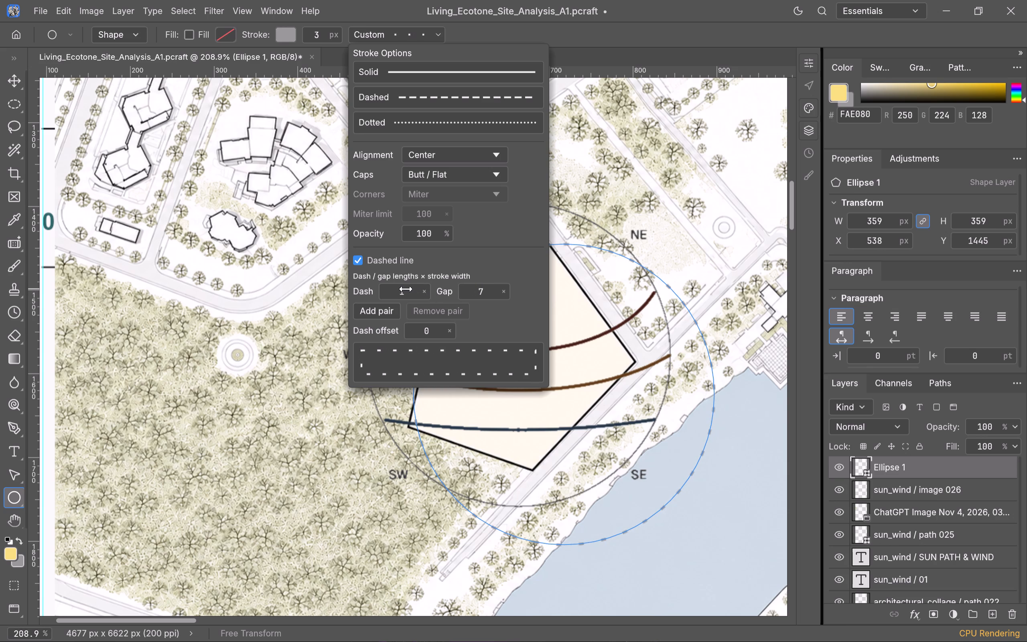
scroll(406, 289, "up", 4)
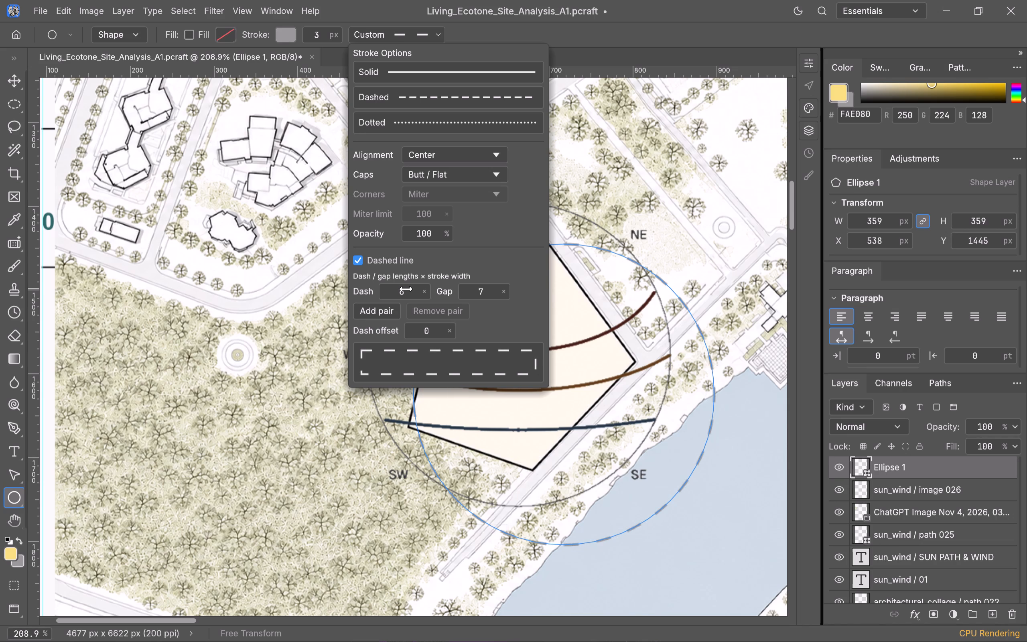
scroll(406, 289, "up", 1)
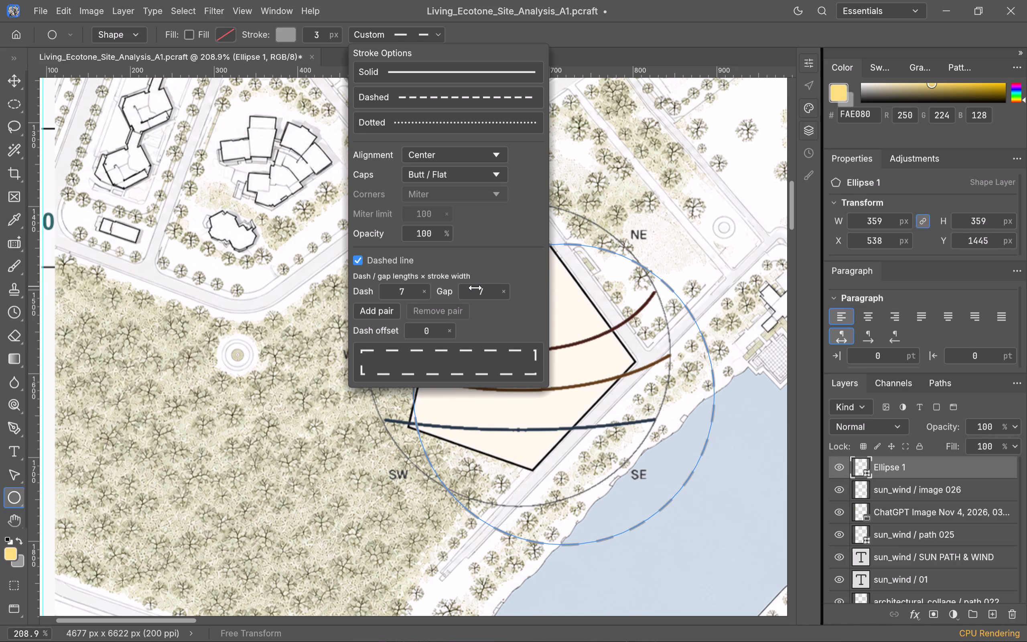
Set the gap length of the circle's dashed stroke to 5.
scroll(476, 288, "down", 2)
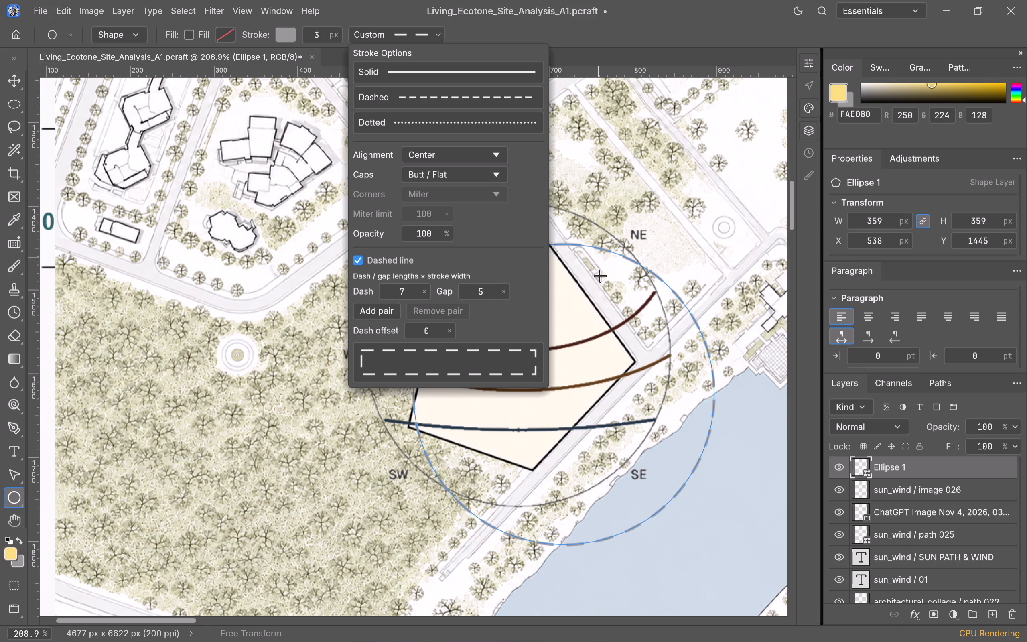
left_click(600, 284)
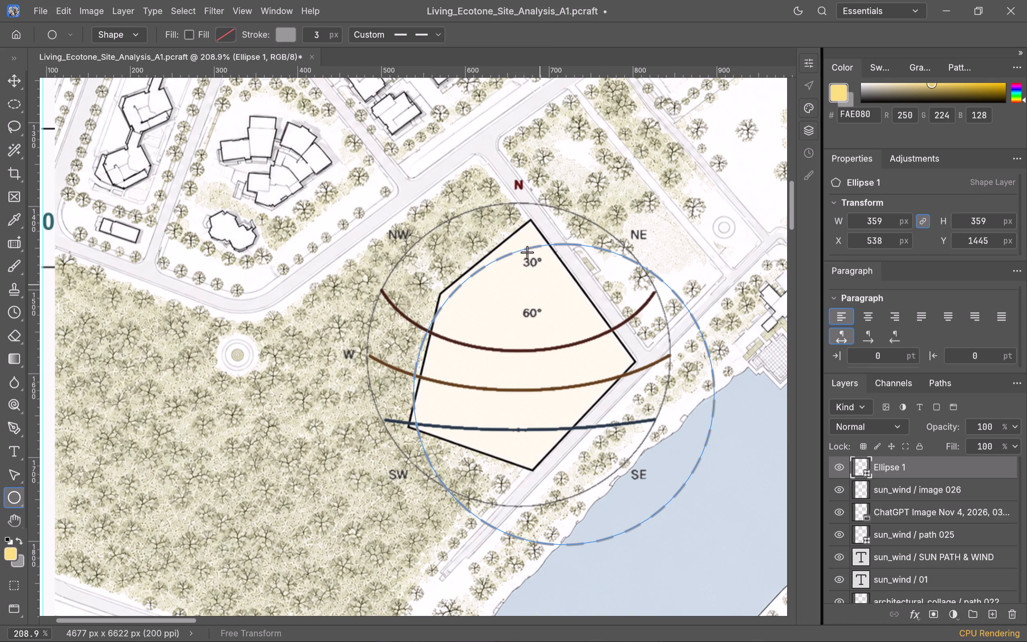
Move the dashed circle over the solar path diagram's outer circle, to about X 481 px, Y 1397 px.
left_click_drag(715, 379, 696, 362)
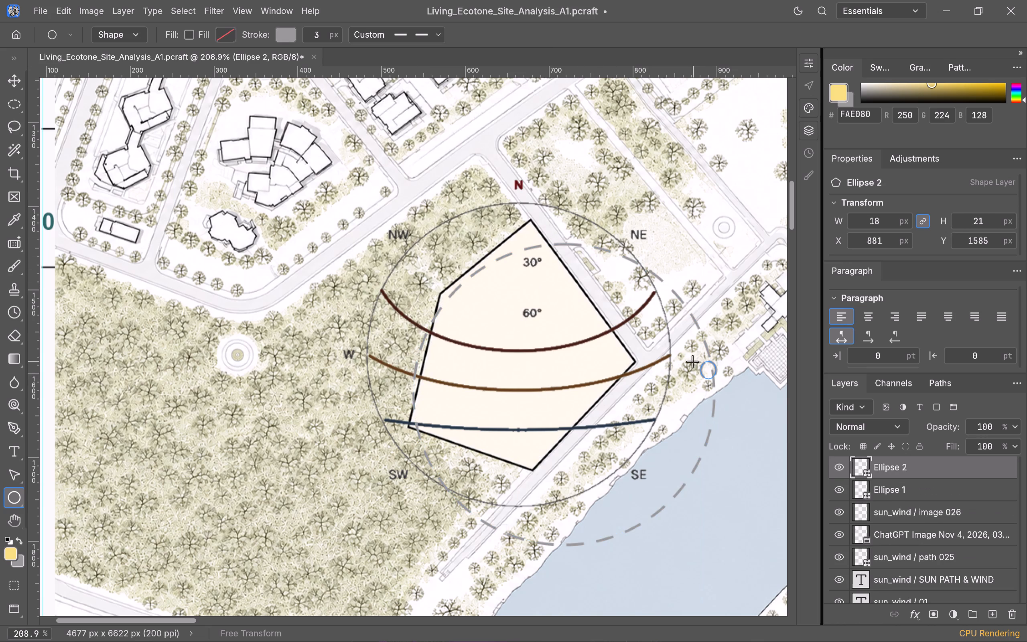
key("Delete")
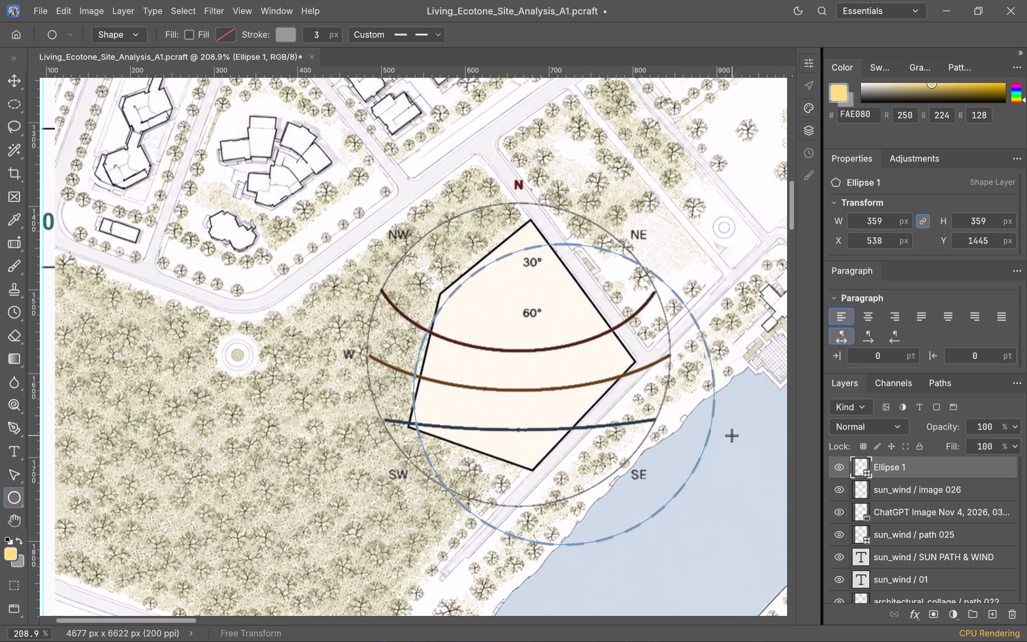
left_click(902, 467)
left_click(10, 79)
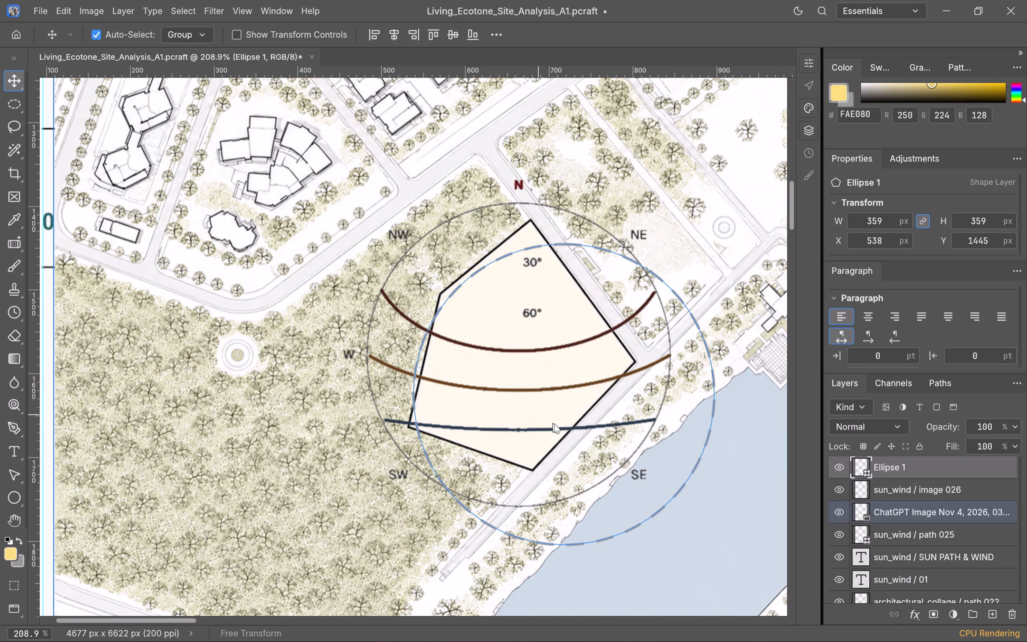
left_click_drag(683, 487, 643, 445)
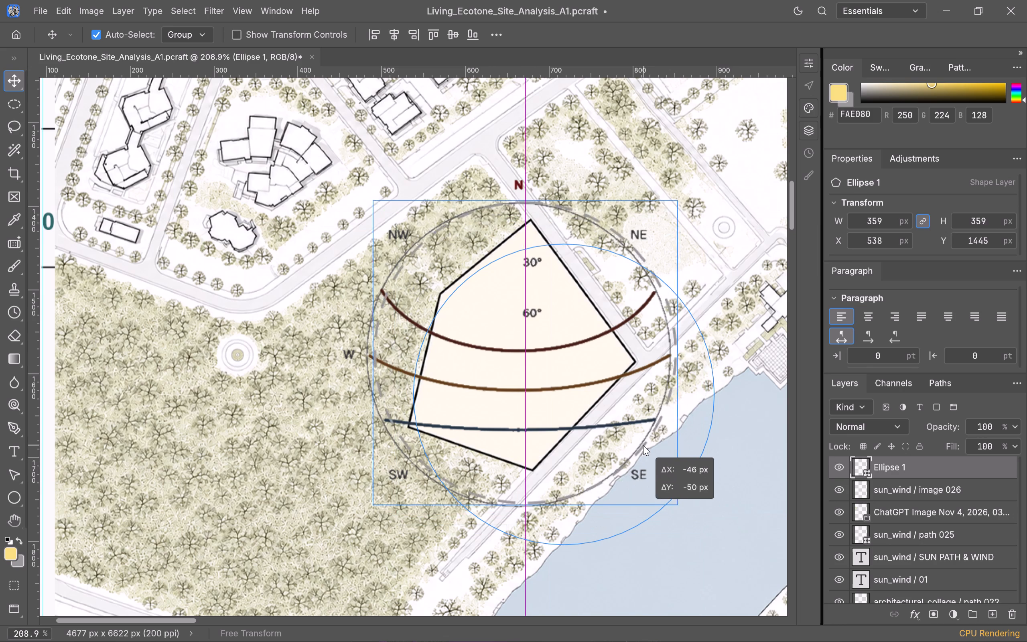
left_click_drag(643, 445, 632, 443)
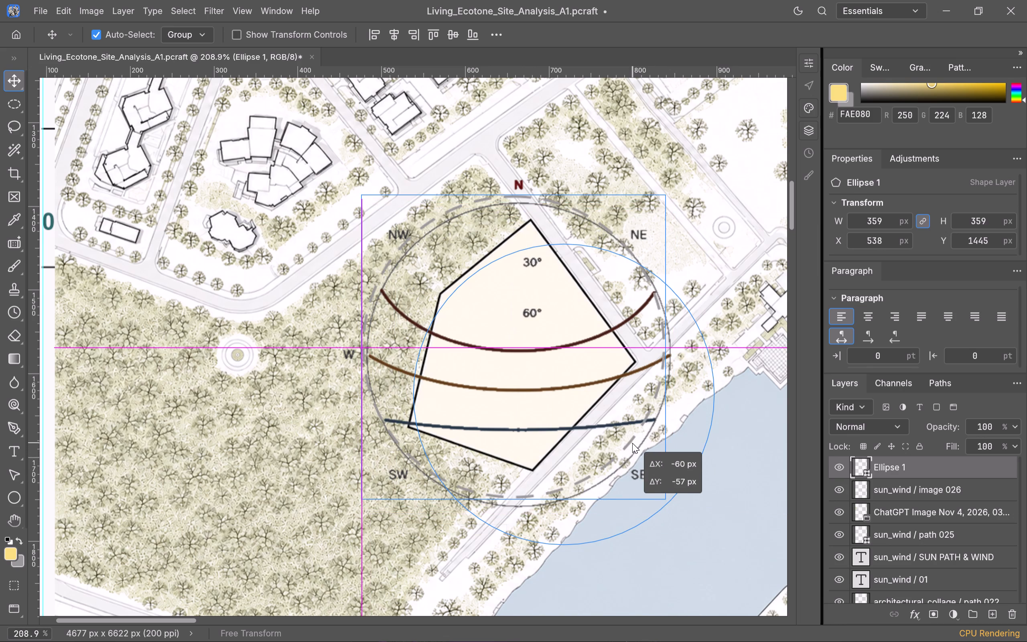
left_click_drag(632, 443, 632, 447)
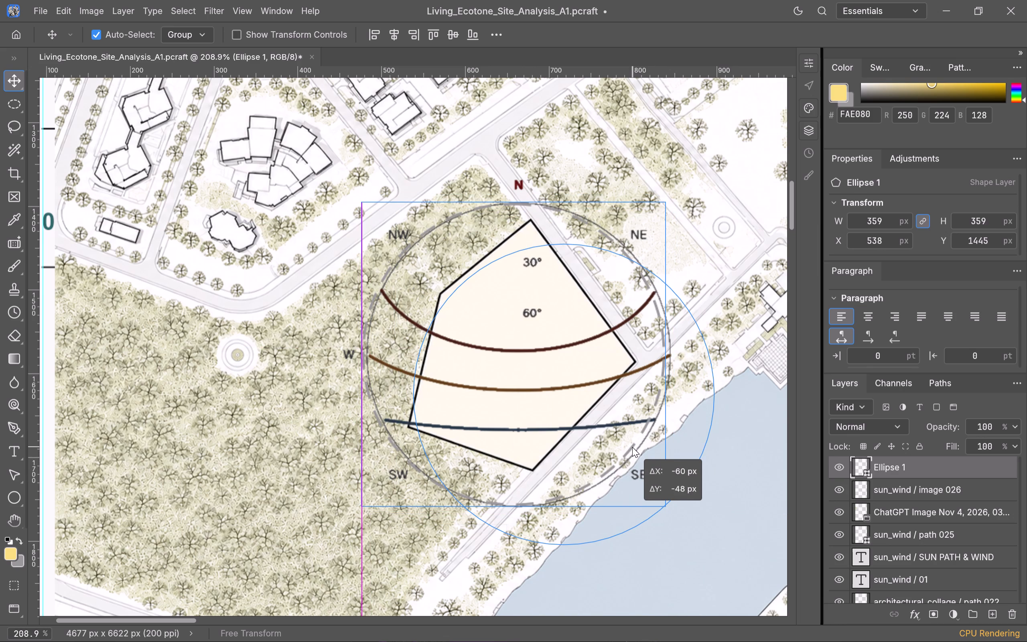
left_click_drag(632, 447, 635, 447)
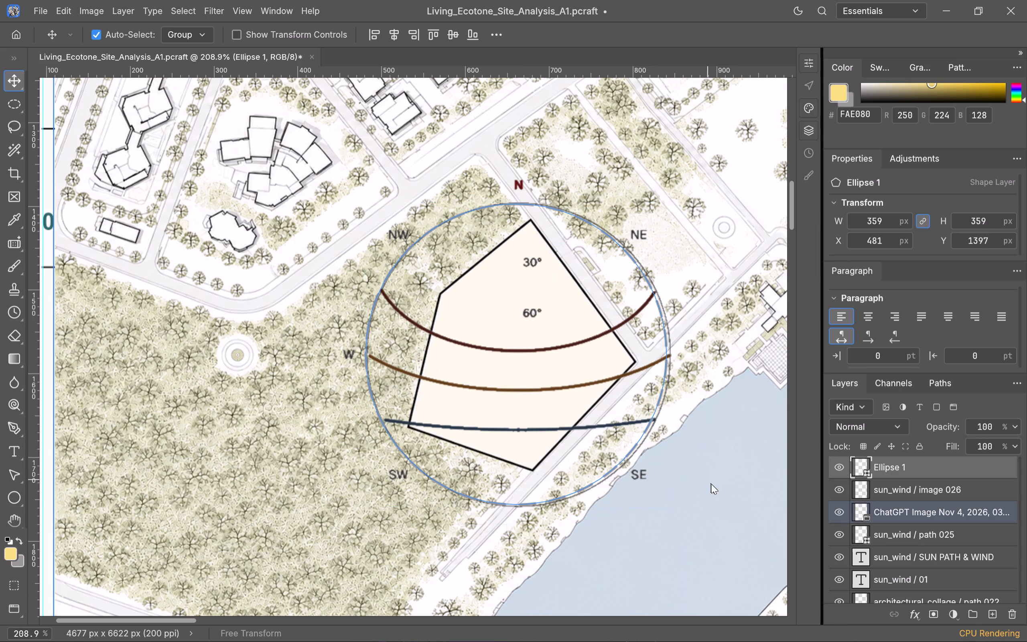
Hide the ChatGPT Image site plan layer behind the sun path diagram.
scroll(658, 461, "up", 1)
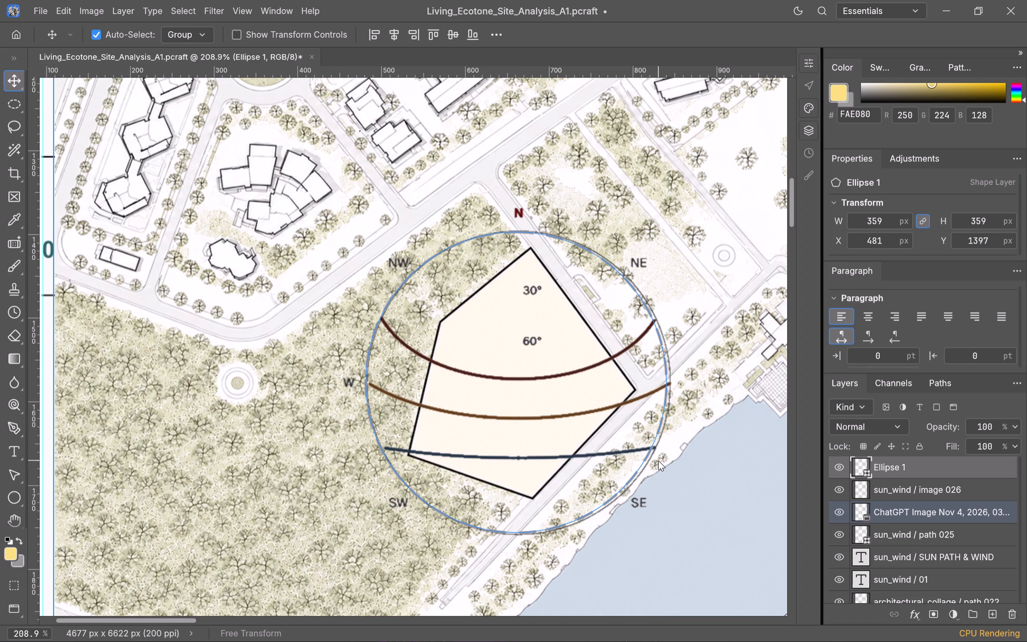
scroll(658, 461, "down", 1)
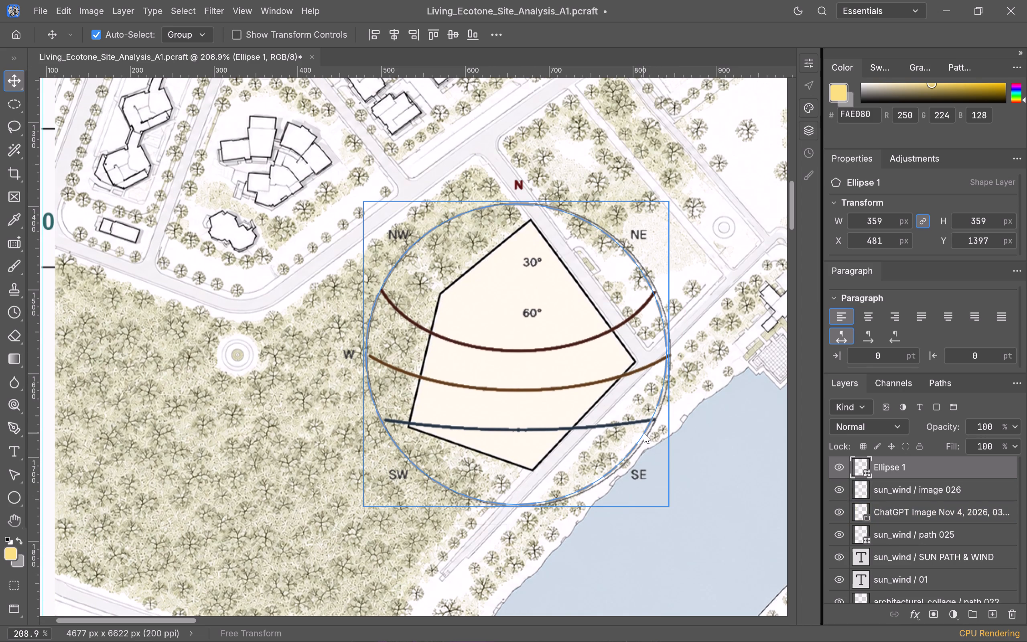
left_click(695, 463)
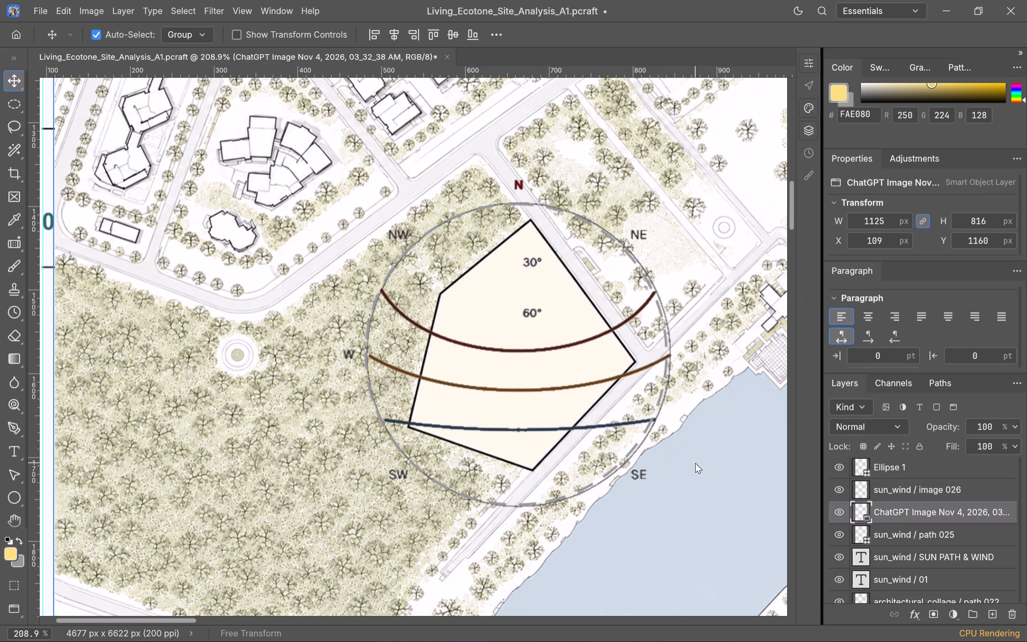
left_click(128, 267)
left_click(836, 513)
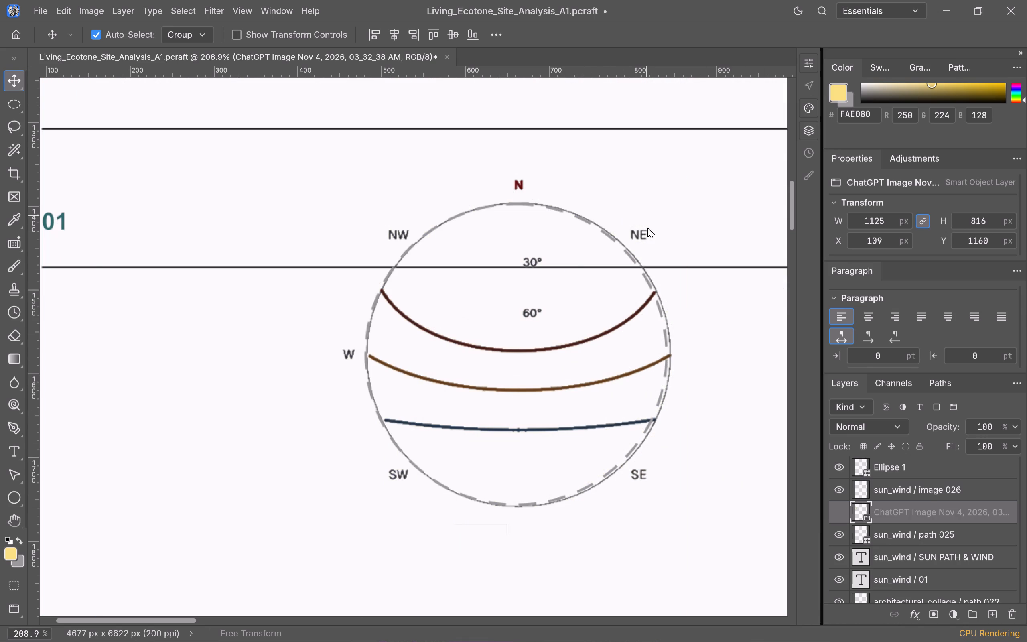
Nudge the dashed circle horizontally to X 484 px so it lines up with the diagram's outer circle.
scroll(528, 300, "down", 3)
scroll(522, 308, "up", 2)
scroll(522, 309, "down", 1)
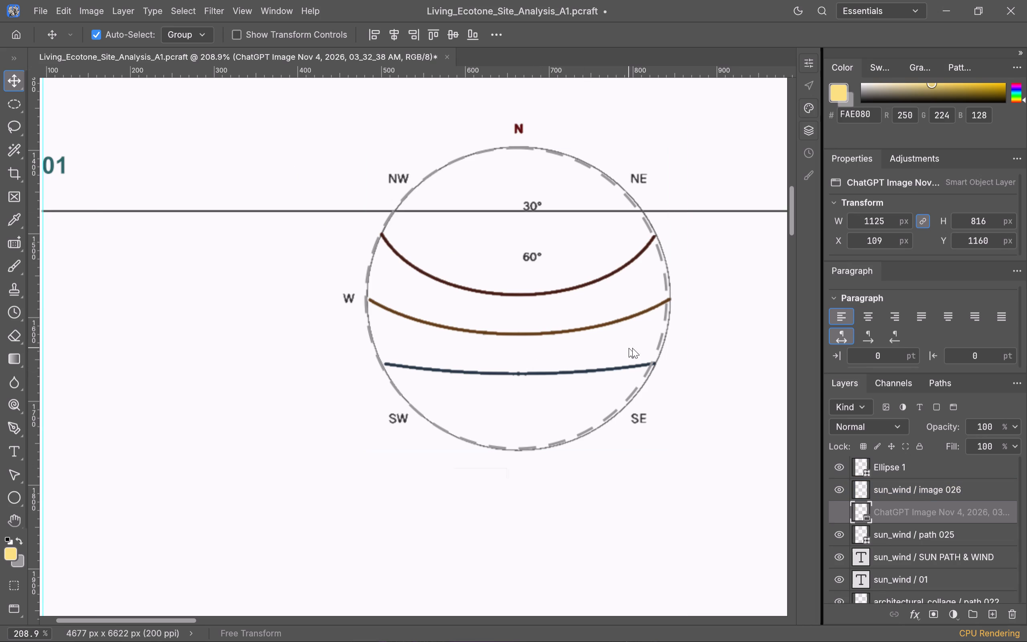
left_click(659, 342)
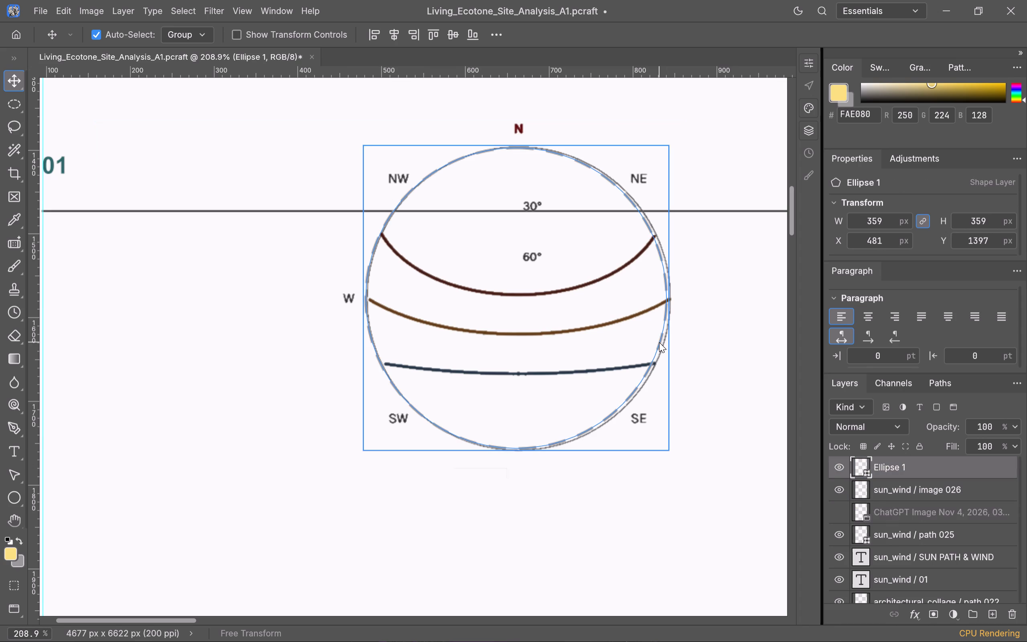
key("Right")
key("Right")
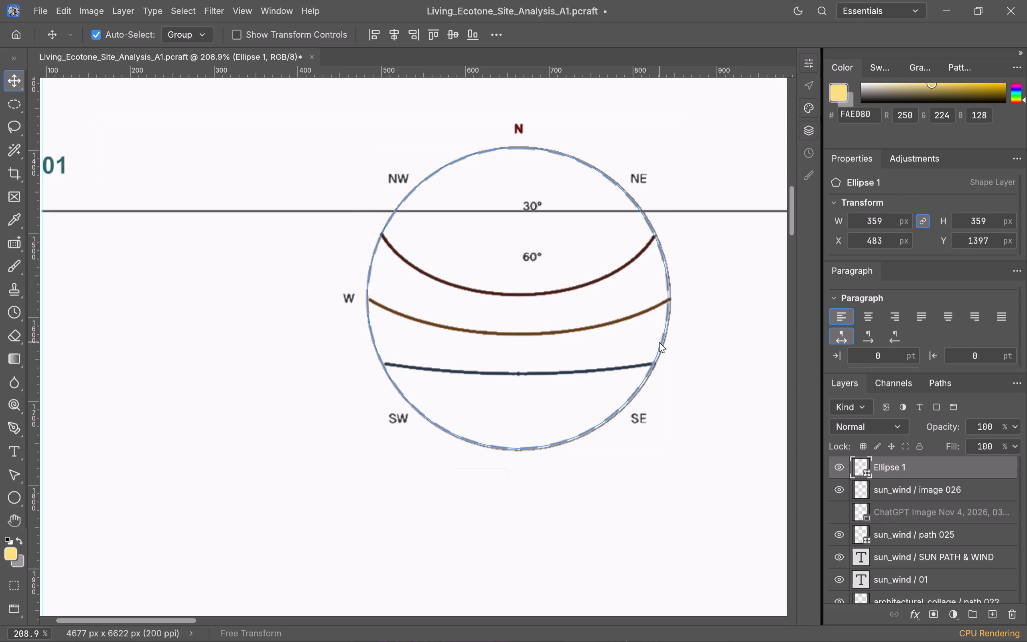
key("Right")
key("Right")
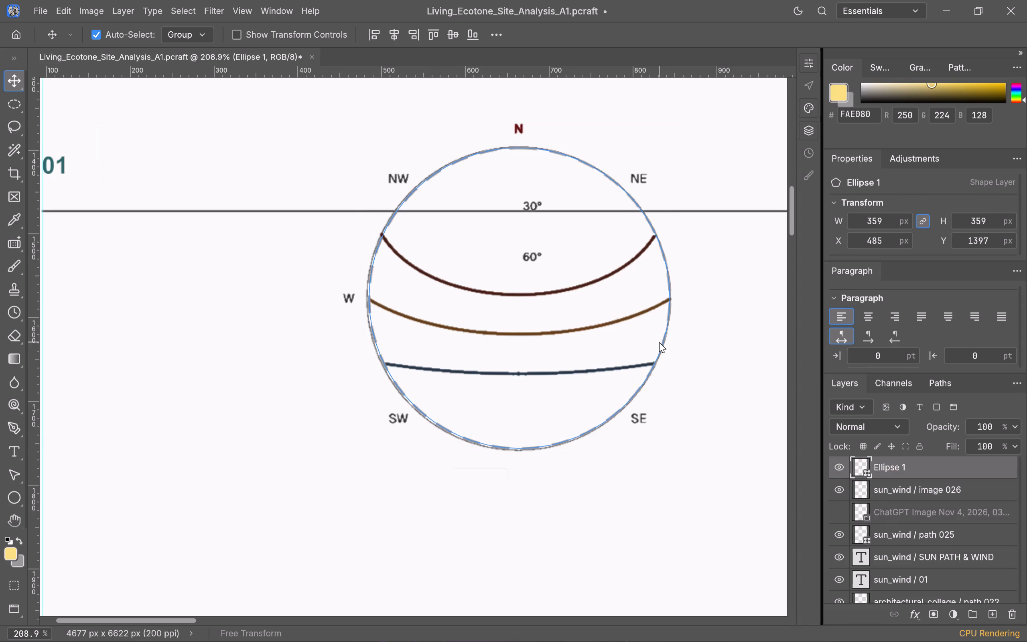
key("Left")
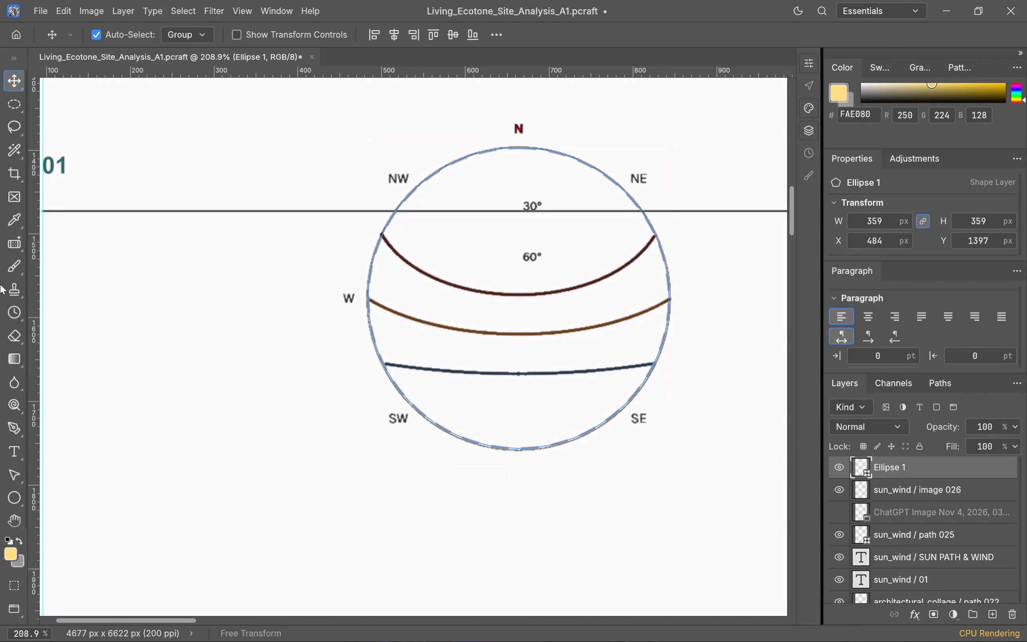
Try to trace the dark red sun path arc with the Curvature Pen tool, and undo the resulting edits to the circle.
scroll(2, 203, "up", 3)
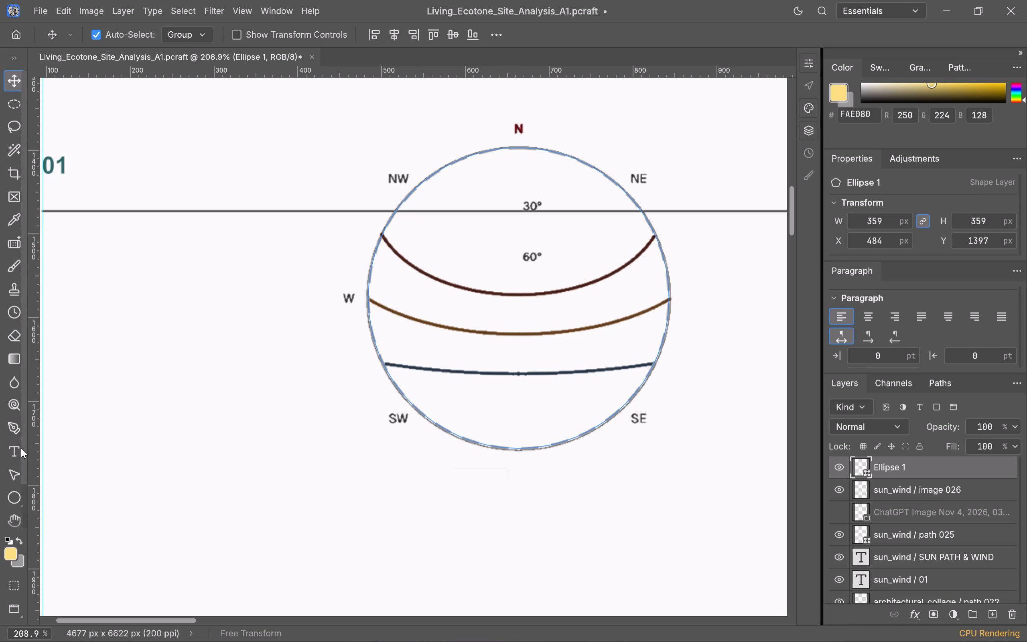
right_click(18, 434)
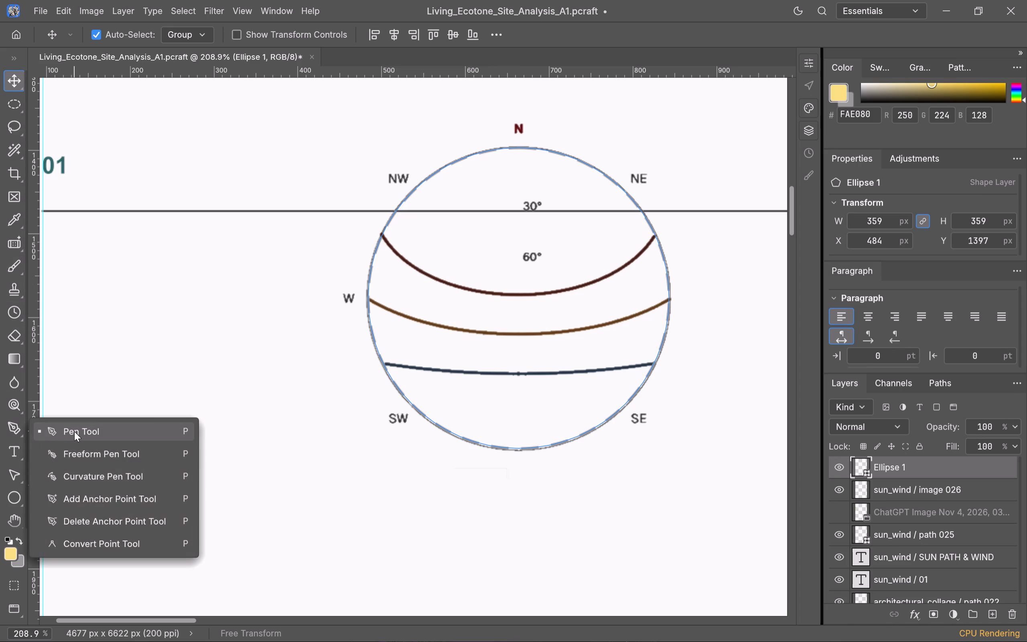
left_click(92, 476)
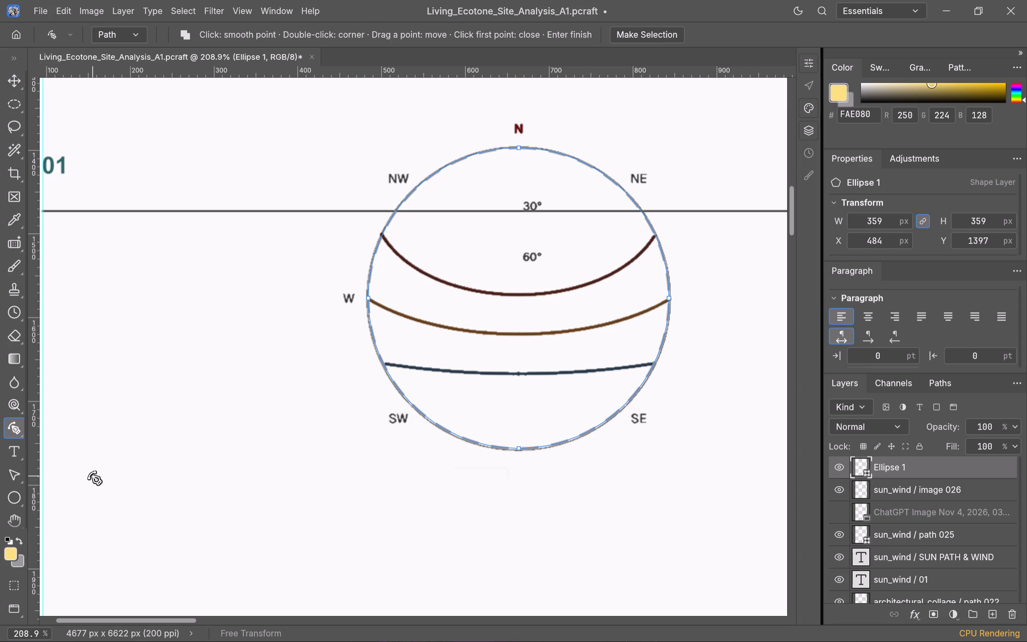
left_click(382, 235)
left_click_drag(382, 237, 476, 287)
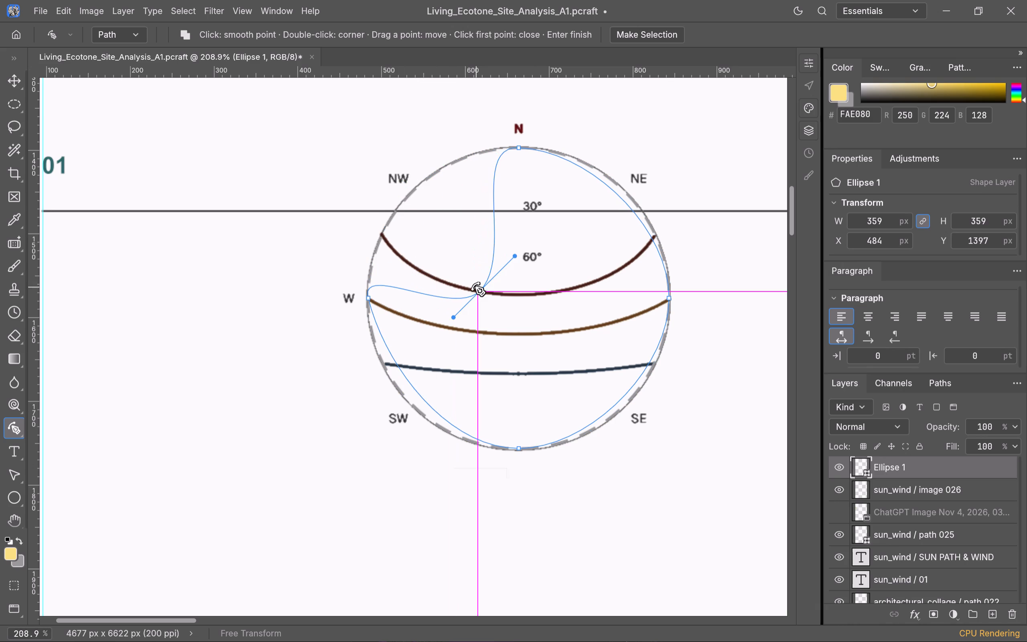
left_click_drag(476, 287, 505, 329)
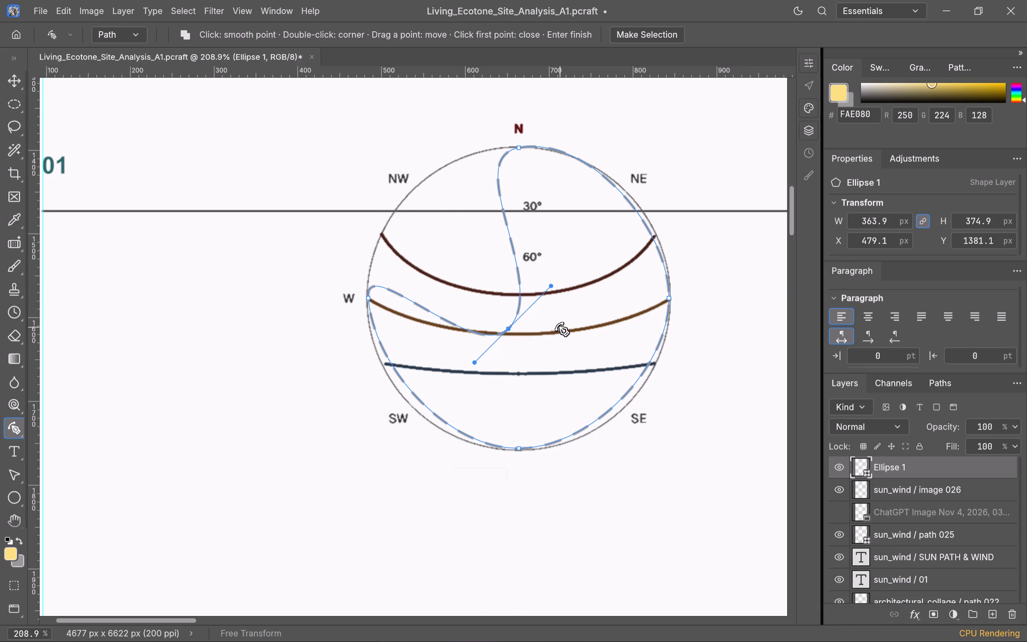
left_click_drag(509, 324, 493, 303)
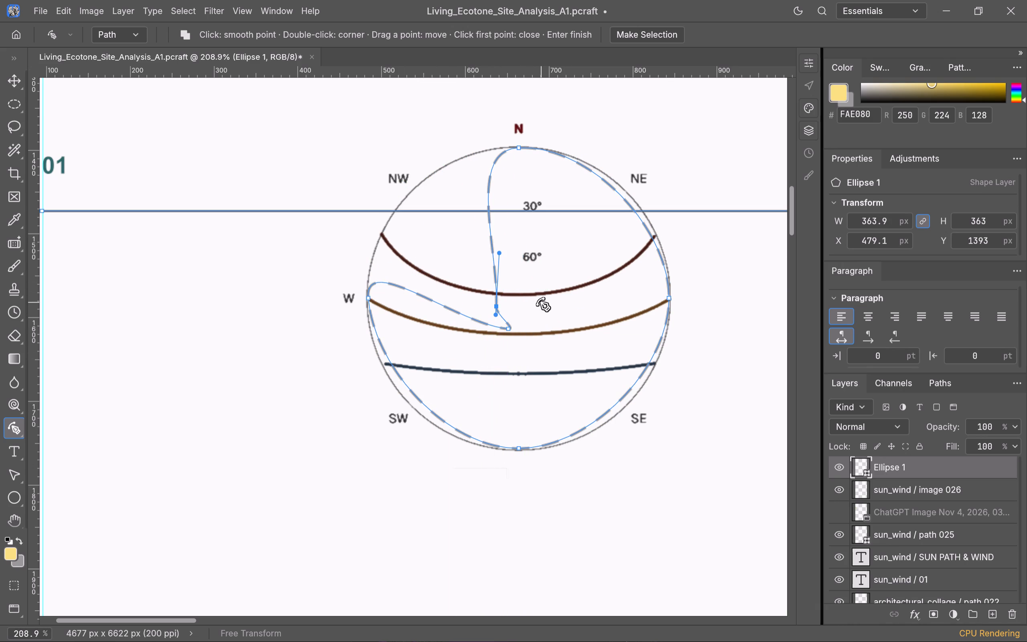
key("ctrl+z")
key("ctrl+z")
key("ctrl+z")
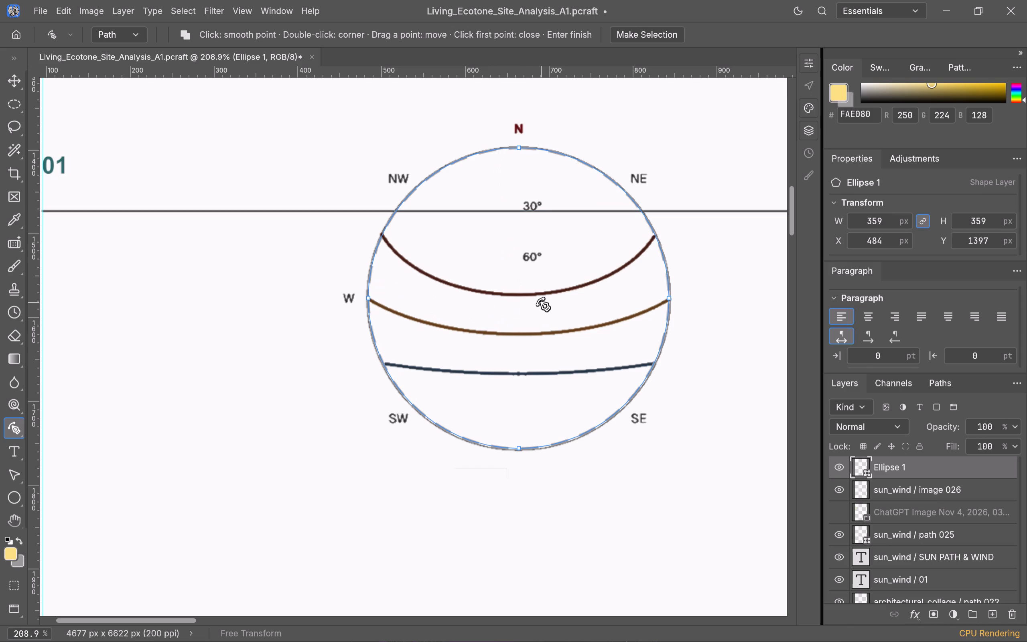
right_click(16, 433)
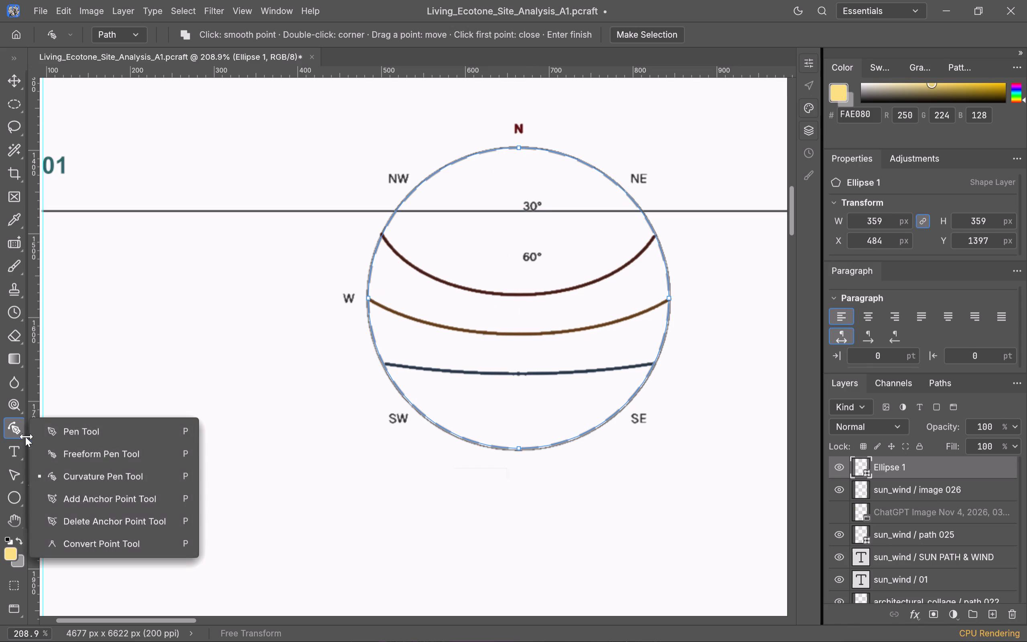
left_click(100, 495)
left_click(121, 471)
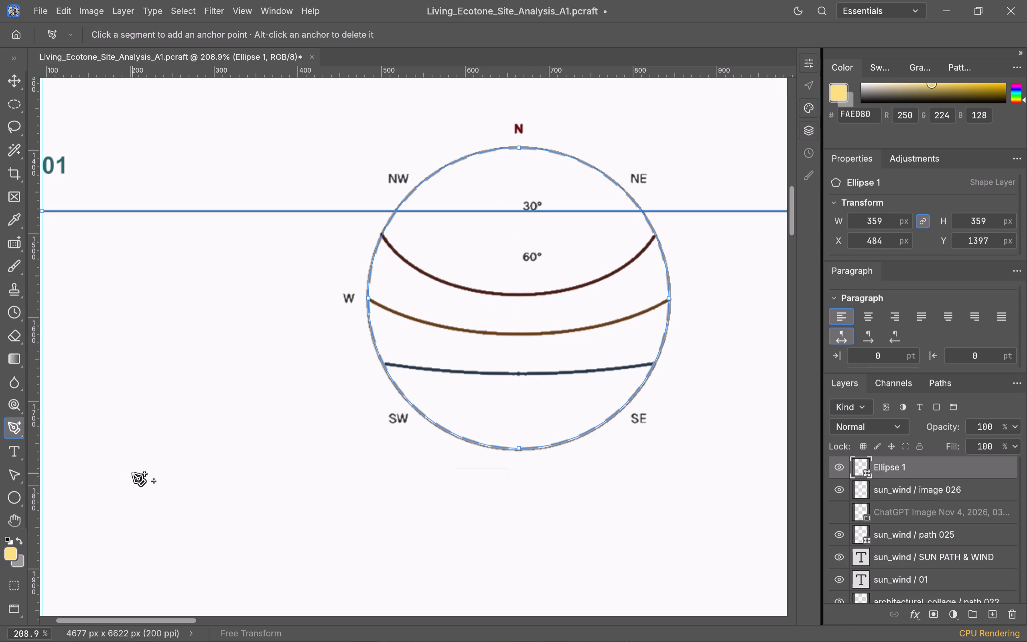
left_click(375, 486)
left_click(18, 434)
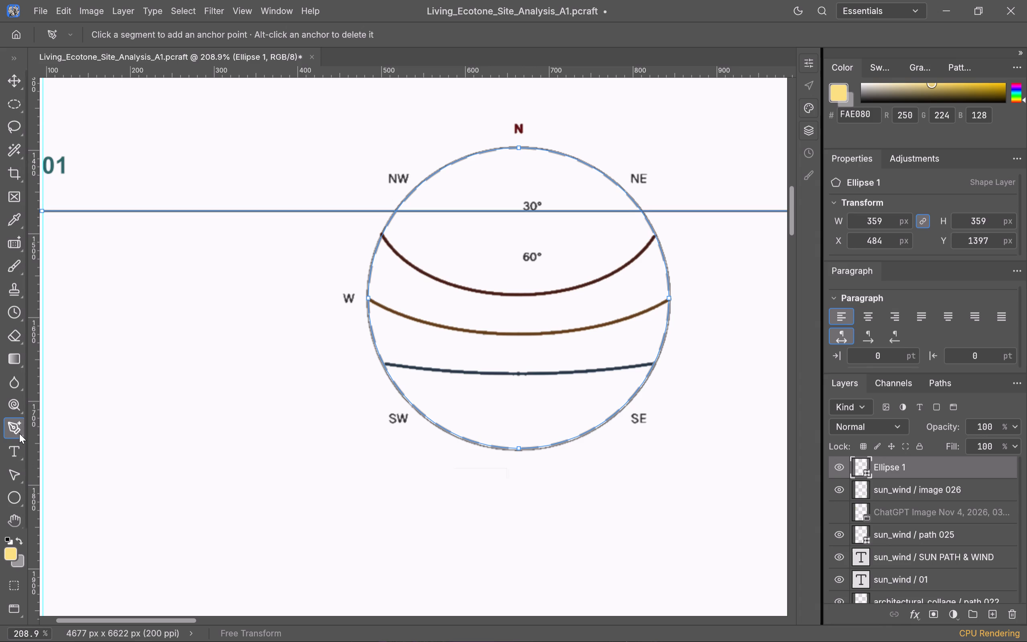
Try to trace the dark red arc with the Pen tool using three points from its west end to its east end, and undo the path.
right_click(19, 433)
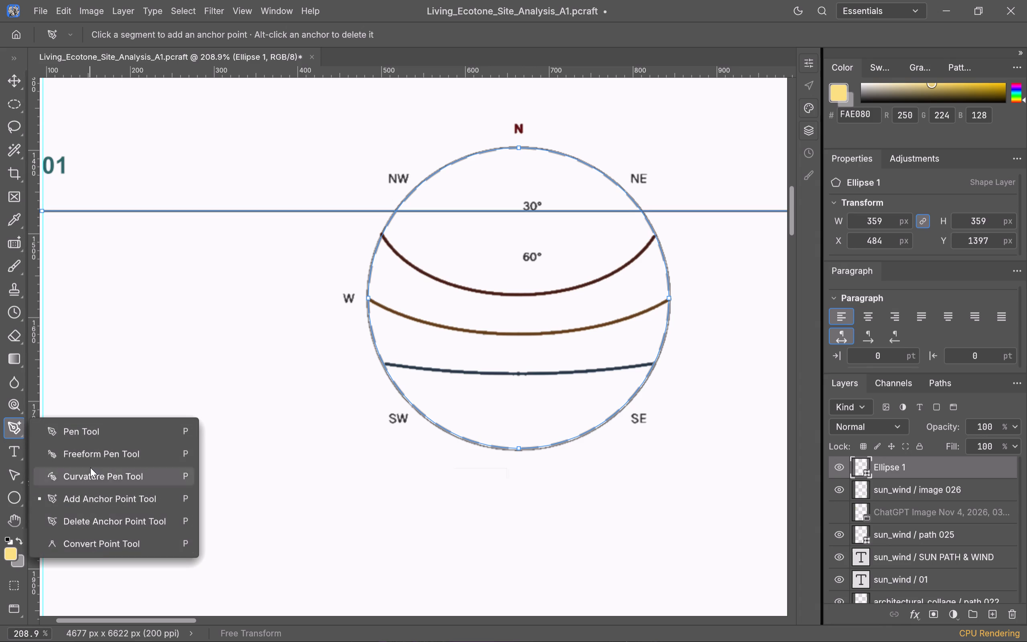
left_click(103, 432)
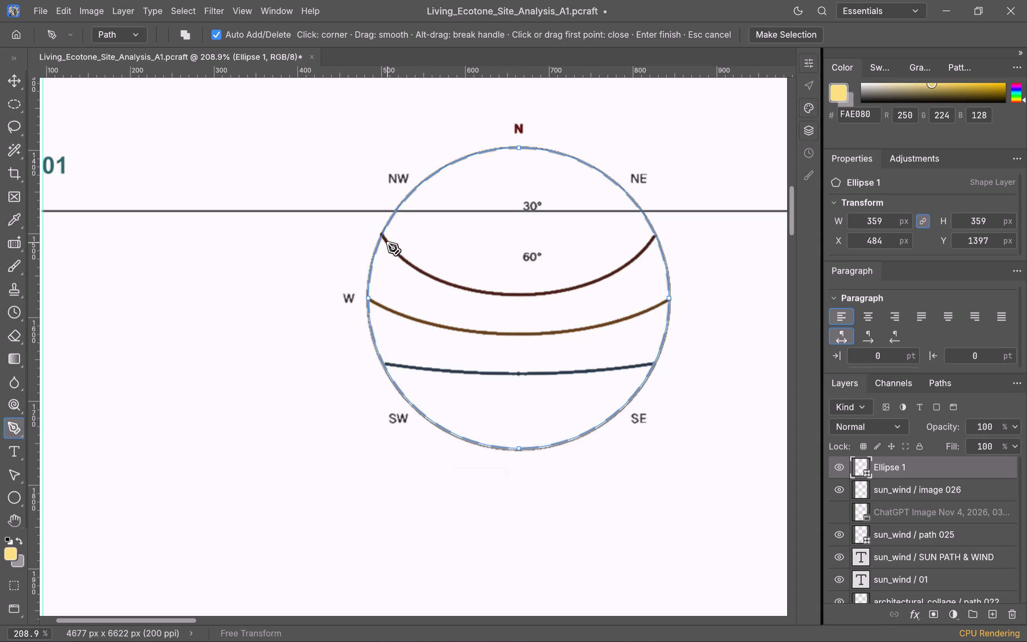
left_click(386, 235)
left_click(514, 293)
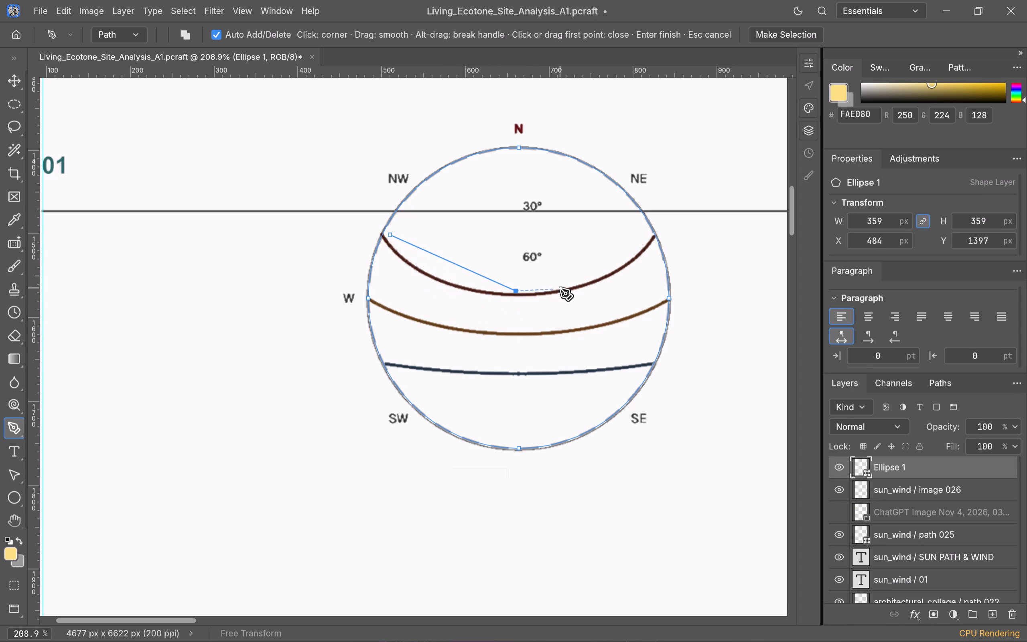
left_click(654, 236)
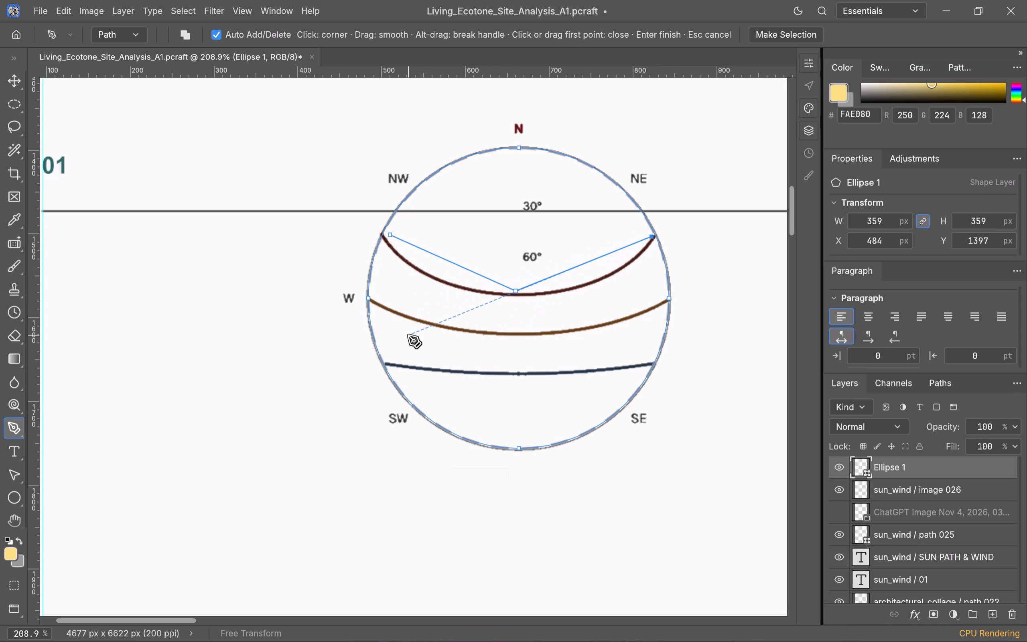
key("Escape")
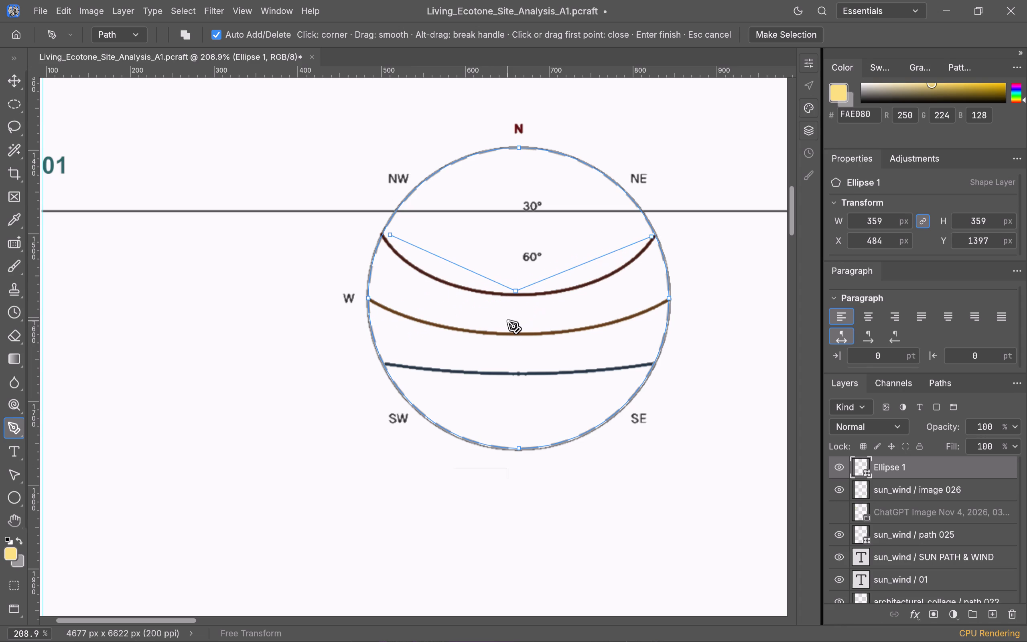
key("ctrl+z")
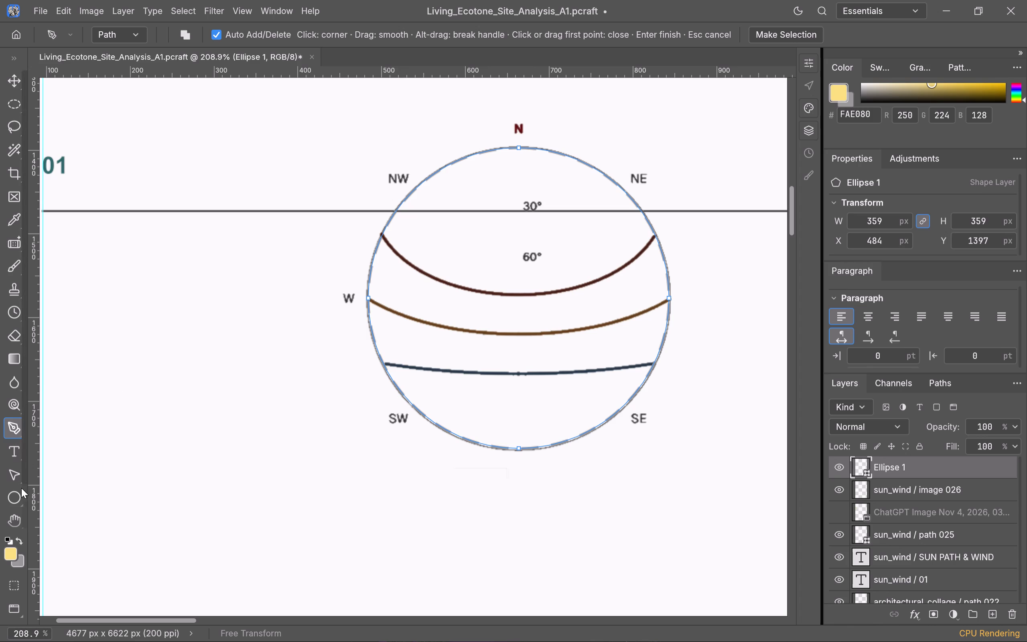
Switch to the Curvature Pen tool.
right_click(20, 428)
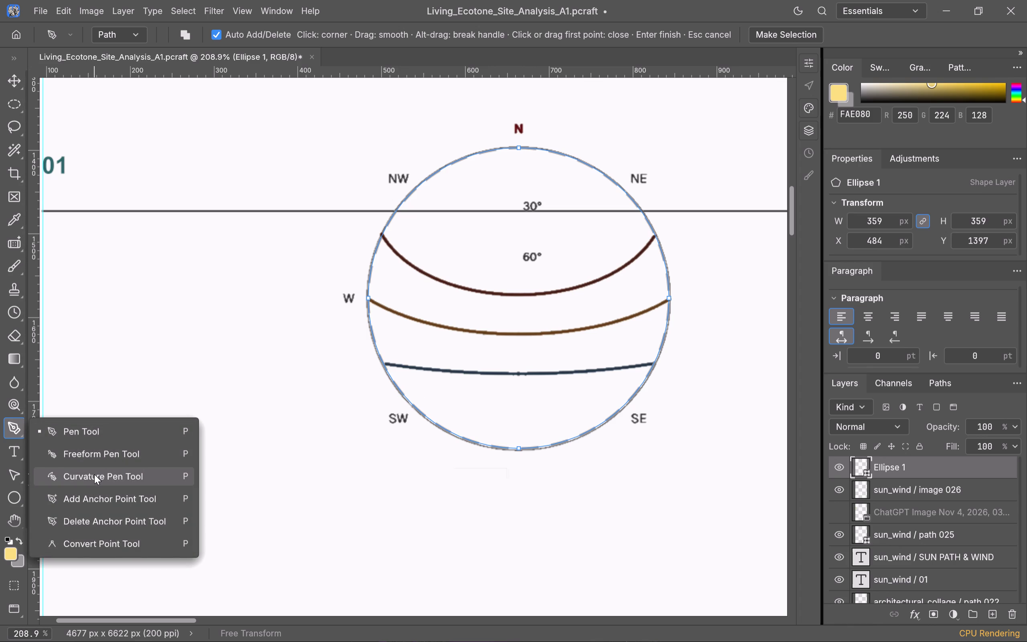
right_click(94, 474)
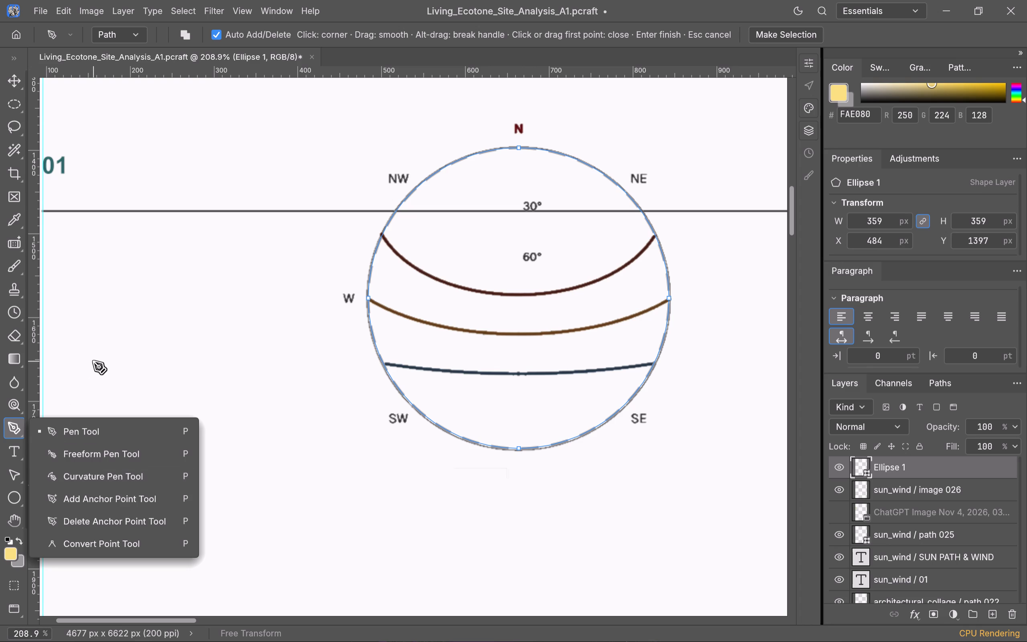
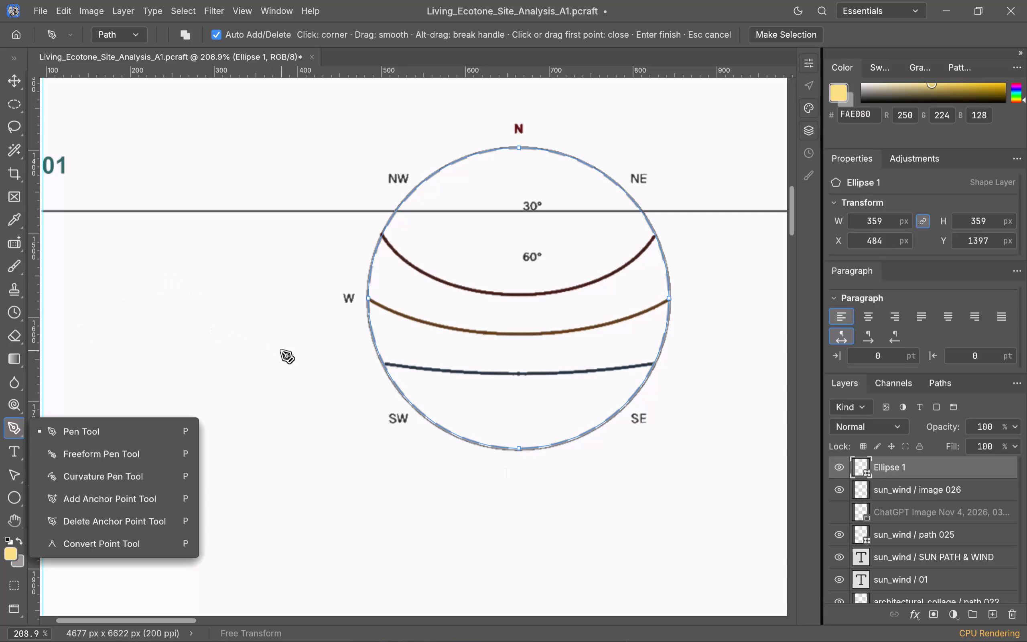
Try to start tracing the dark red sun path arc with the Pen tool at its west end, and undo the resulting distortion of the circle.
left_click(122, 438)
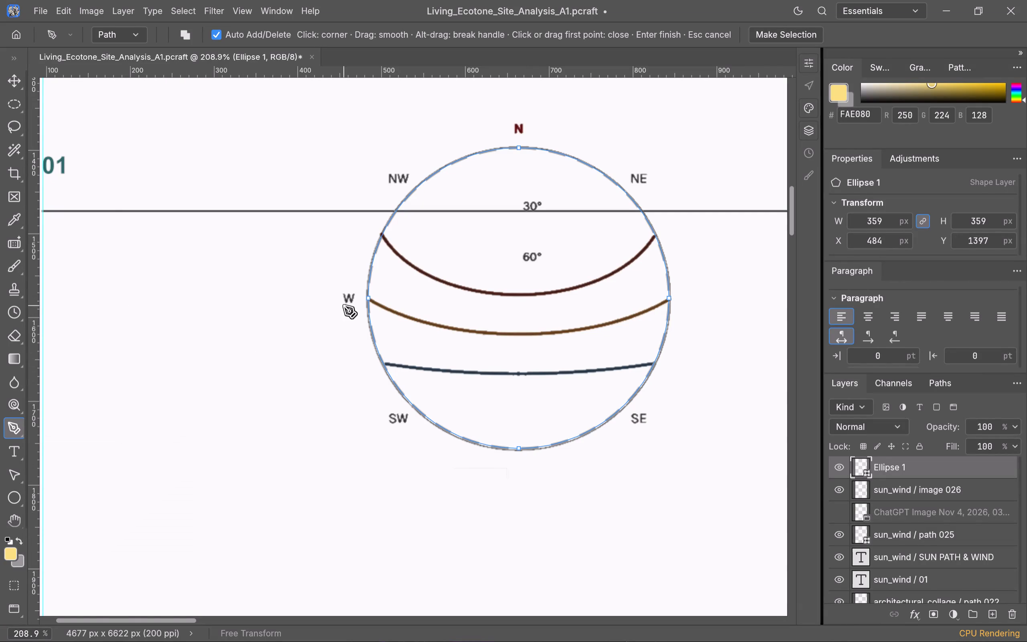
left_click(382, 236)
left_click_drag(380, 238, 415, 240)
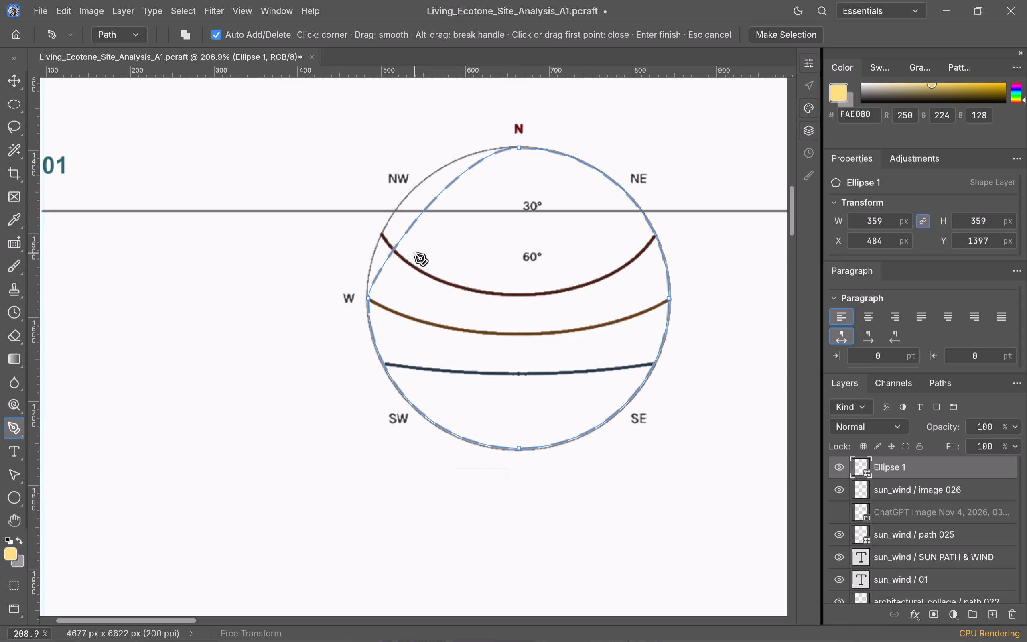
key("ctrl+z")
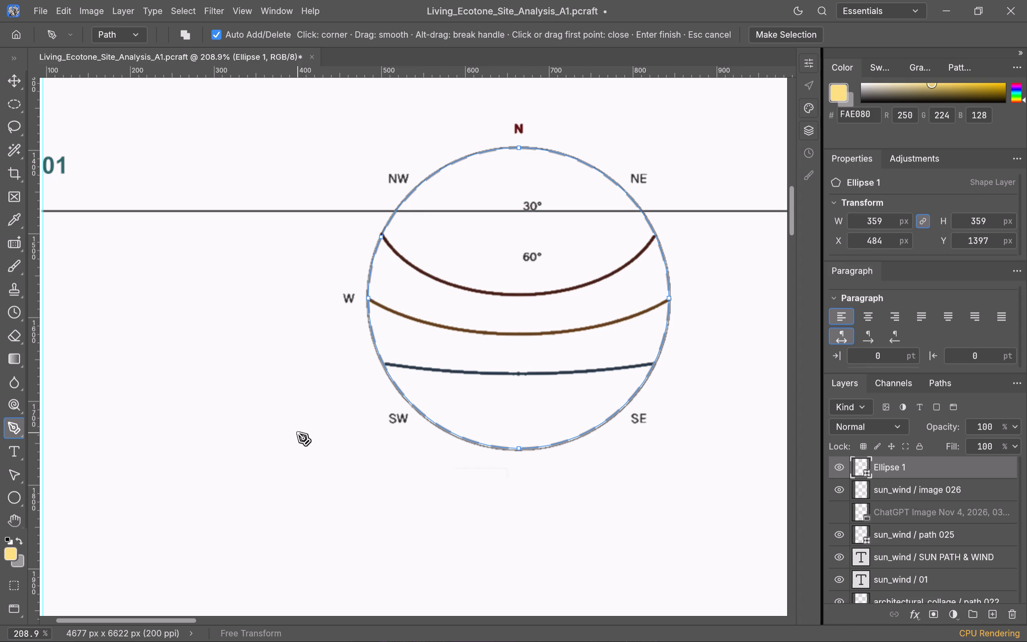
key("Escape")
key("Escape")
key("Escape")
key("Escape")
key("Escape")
Look through the layer stack for the layers that make up the sun path and wind section.
scroll(895, 532, "up", 6)
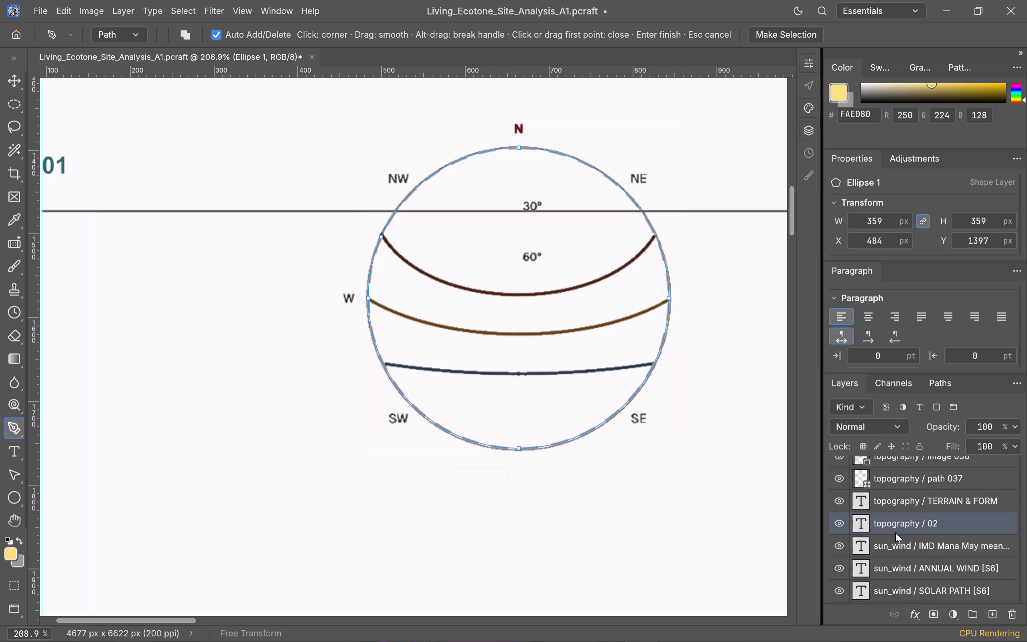
scroll(895, 532, "down", 5)
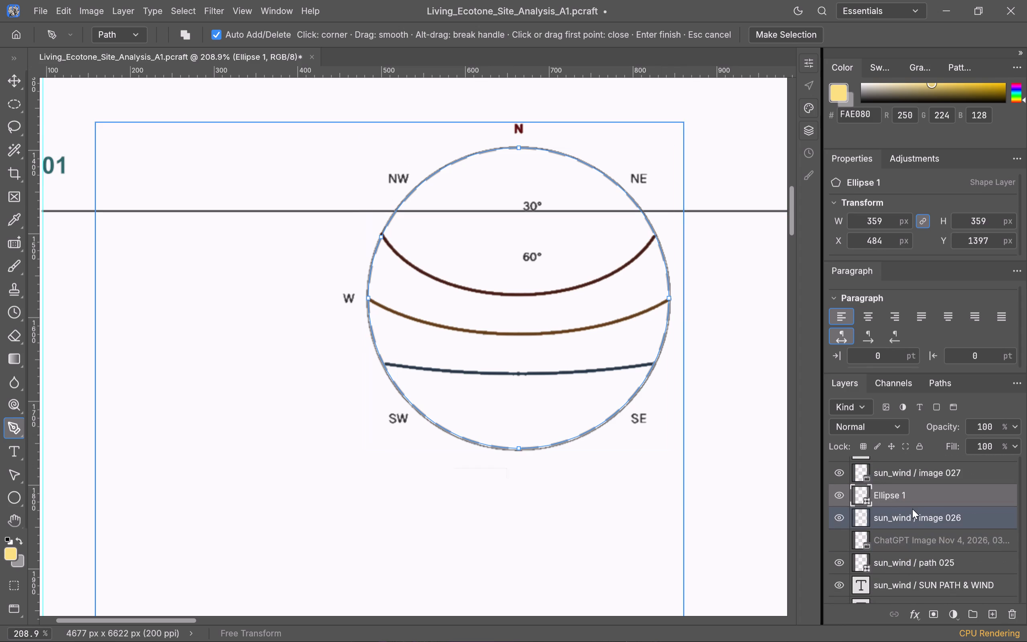
scroll(912, 501, "up", 2)
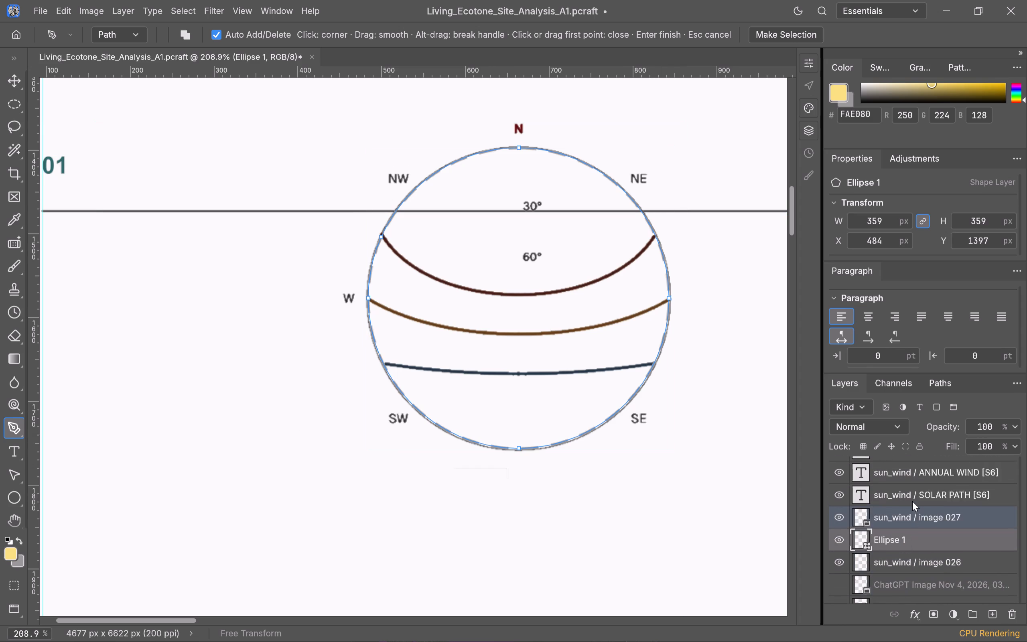
scroll(912, 501, "up", 9)
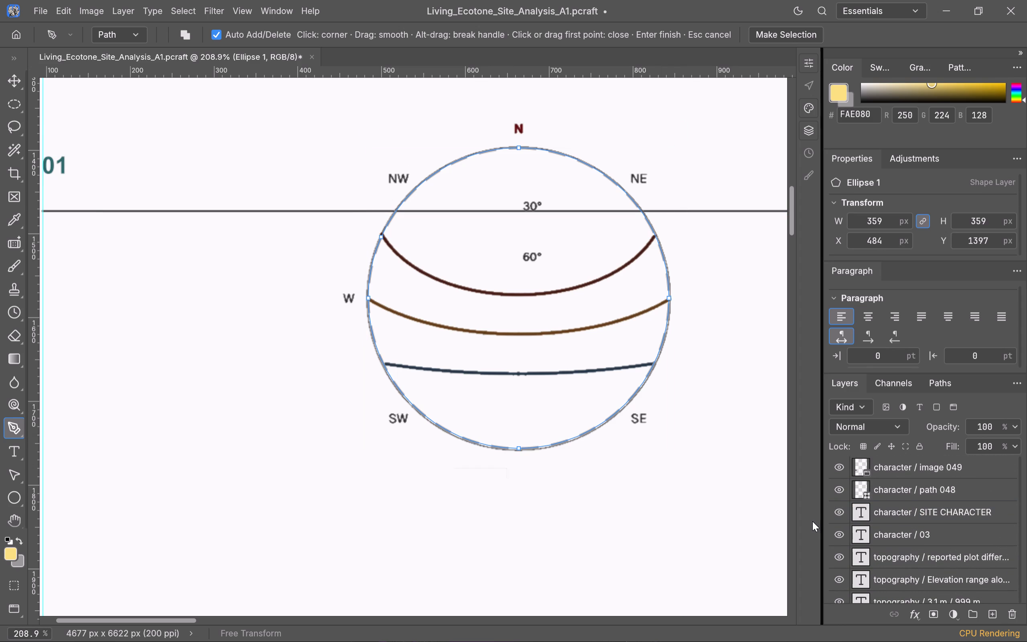
left_click(812, 521)
scroll(868, 513, "down", 10)
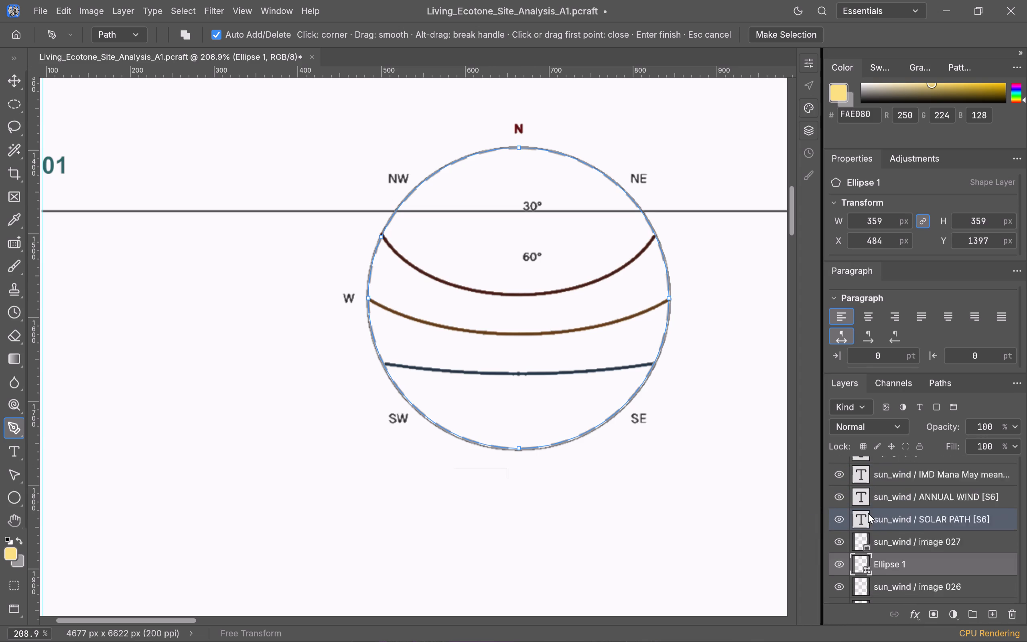
scroll(917, 544, "down", 4)
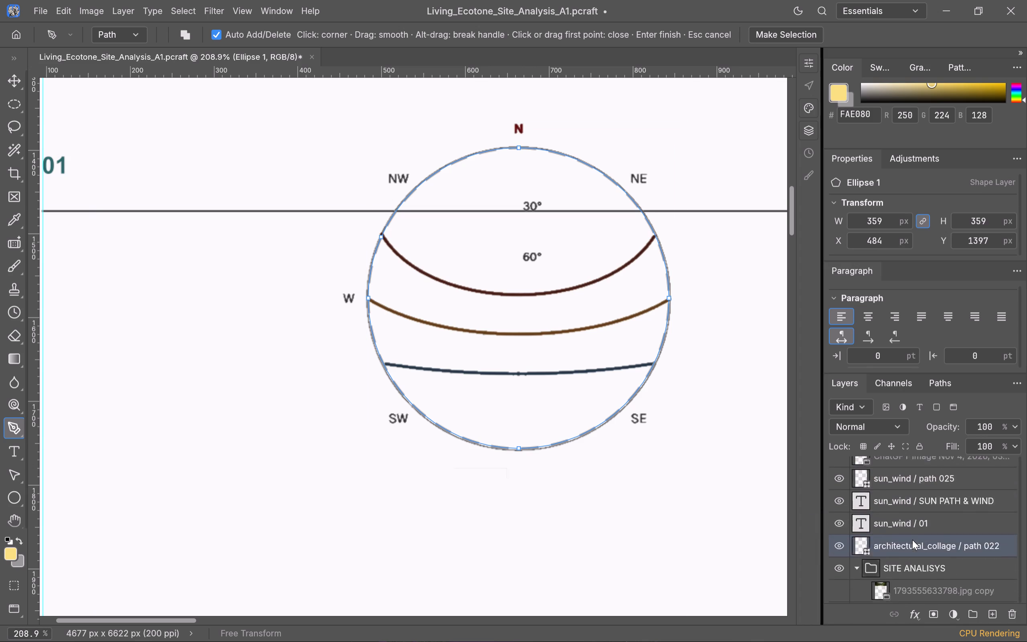
scroll(912, 541, "down", 12)
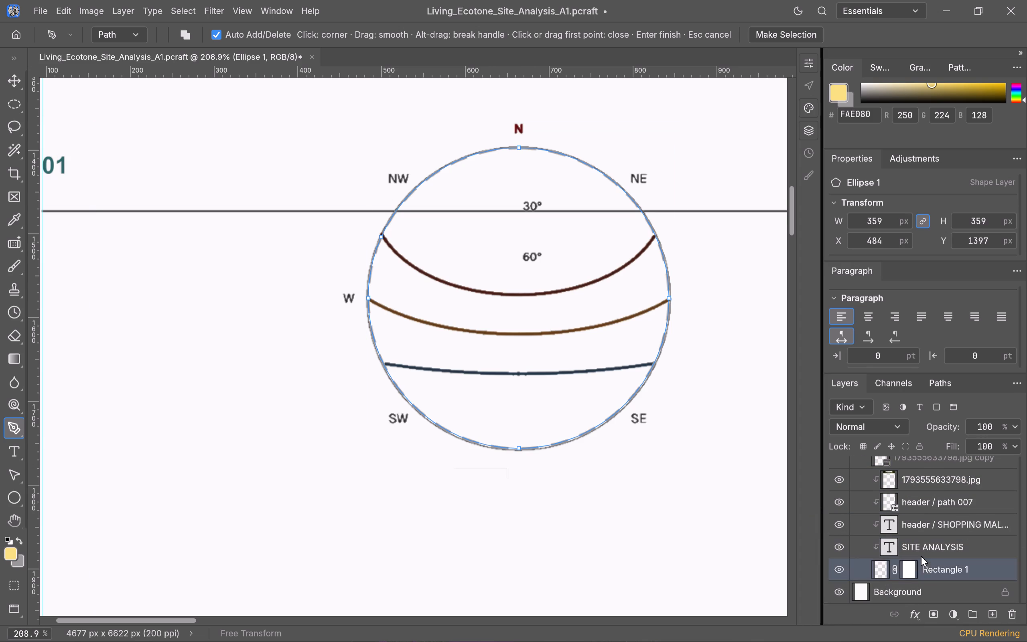
scroll(911, 541, "up", 14)
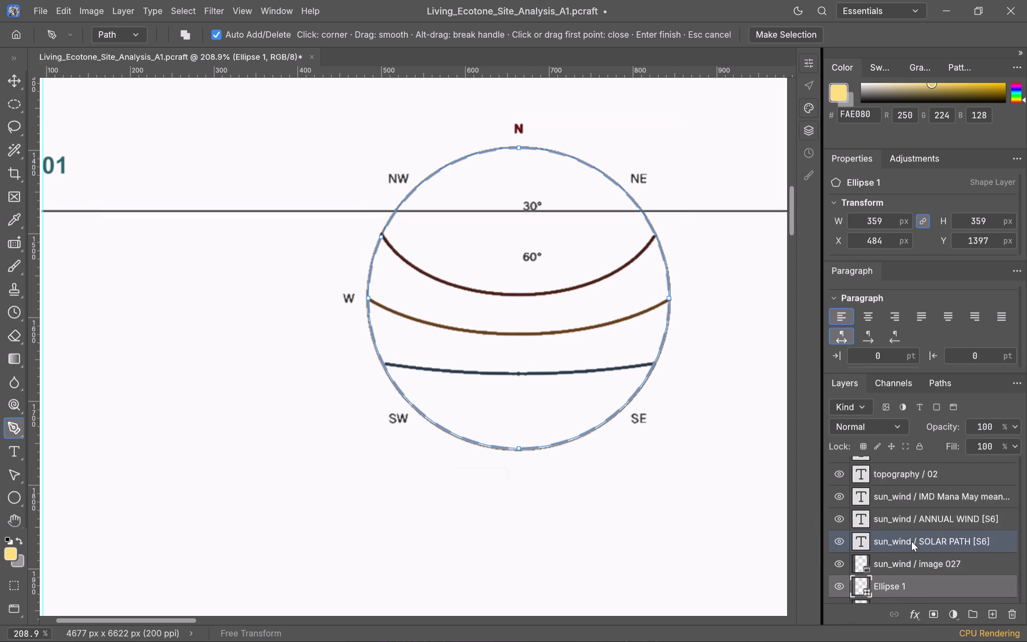
scroll(911, 541, "up", 20)
scroll(911, 541, "up", 6)
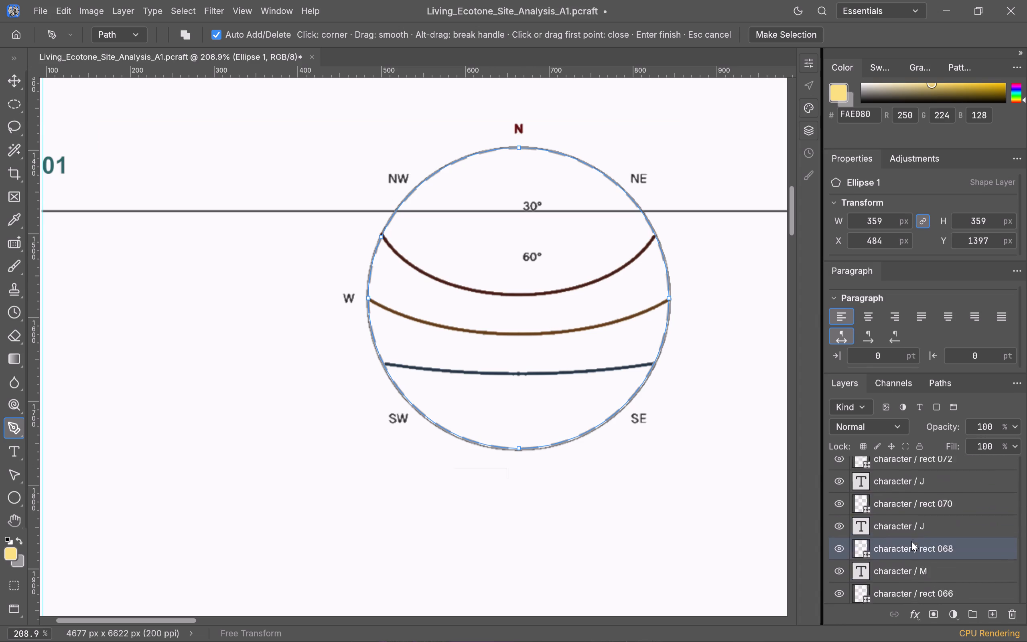
scroll(911, 541, "up", 13)
scroll(911, 543, "down", 5)
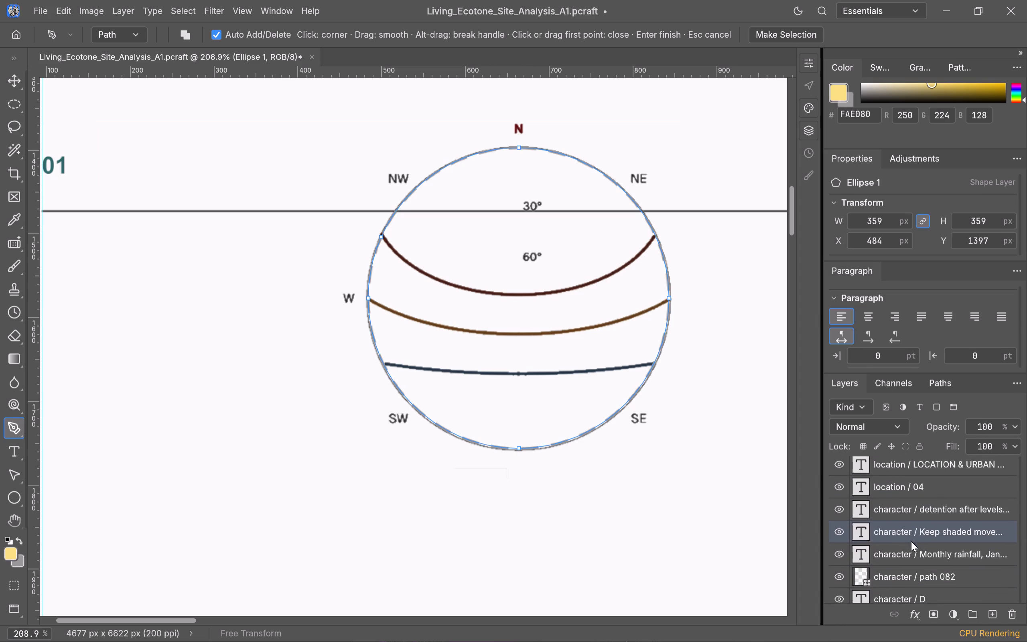
scroll(911, 541, "down", 20)
scroll(911, 541, "down", 5)
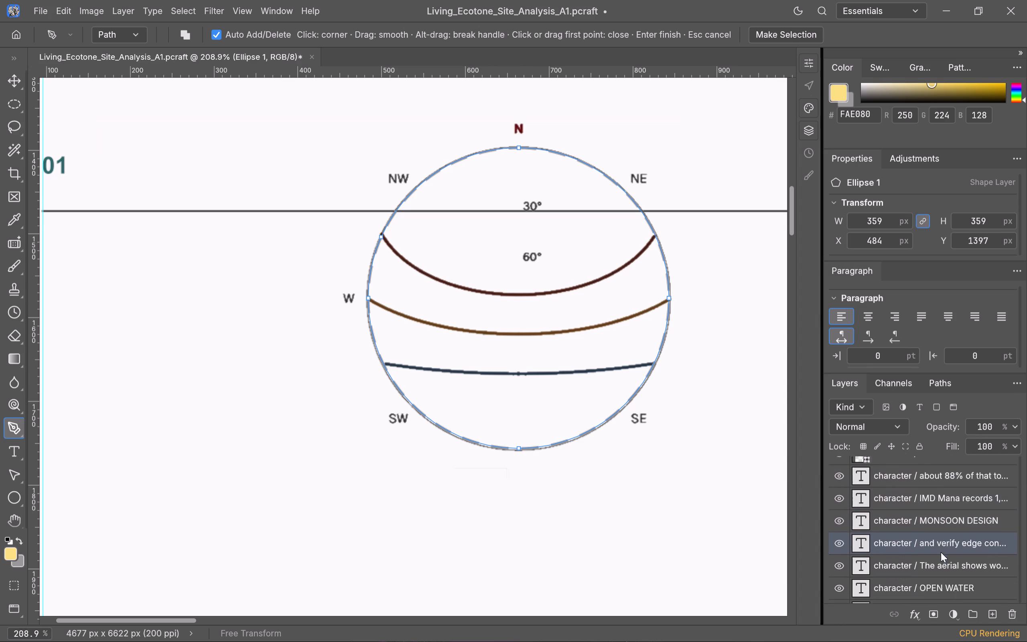
left_click(593, 432)
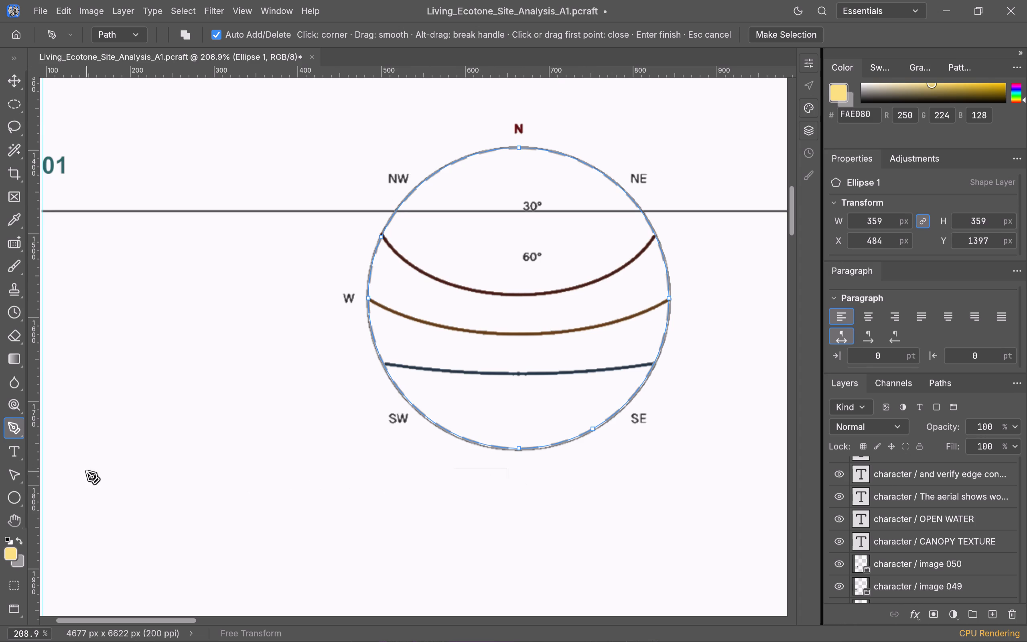
scroll(17, 423, "up", 10)
Move the sun_wind / image 026 sun path diagram clear of the dashed circle, to about X -229 px, Y 1520 px.
left_click(12, 81)
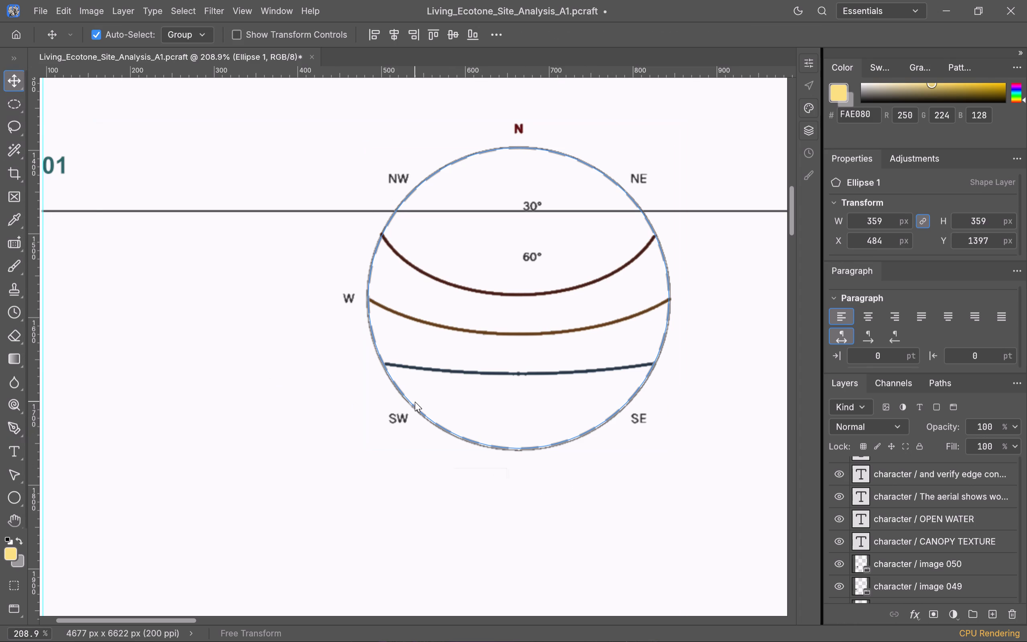
left_click(414, 407)
left_click_drag(545, 374, 349, 523)
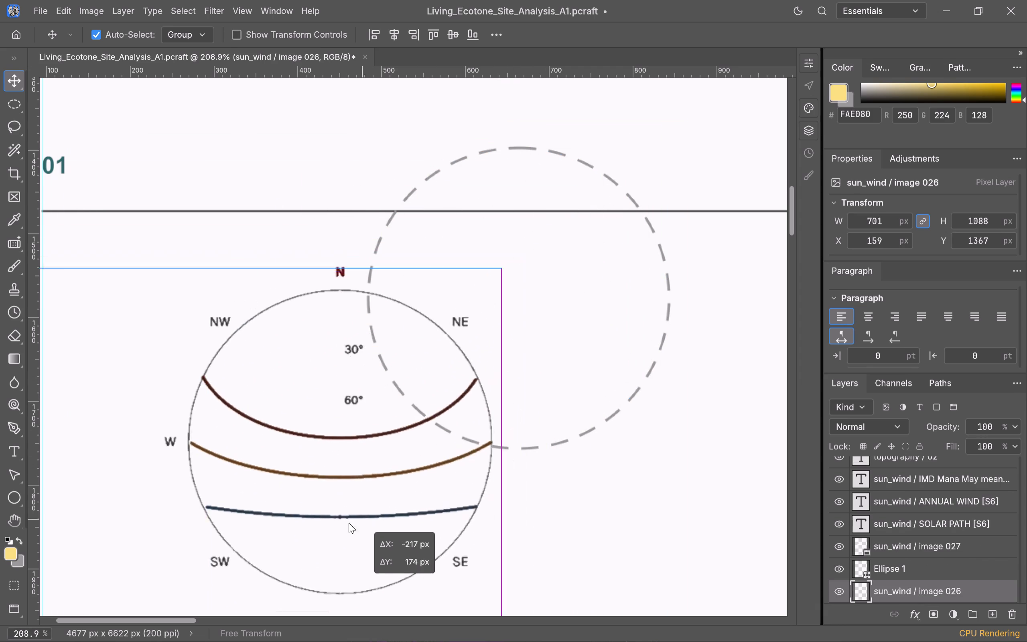
left_click_drag(349, 523, 220, 503)
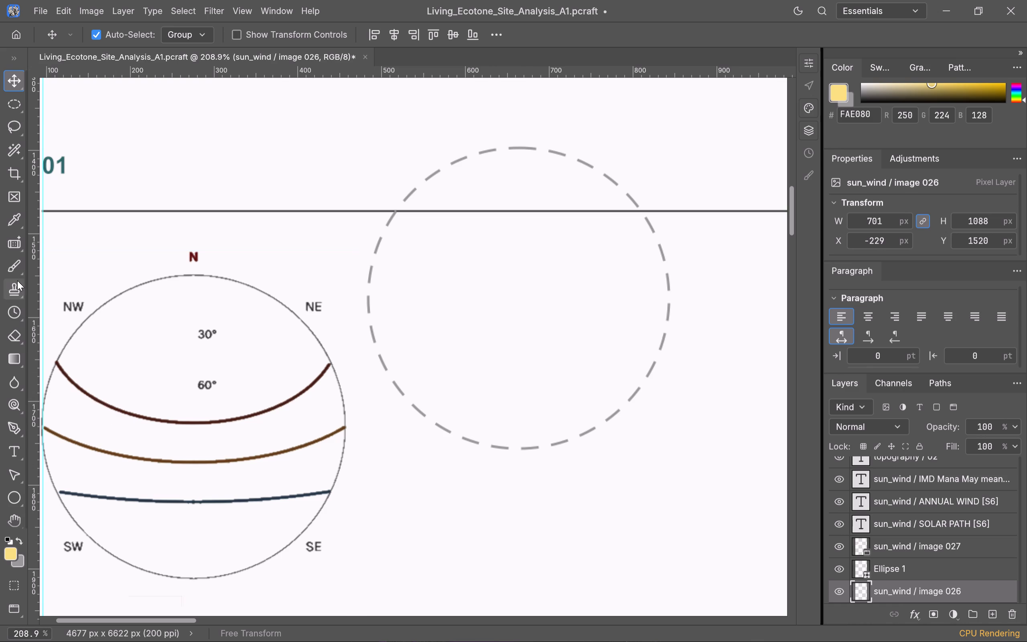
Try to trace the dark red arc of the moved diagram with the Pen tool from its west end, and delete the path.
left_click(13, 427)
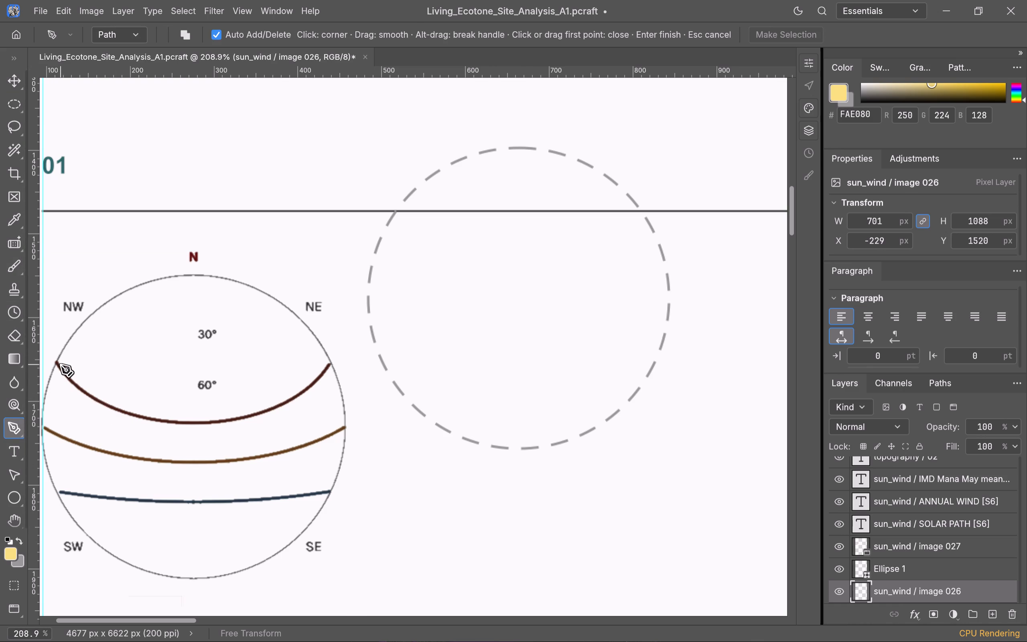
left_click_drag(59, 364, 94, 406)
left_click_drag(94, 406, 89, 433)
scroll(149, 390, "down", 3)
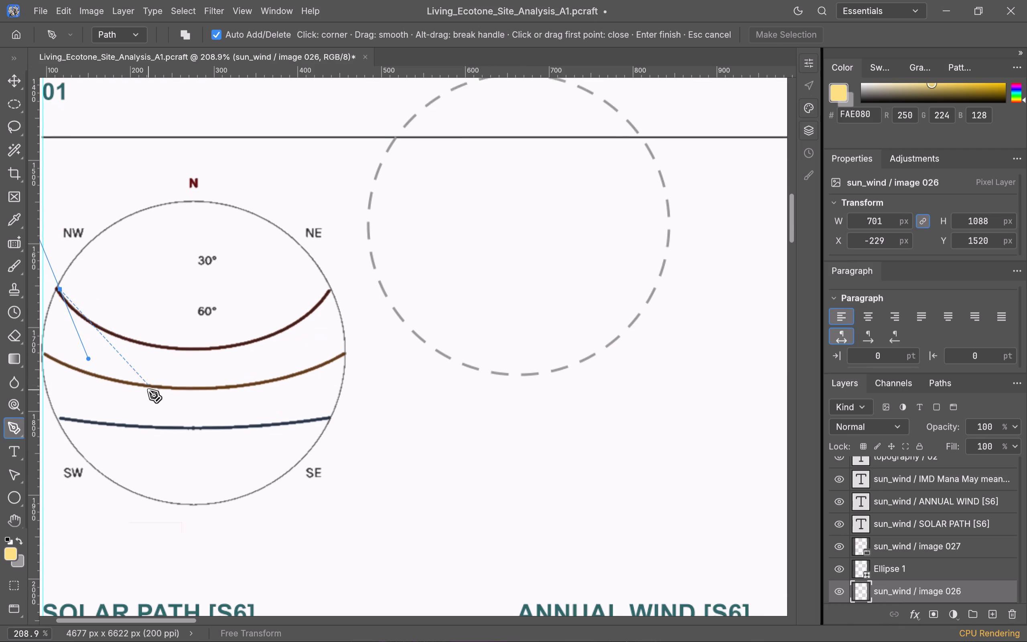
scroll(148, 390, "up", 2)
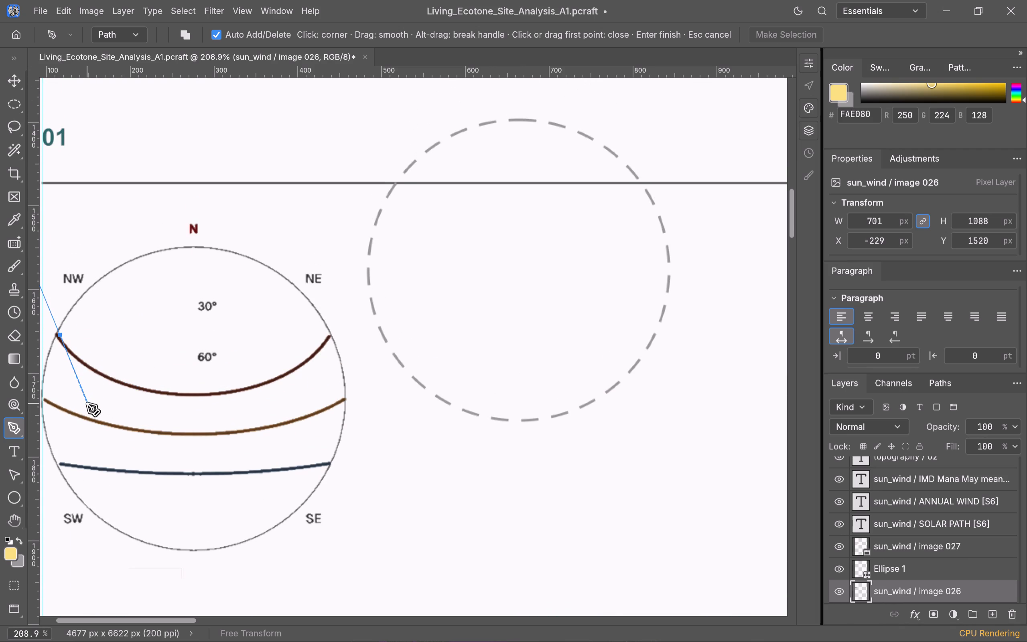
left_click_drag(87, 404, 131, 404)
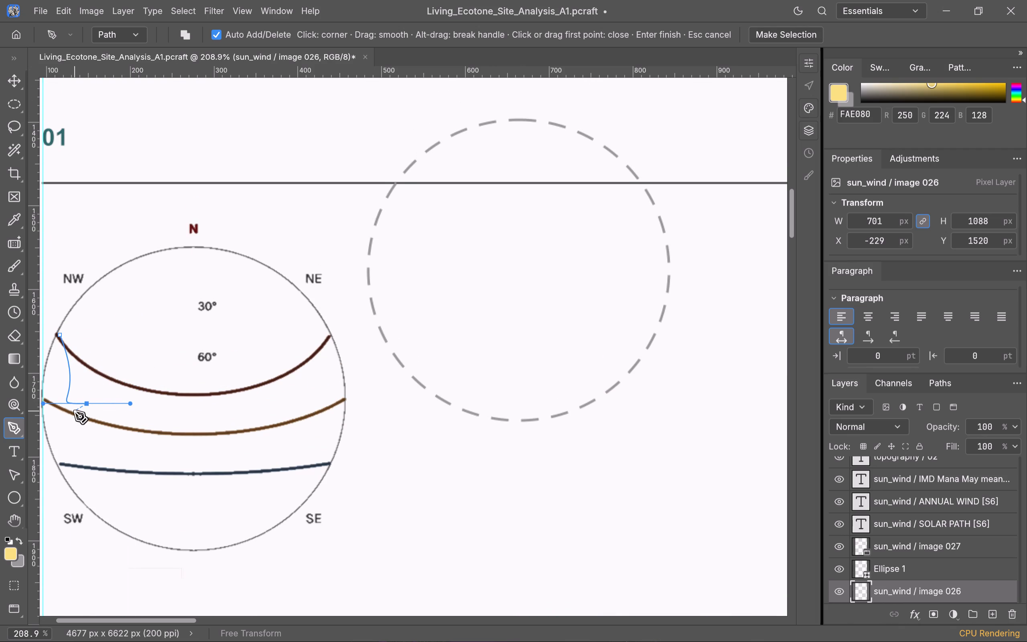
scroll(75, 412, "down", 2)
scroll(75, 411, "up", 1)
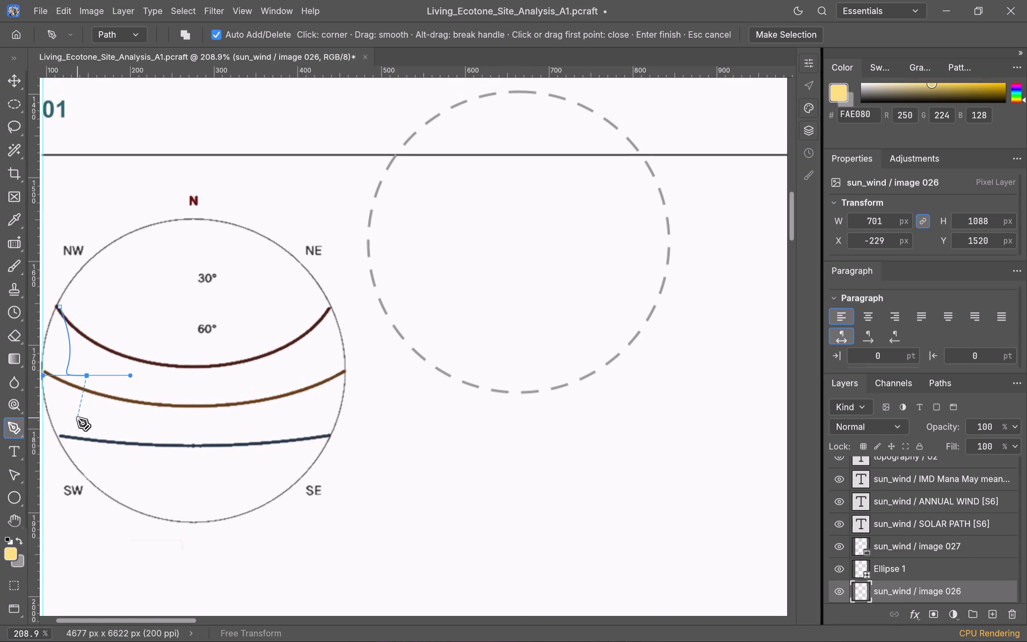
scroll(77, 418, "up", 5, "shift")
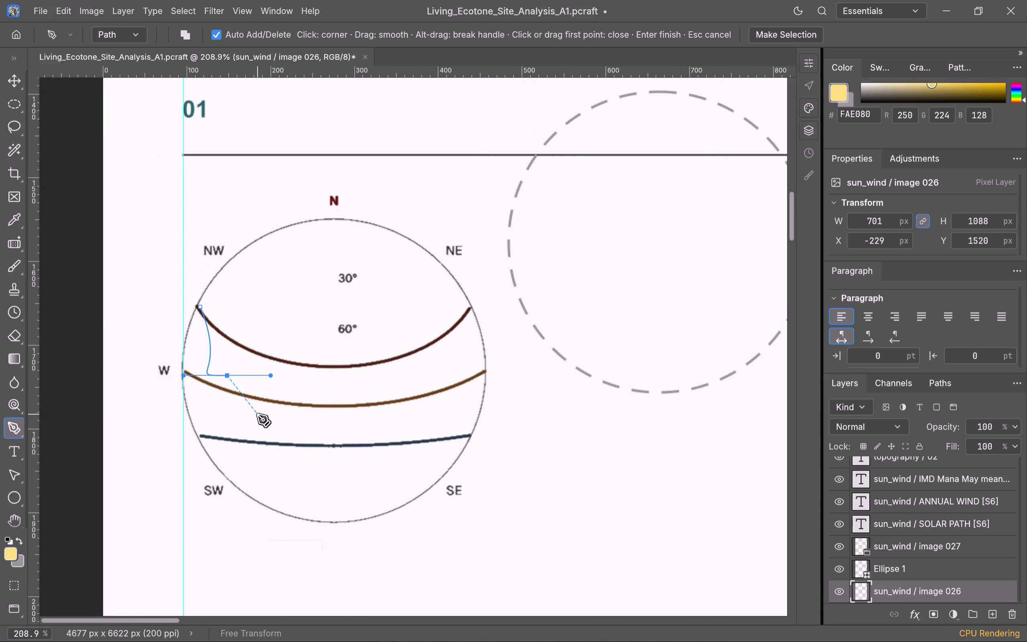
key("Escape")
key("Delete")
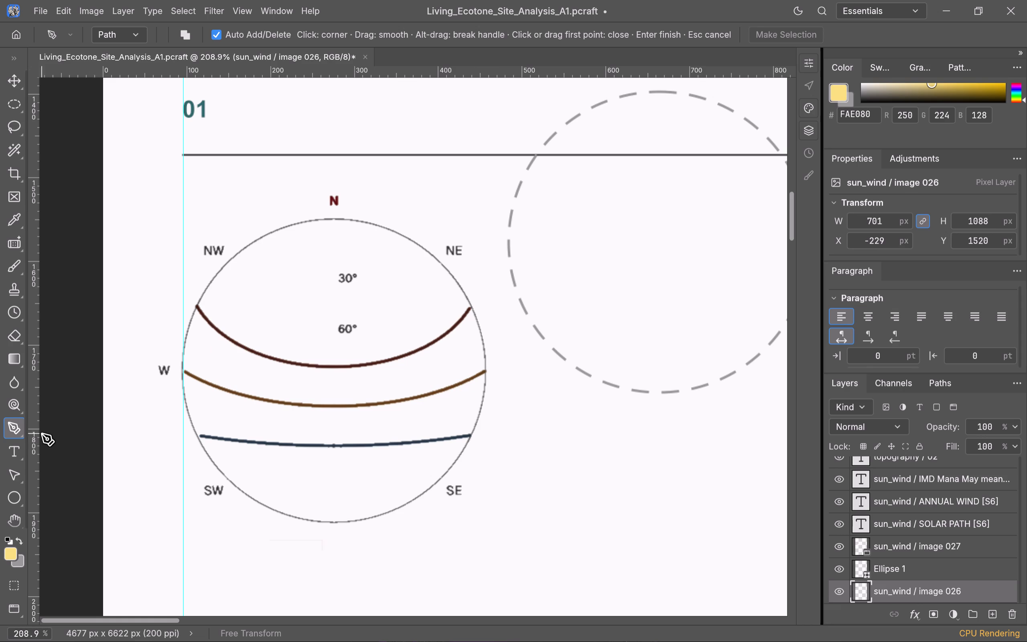
Set the Pen tool to draw in Shape mode instead of Path mode.
left_click(15, 429)
right_click(15, 429)
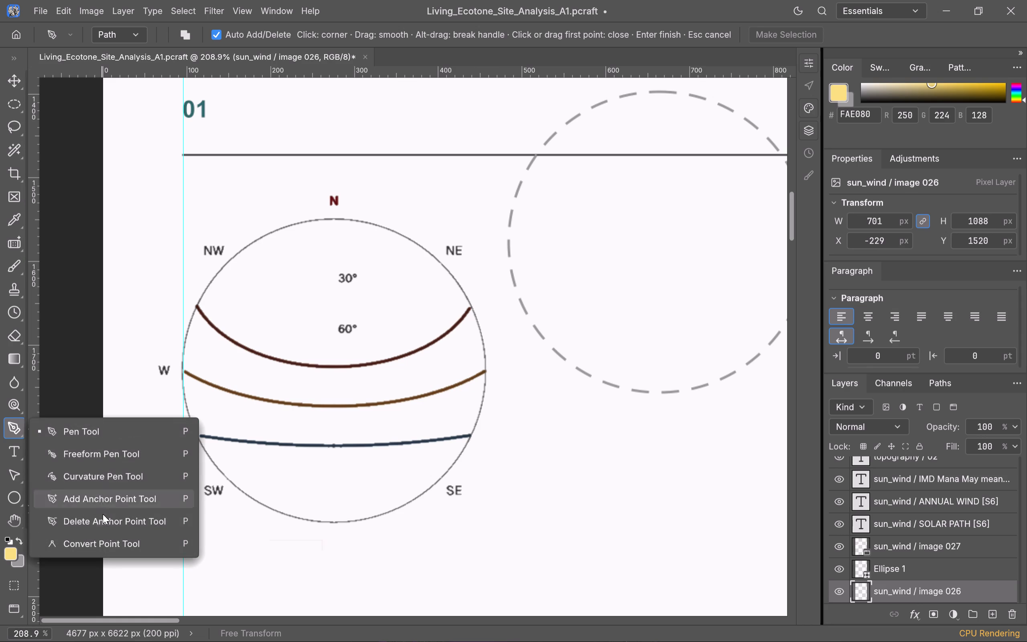
left_click(64, 391)
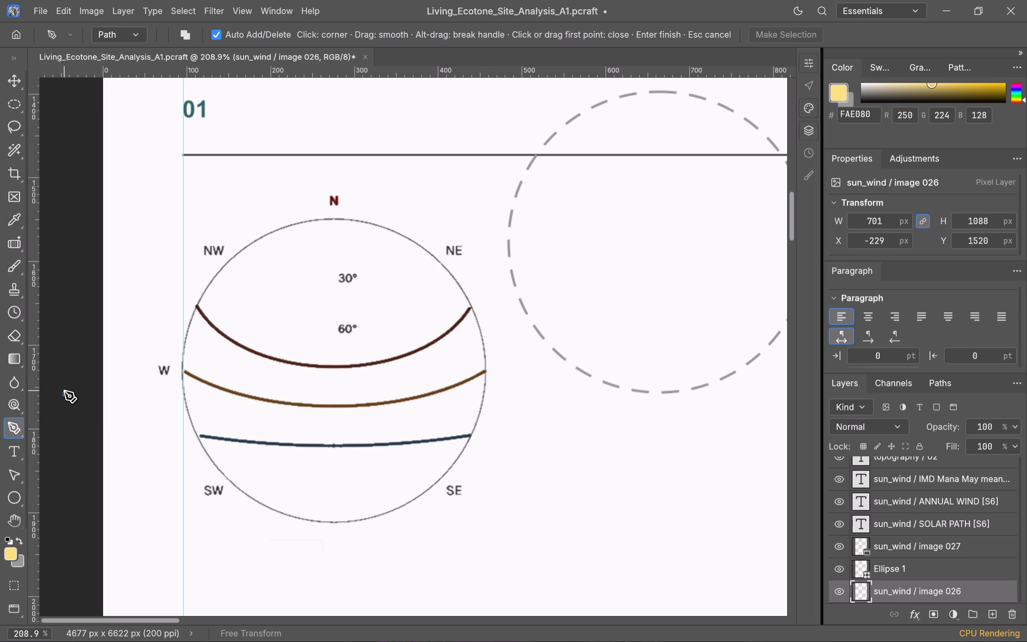
key("p")
left_click(118, 40)
left_click(120, 79)
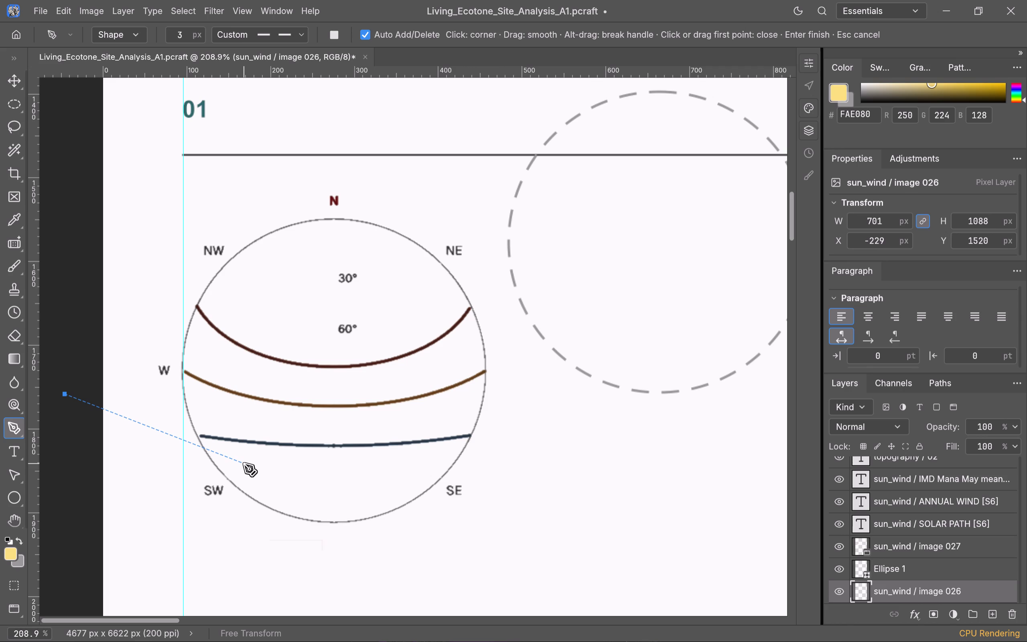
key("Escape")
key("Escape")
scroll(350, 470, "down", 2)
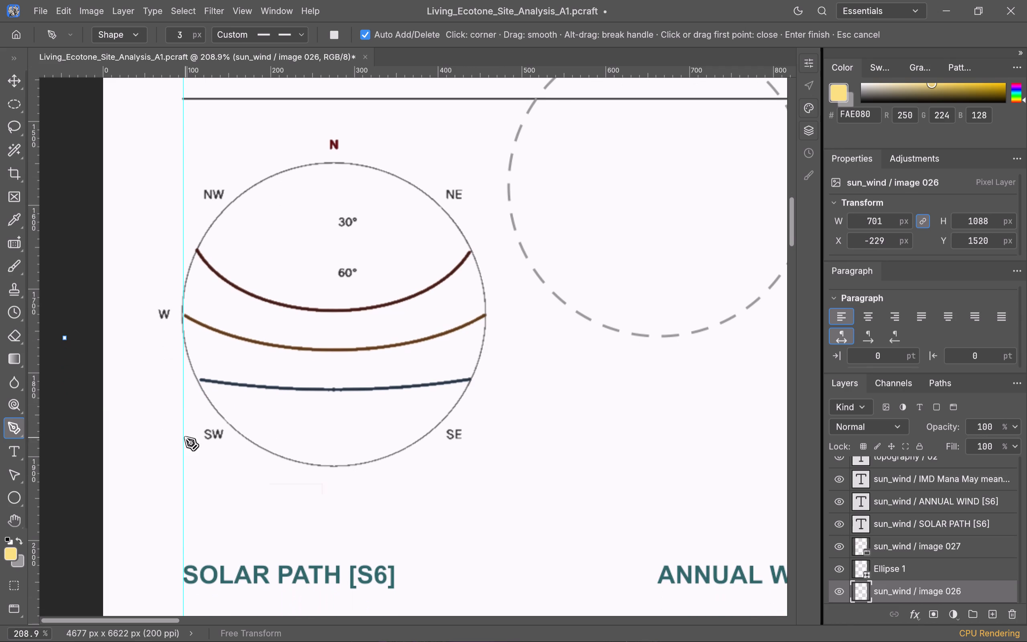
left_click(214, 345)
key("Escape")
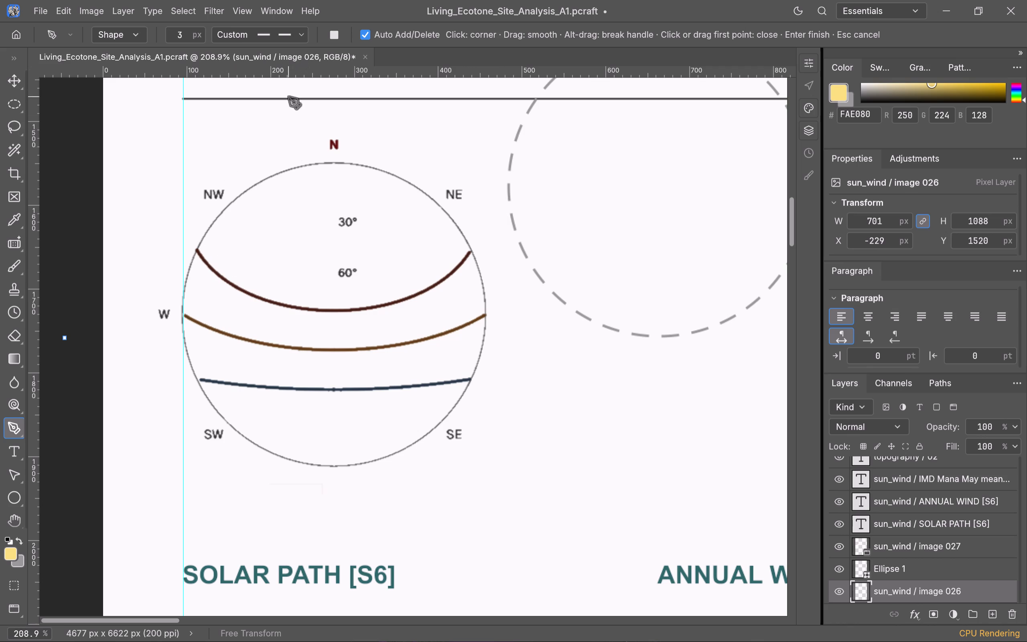
Set the Pen tool's shape stroke style to Solid instead of the custom dashed line.
left_click(287, 35)
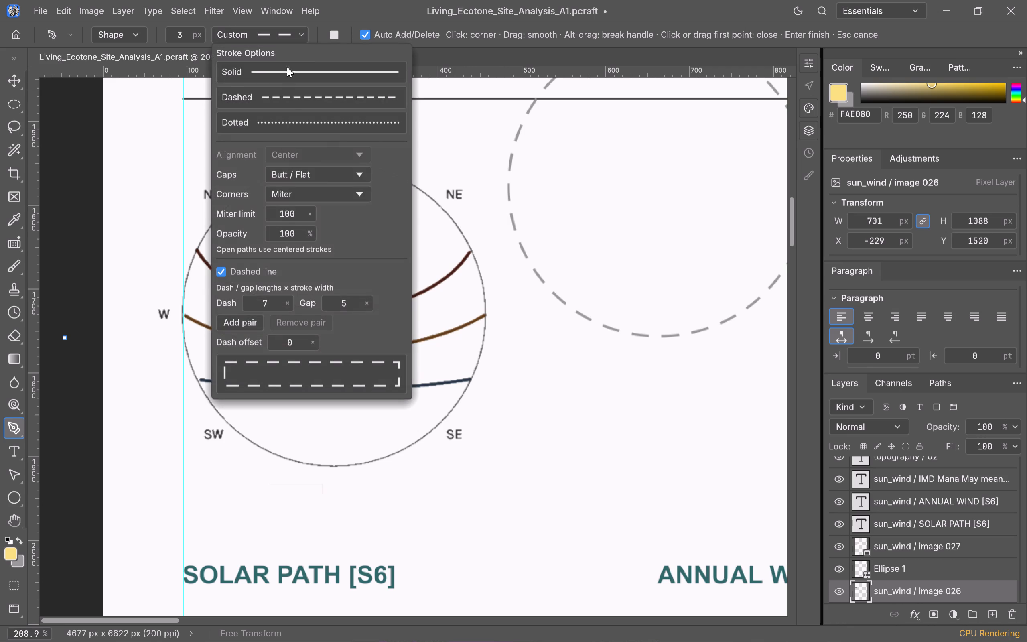
left_click(324, 69)
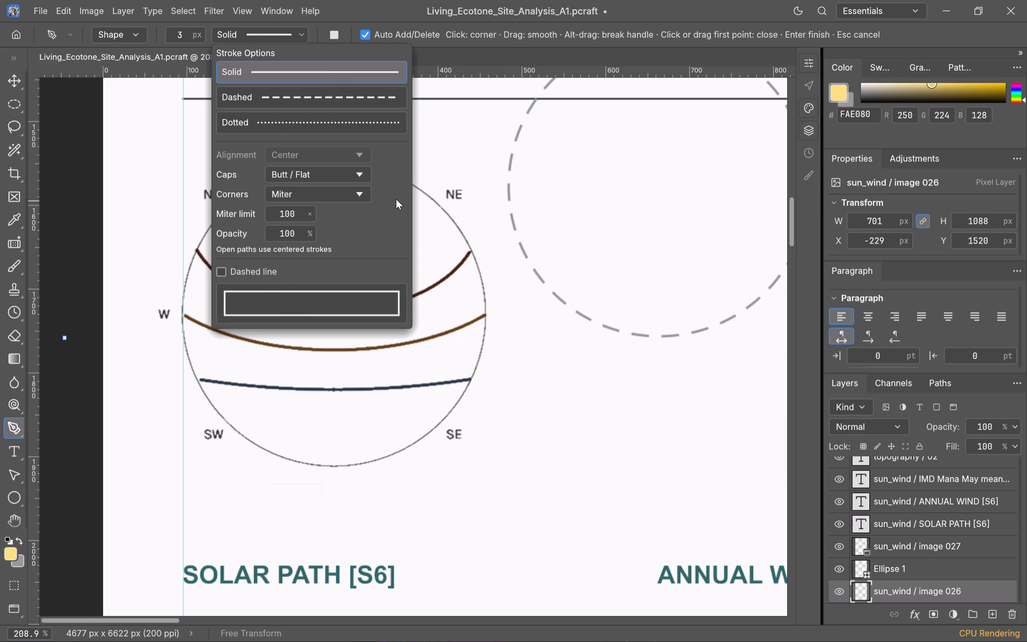
left_click(418, 197)
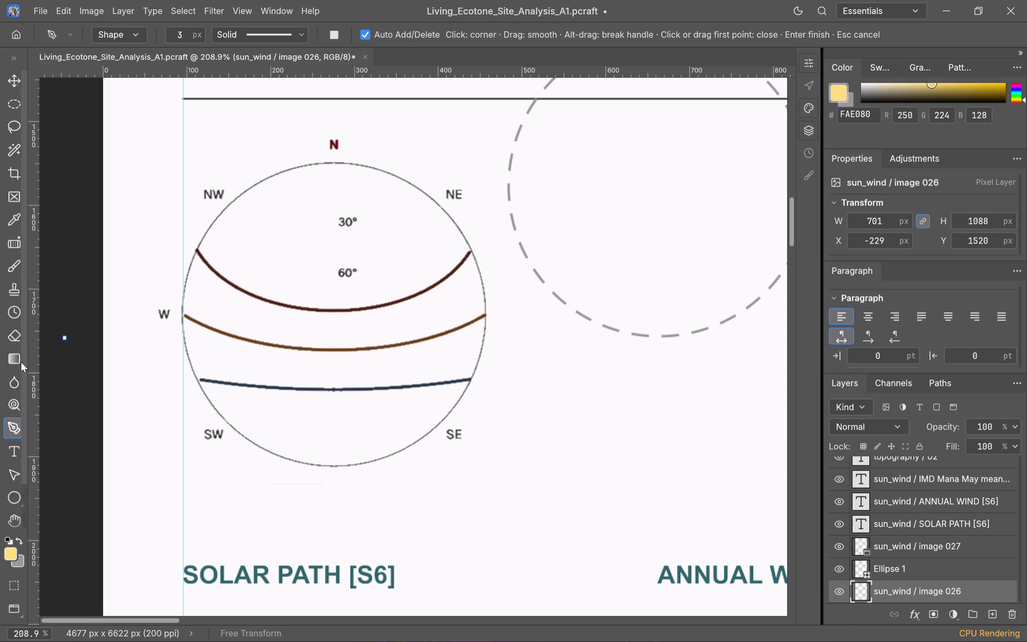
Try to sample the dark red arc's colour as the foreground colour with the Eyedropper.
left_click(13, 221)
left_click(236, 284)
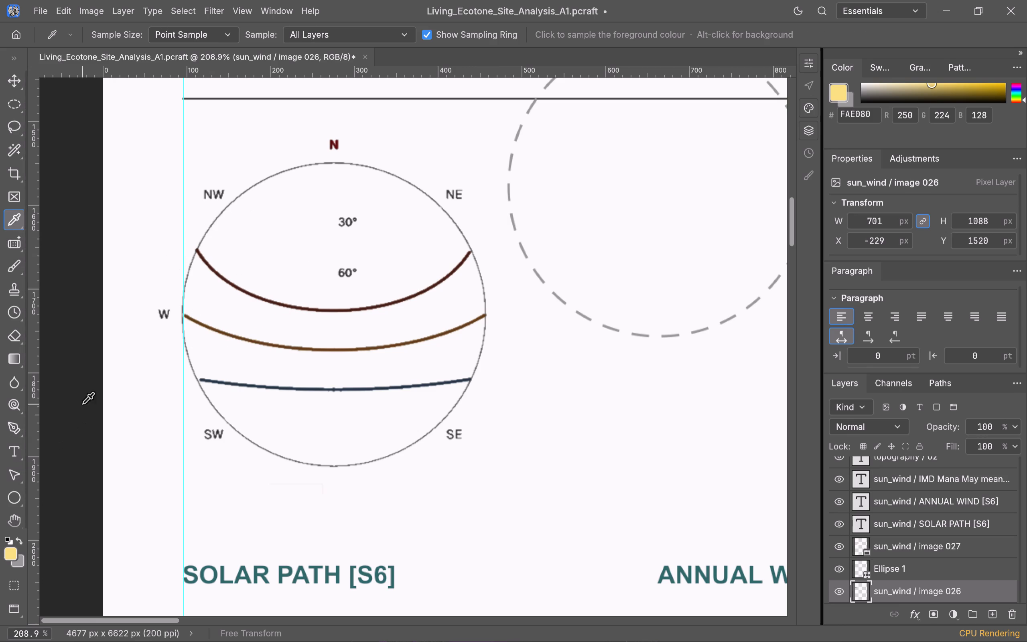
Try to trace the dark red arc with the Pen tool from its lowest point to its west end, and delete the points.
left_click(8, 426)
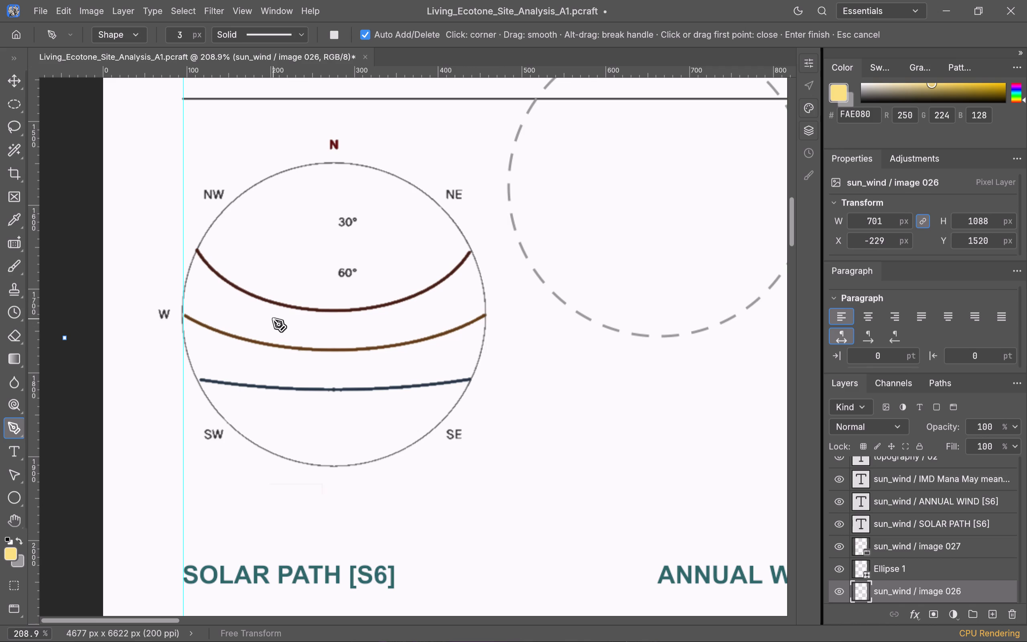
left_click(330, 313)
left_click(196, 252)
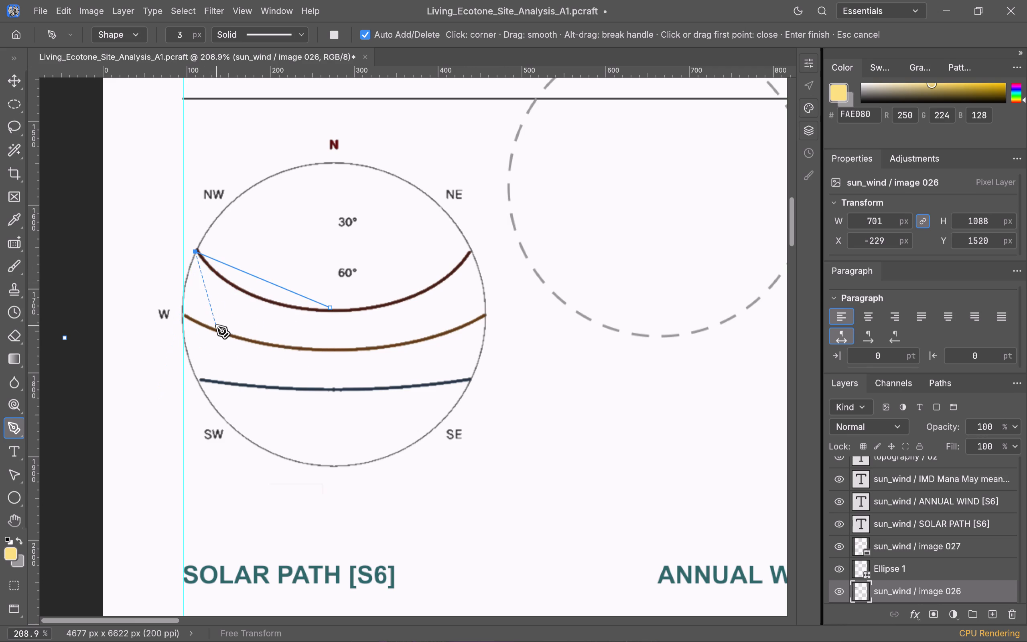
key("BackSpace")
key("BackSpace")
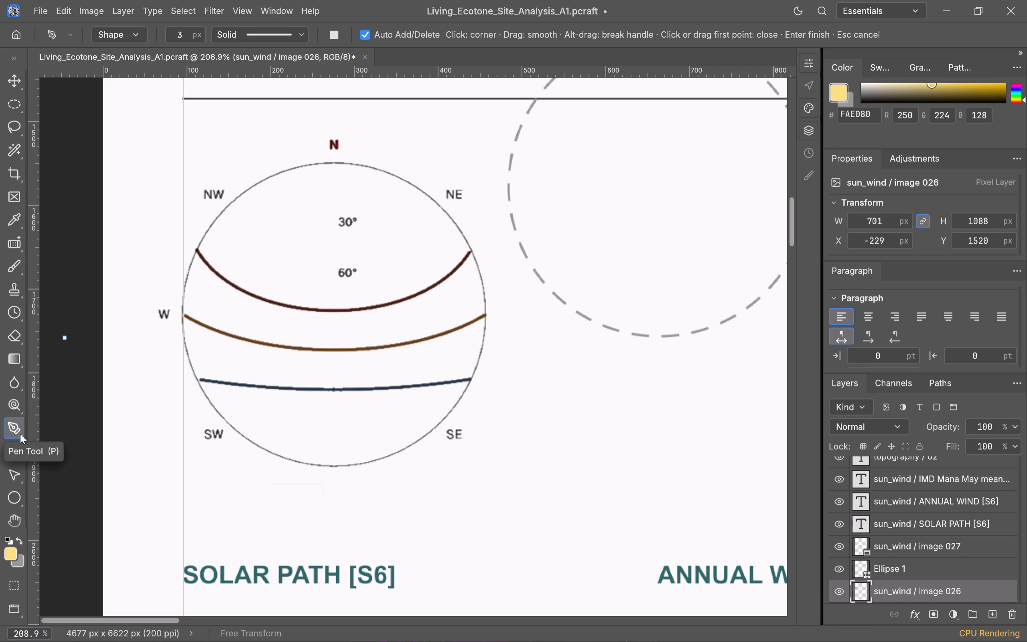
Show the hidden ChatGPT Image site plan layer below sun_wind / image 026.
scroll(388, 409, "down", 2)
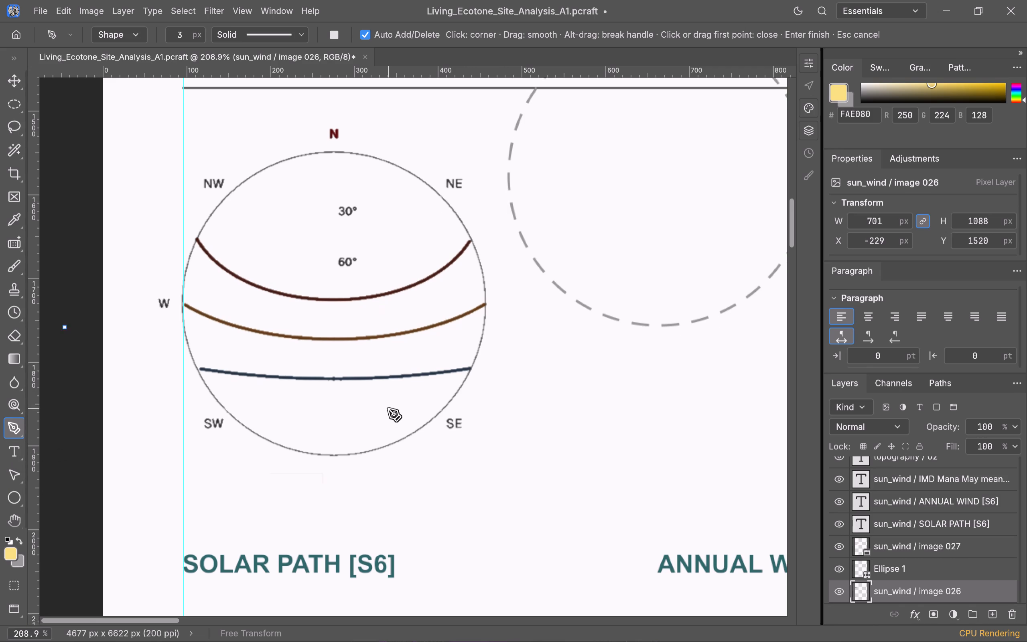
scroll(388, 409, "down", 2)
scroll(387, 409, "up", 5)
scroll(387, 409, "down", 2)
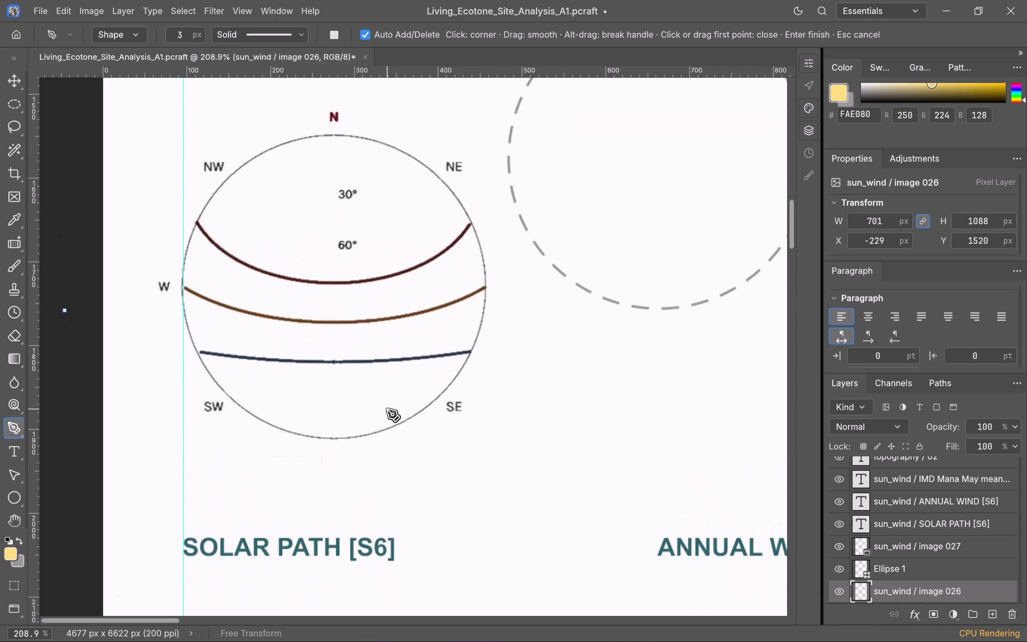
scroll(387, 409, "up", 7)
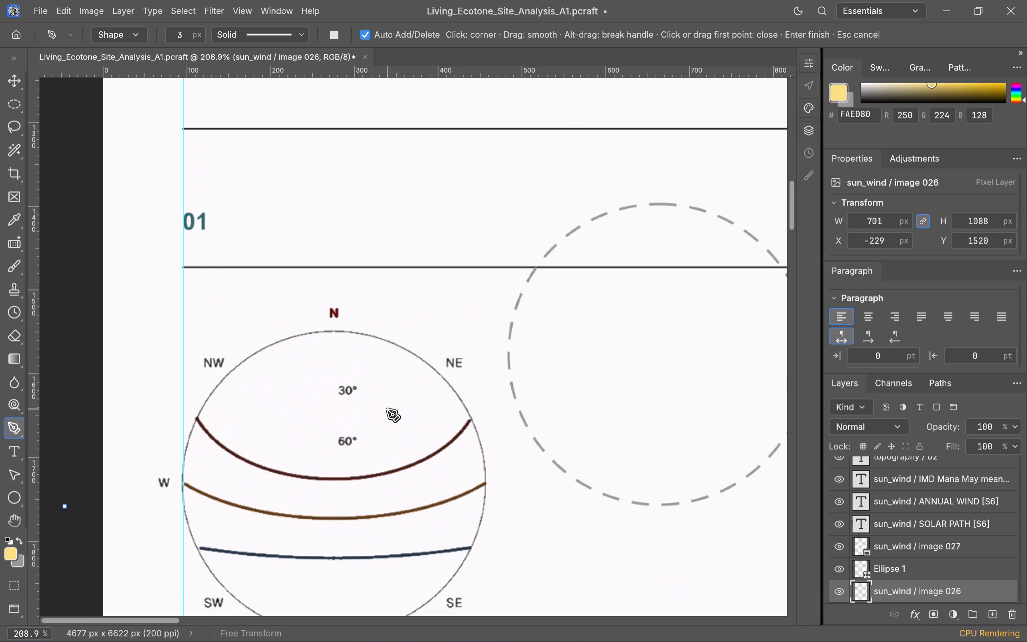
scroll(387, 409, "down", 1)
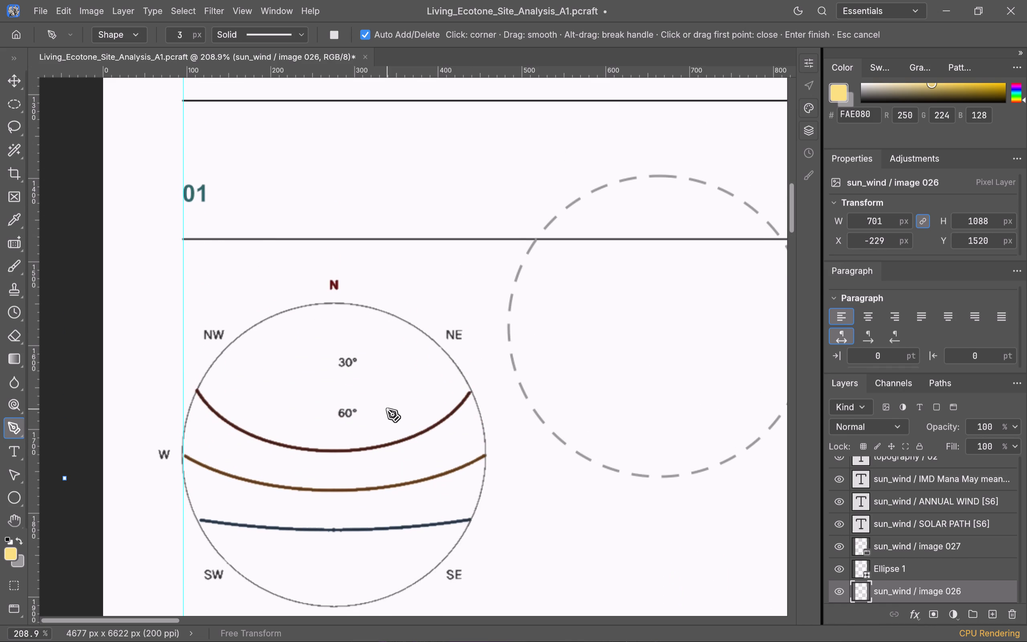
scroll(387, 409, "down", 7, "alt")
scroll(625, 397, "down", 1, "alt")
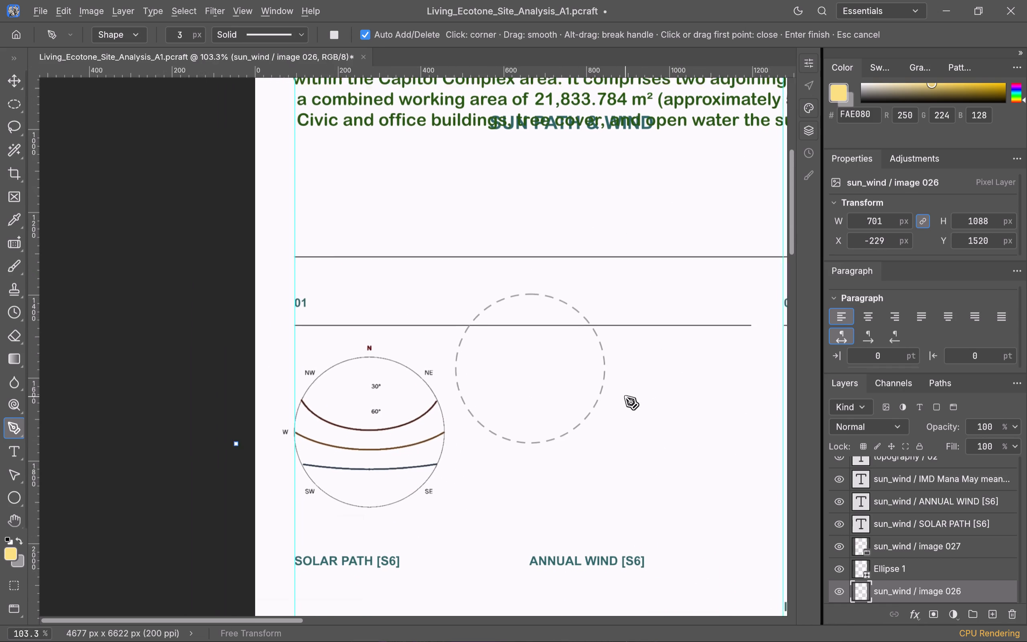
scroll(625, 397, "down", 1, "alt")
scroll(891, 530, "down", 2)
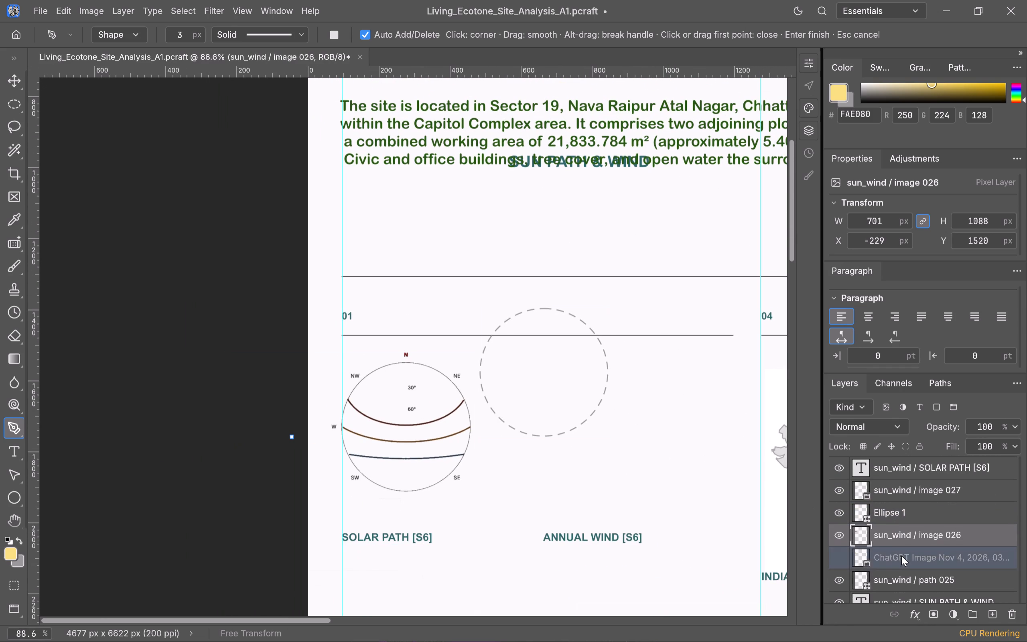
left_click(835, 557)
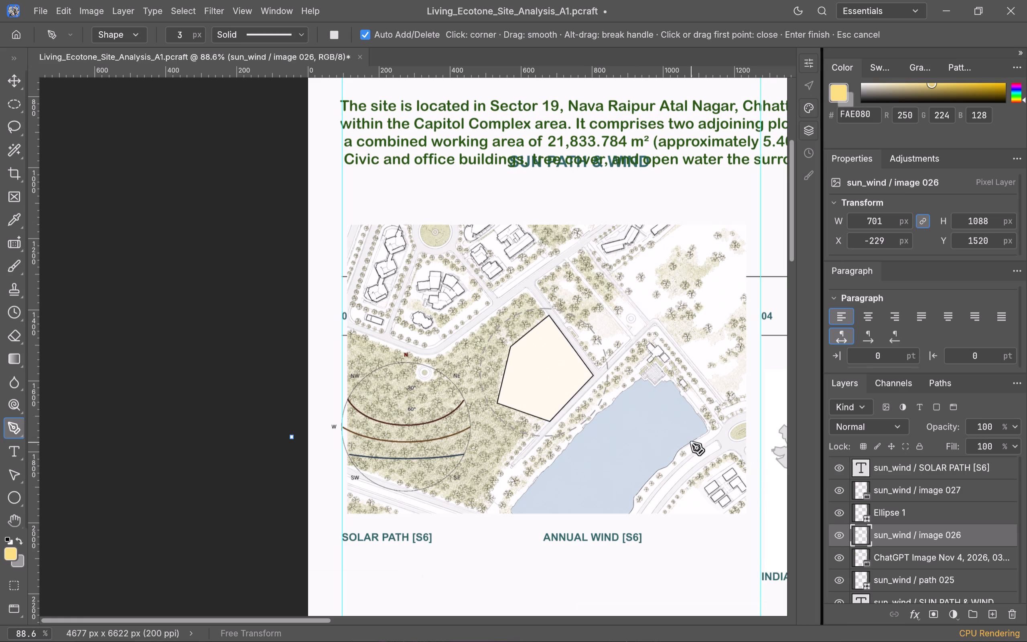
scroll(647, 430, "up", 1)
scroll(647, 430, "down", 1)
Select the Ellipse 1 circle around the site and change the foreground colour to dark olive brown, 635D48.
left_click(11, 80)
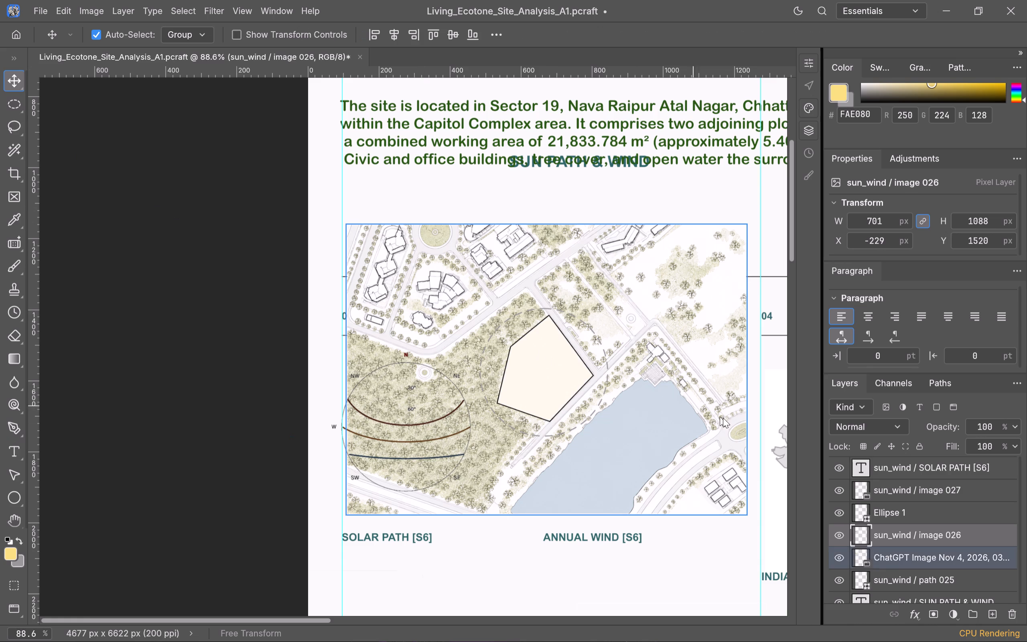
left_click(604, 395)
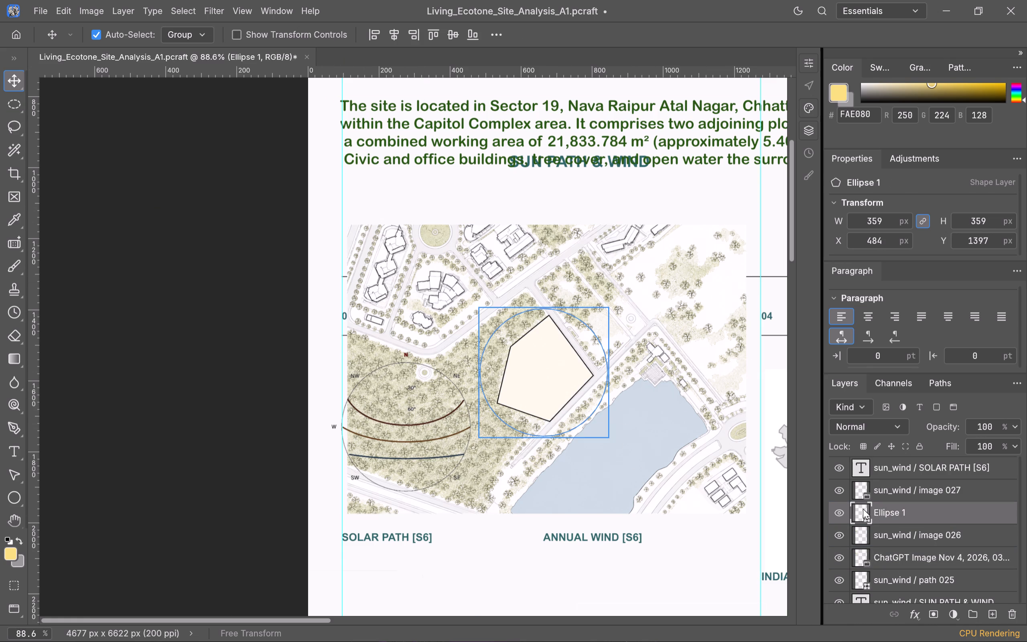
scroll(926, 272, "up", 1)
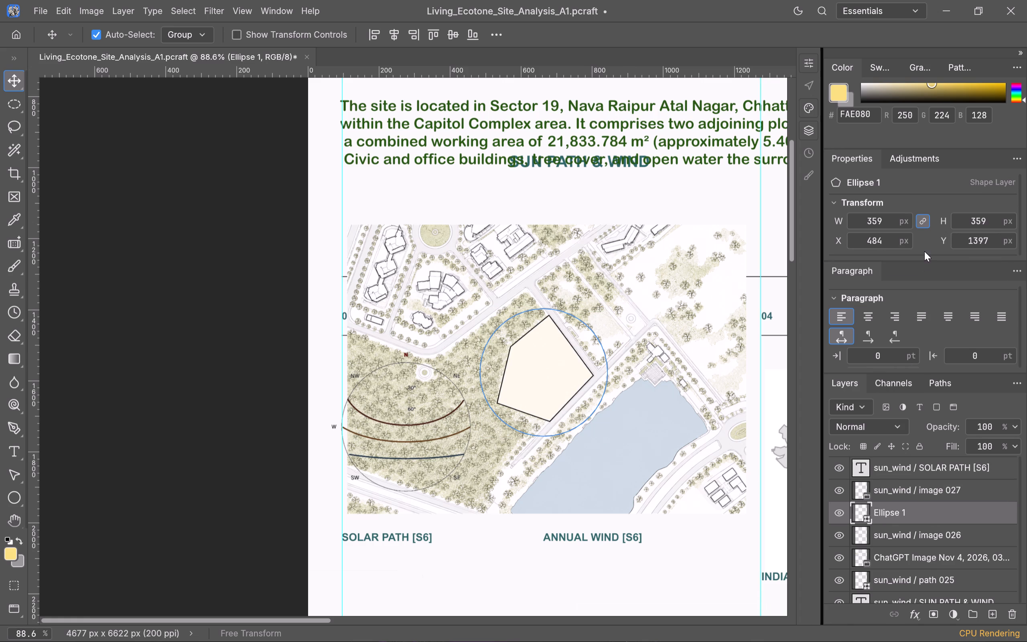
scroll(924, 251, "up", 3)
left_click_drag(929, 83, 918, 93)
left_click_drag(907, 94, 902, 95)
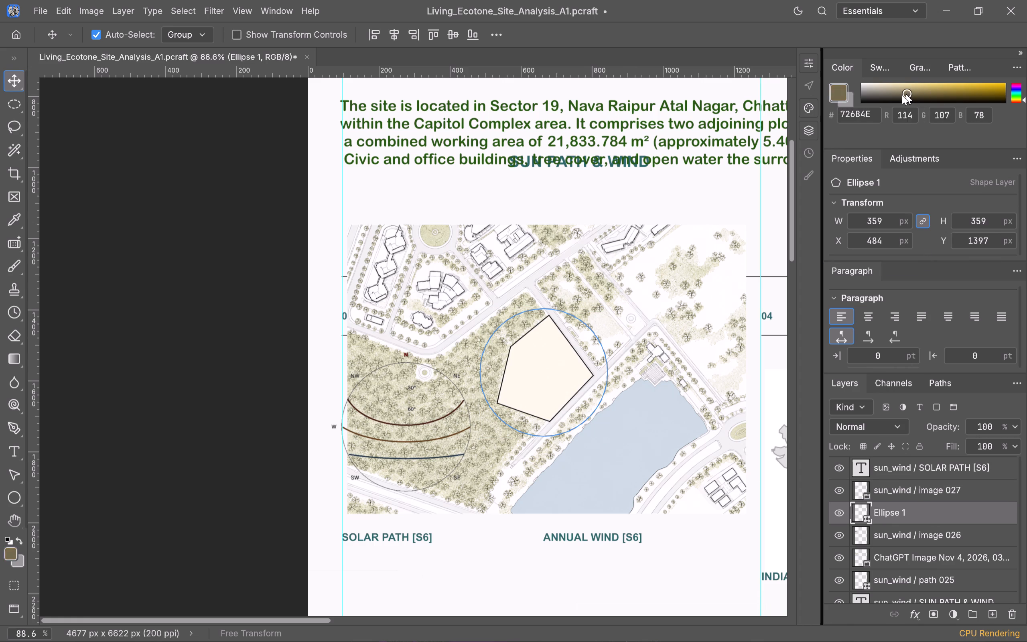
left_click_drag(902, 95, 900, 95)
left_click(806, 296)
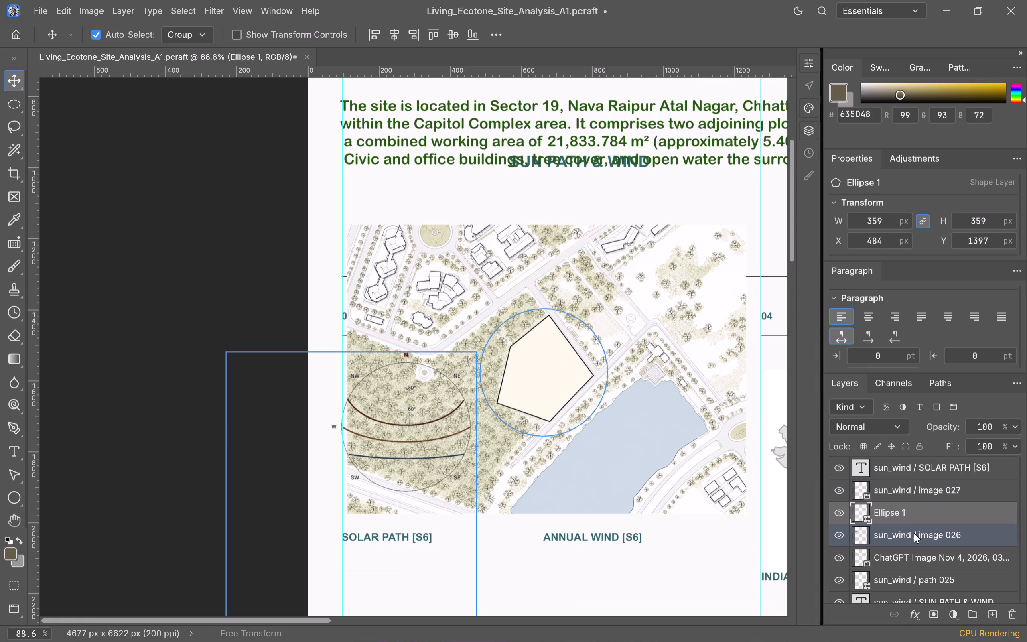
Reselect the Ellipse 1 circle and look through its properties for appearance settings.
left_click(627, 559)
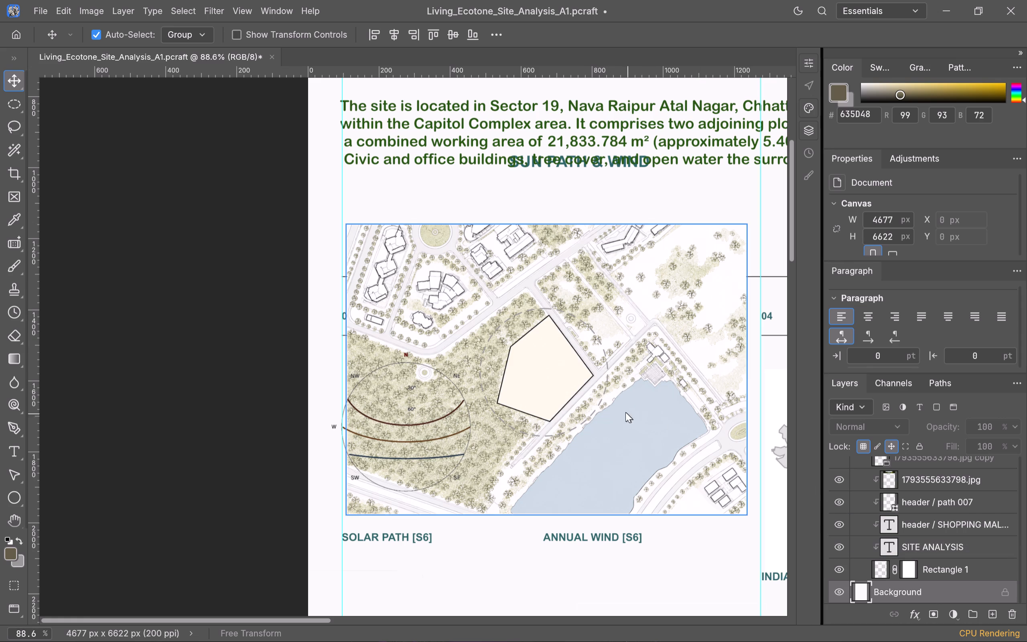
left_click(604, 389)
left_click(605, 390)
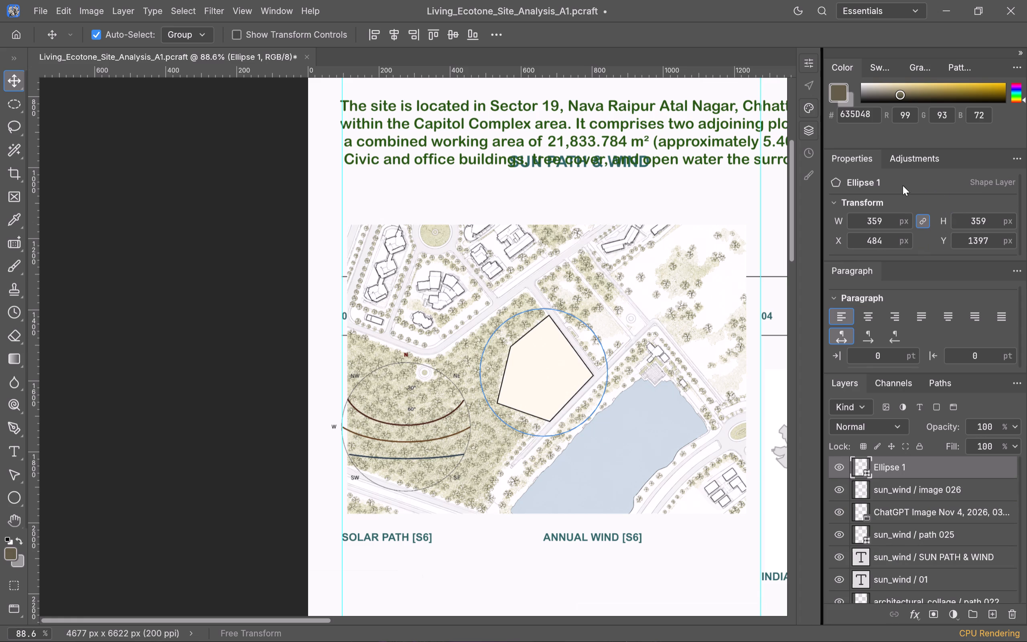
scroll(932, 191, "up", 5)
left_click(855, 275)
scroll(903, 287, "down", 2)
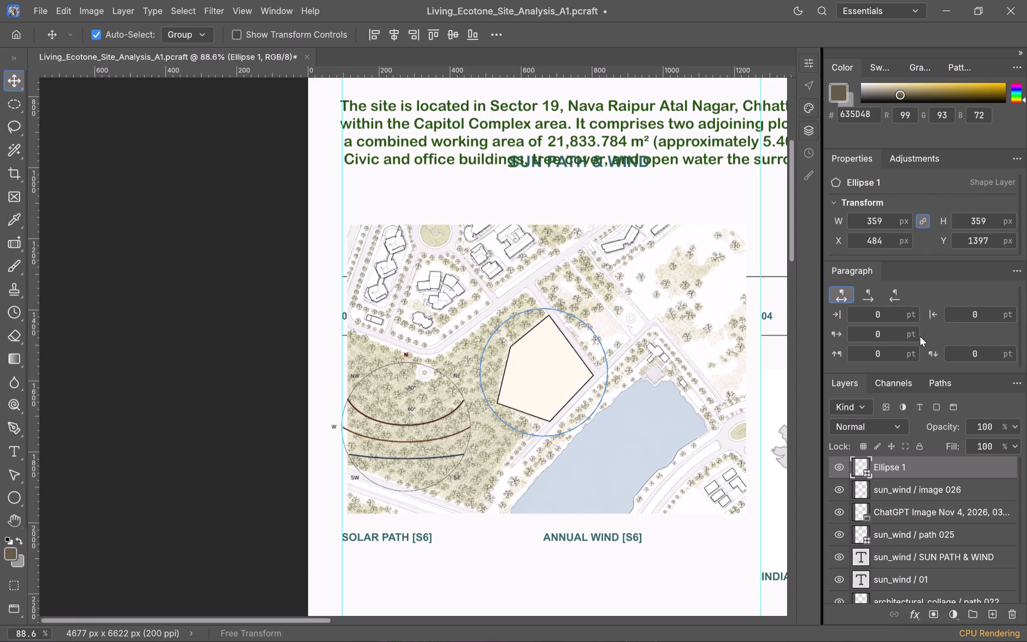
scroll(923, 338, "down", 2)
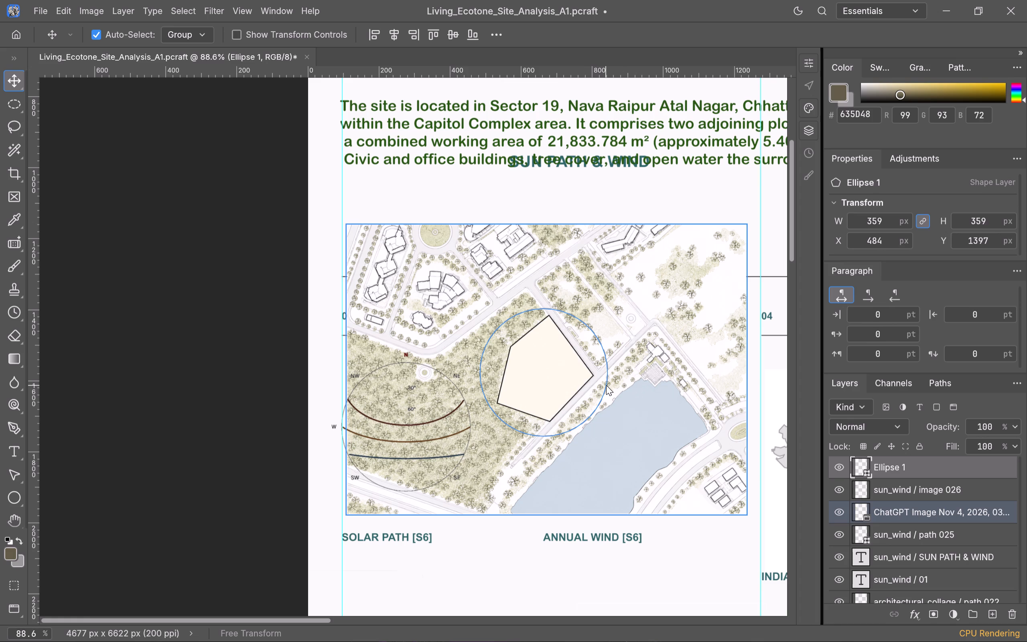
Move the dashed Ellipse 1 circle off the site plan to the blank area below the SOLAR PATH and ANNUAL WIND captions, about X 349, Y 2066 px.
left_click(606, 385)
left_click(605, 385)
left_click(606, 386)
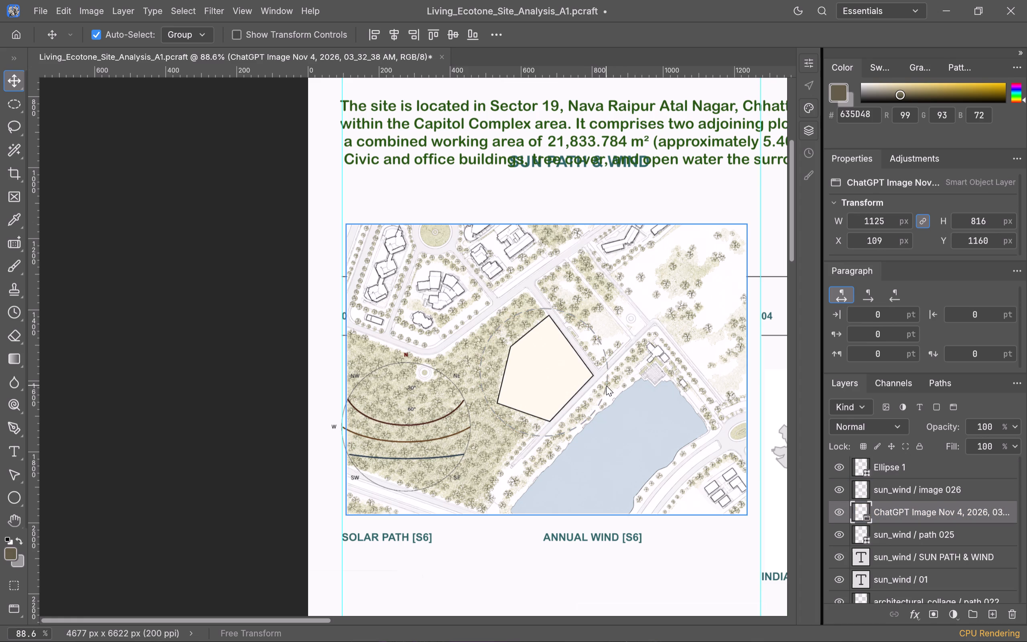
left_click(605, 386)
left_click(607, 373)
left_click(522, 431)
scroll(536, 435, "up", 6, "alt")
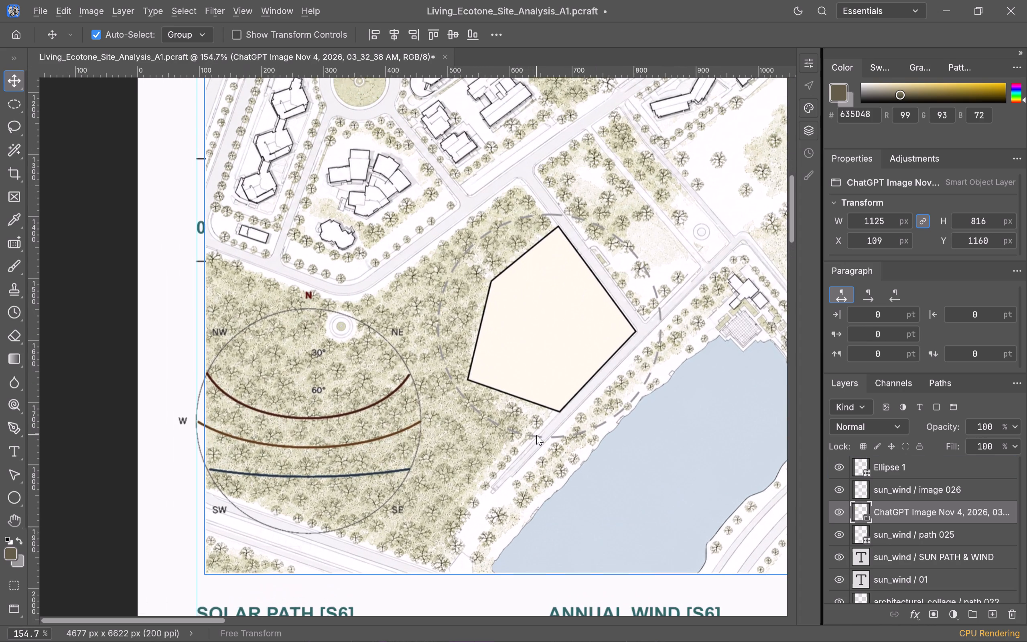
left_click_drag(538, 437, 529, 587)
scroll(558, 491, "down", 2)
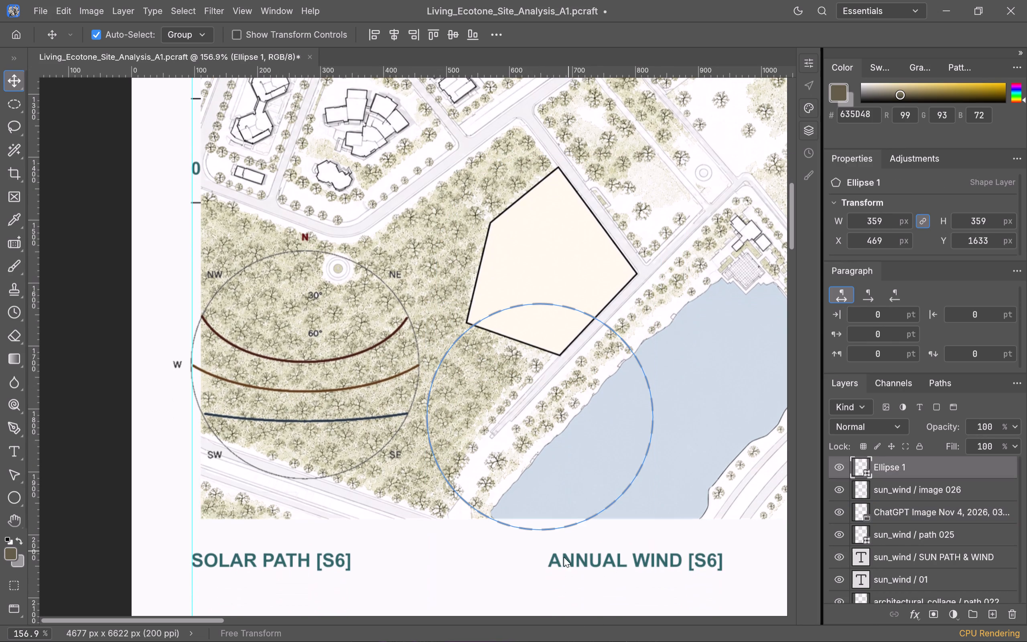
left_click_drag(538, 530, 487, 606)
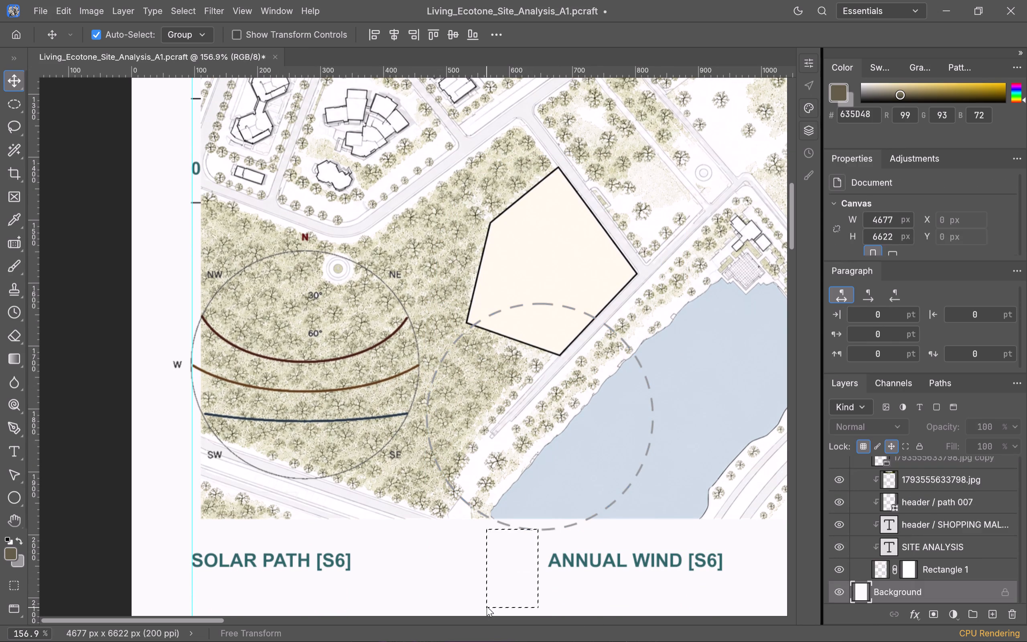
left_click_drag(487, 606, 487, 603)
left_click_drag(519, 528, 473, 622)
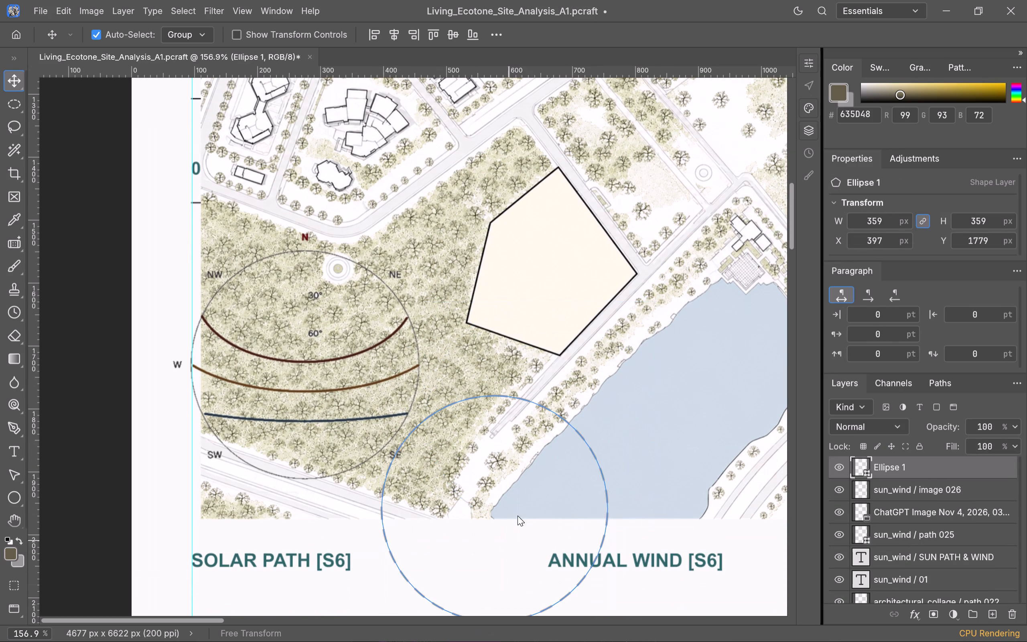
scroll(561, 450, "down", 4)
left_click_drag(535, 498, 513, 544)
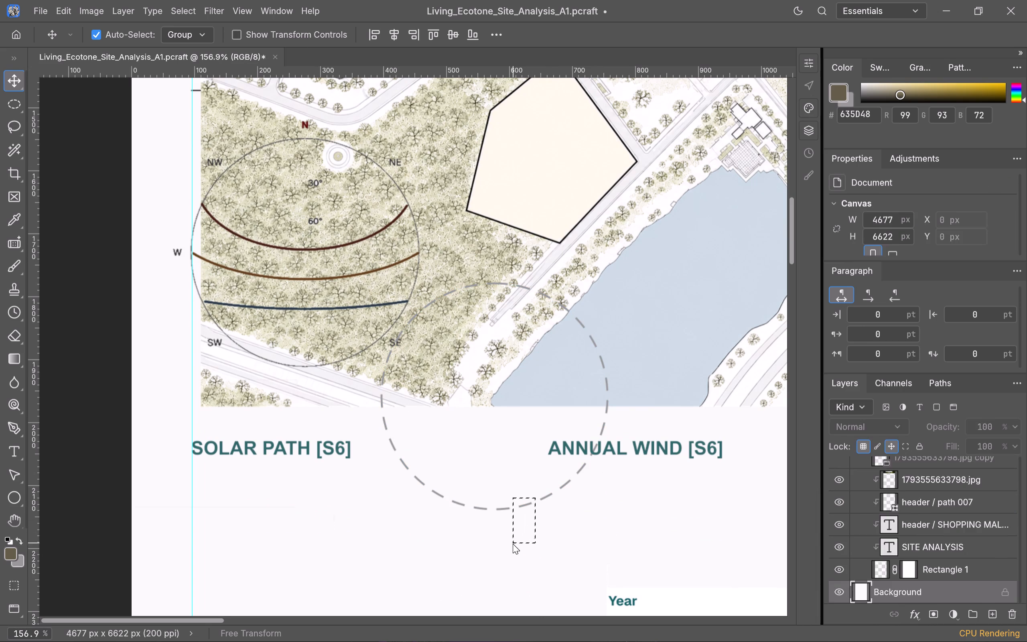
left_click_drag(513, 544, 513, 540)
left_click_drag(503, 509, 466, 606)
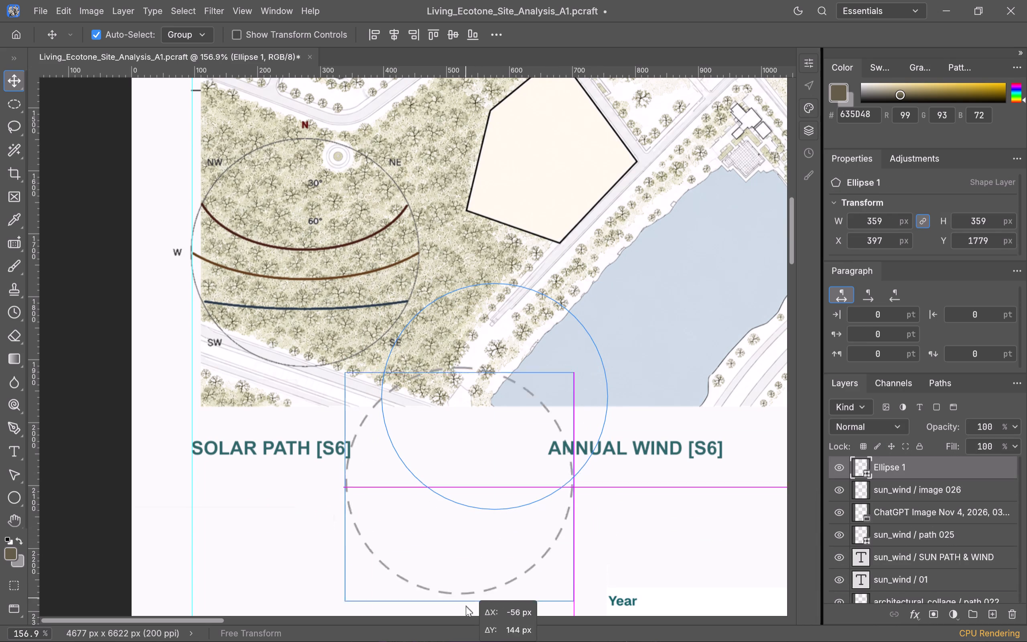
left_click_drag(466, 606, 472, 576)
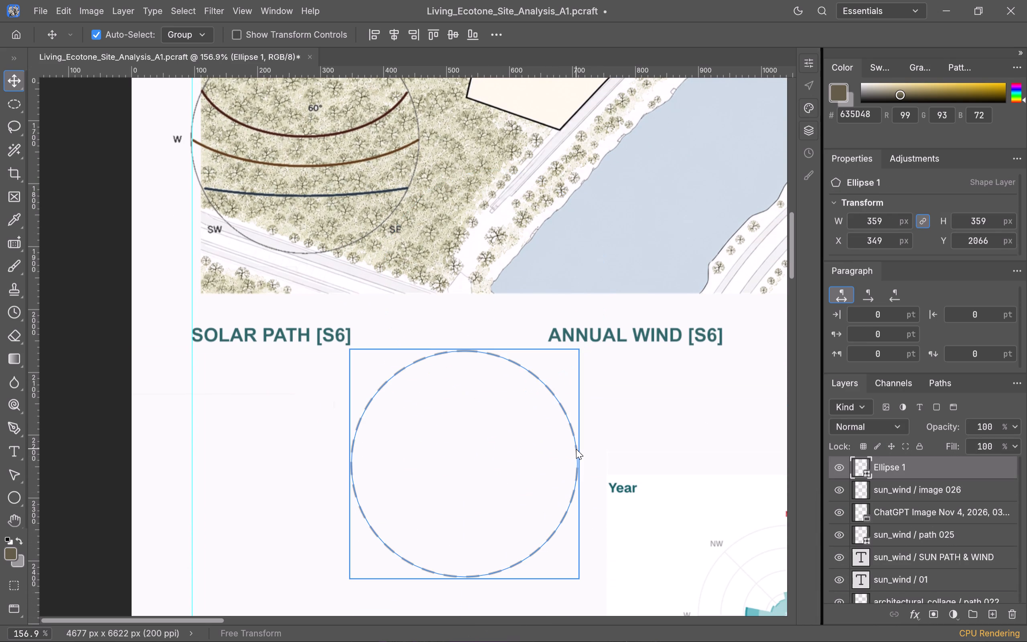
Look through the Ellipse 1 circle's properties, transform commands and layer options for its appearance settings.
left_click(299, 31)
left_click(299, 31)
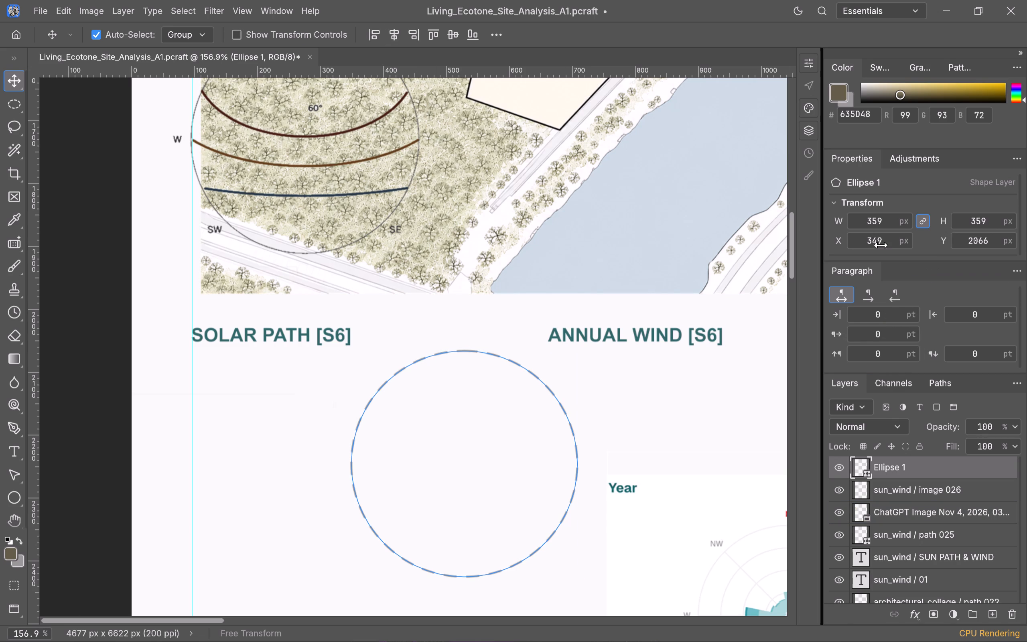
scroll(878, 217, "up", 2)
scroll(878, 217, "down", 3)
scroll(878, 217, "up", 1)
scroll(924, 248, "up", 2)
left_click(837, 203)
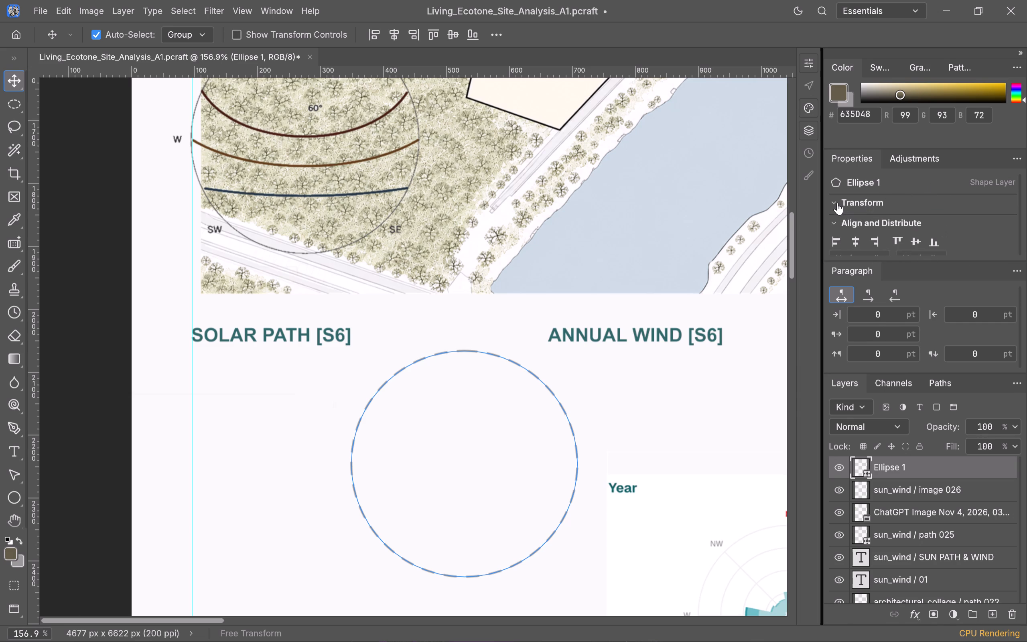
left_click(837, 203)
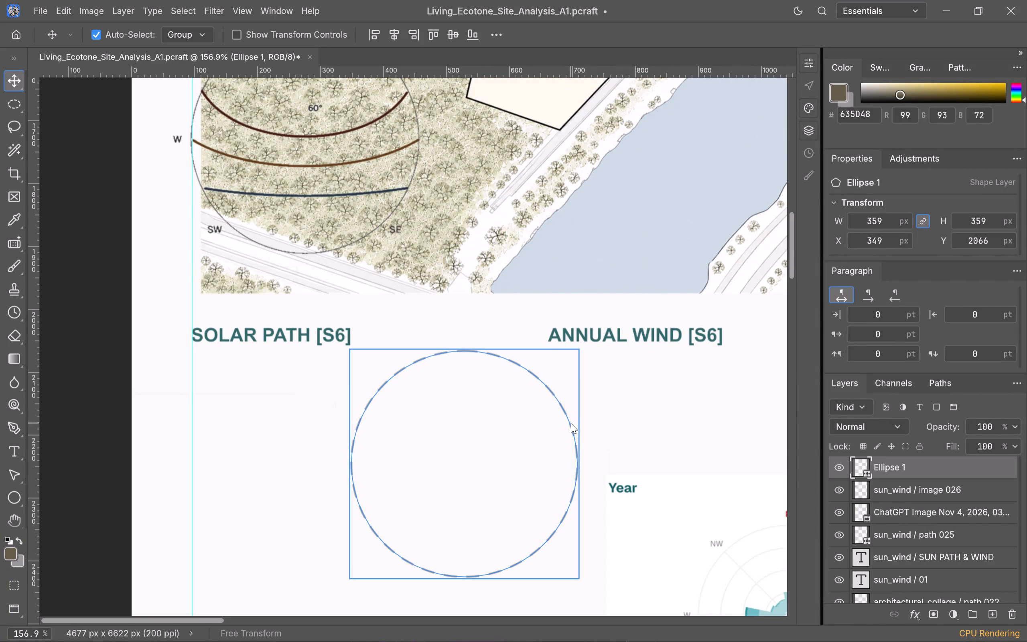
left_click(63, 6)
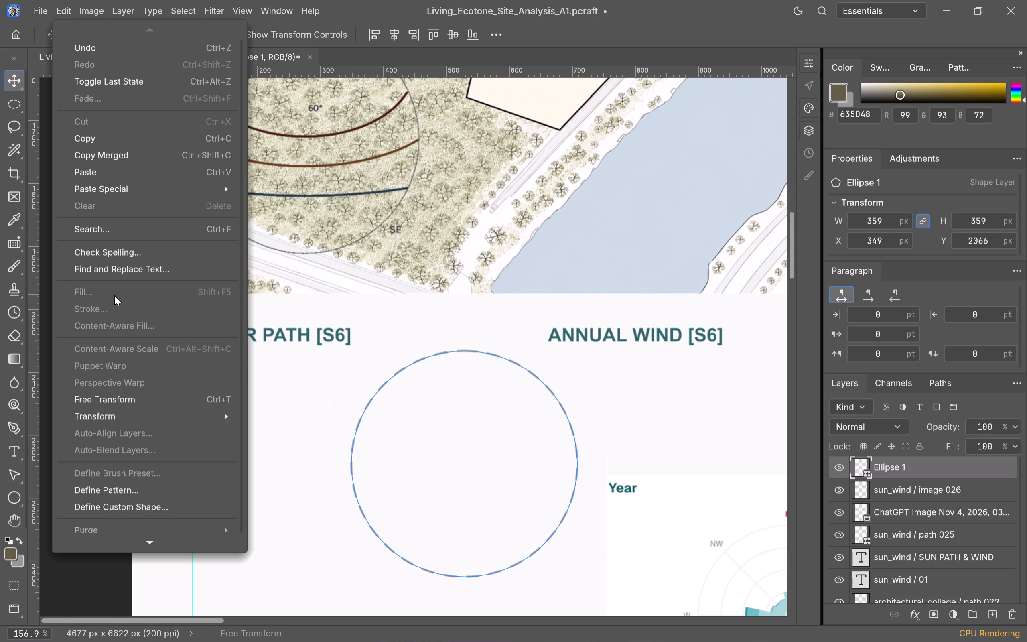
left_click(302, 461)
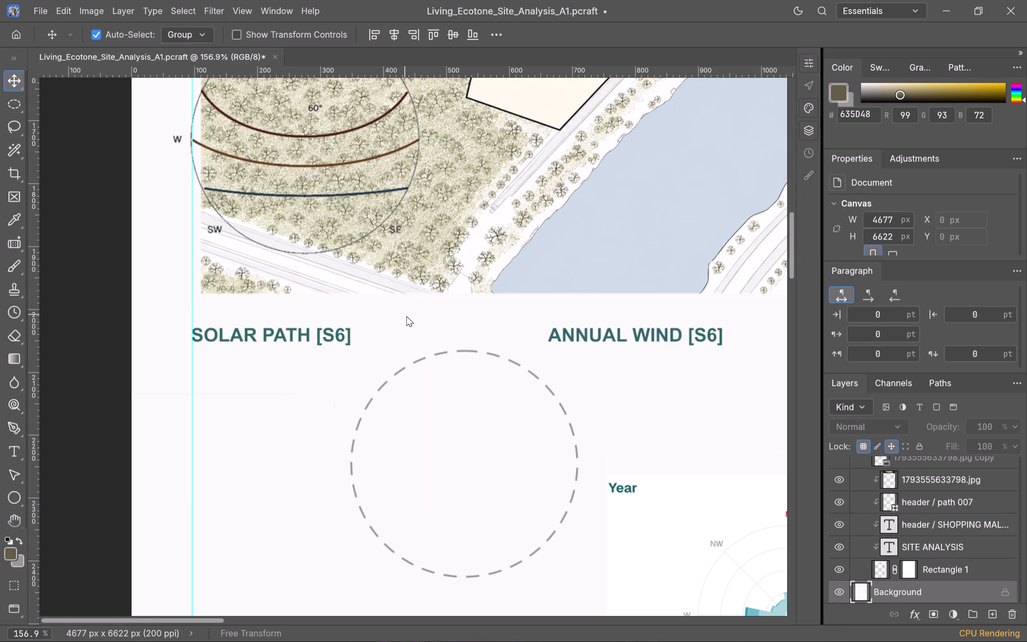
left_click_drag(436, 328, 429, 388)
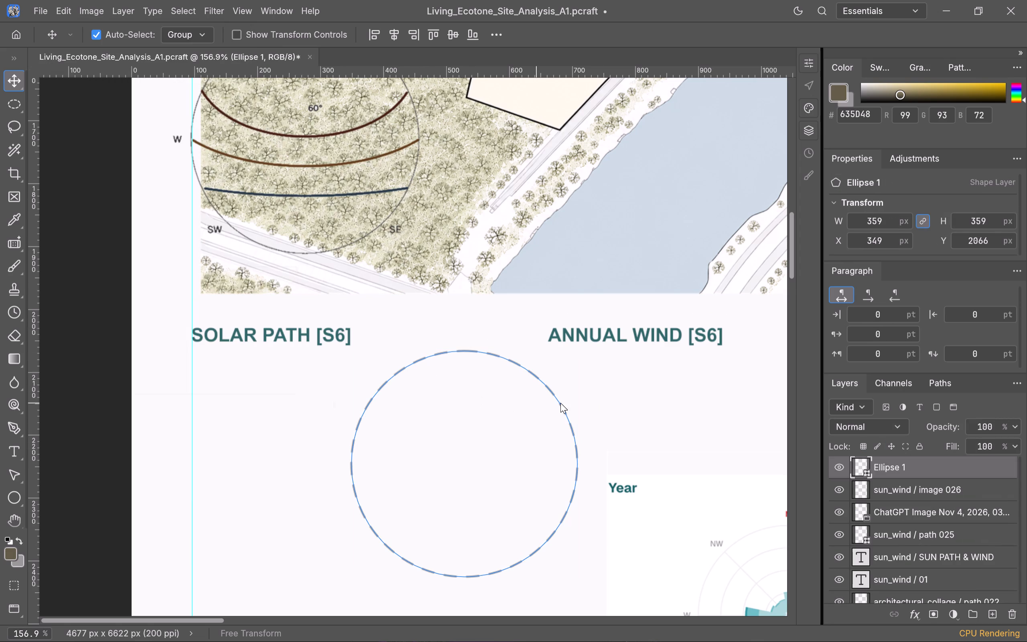
right_click(575, 442)
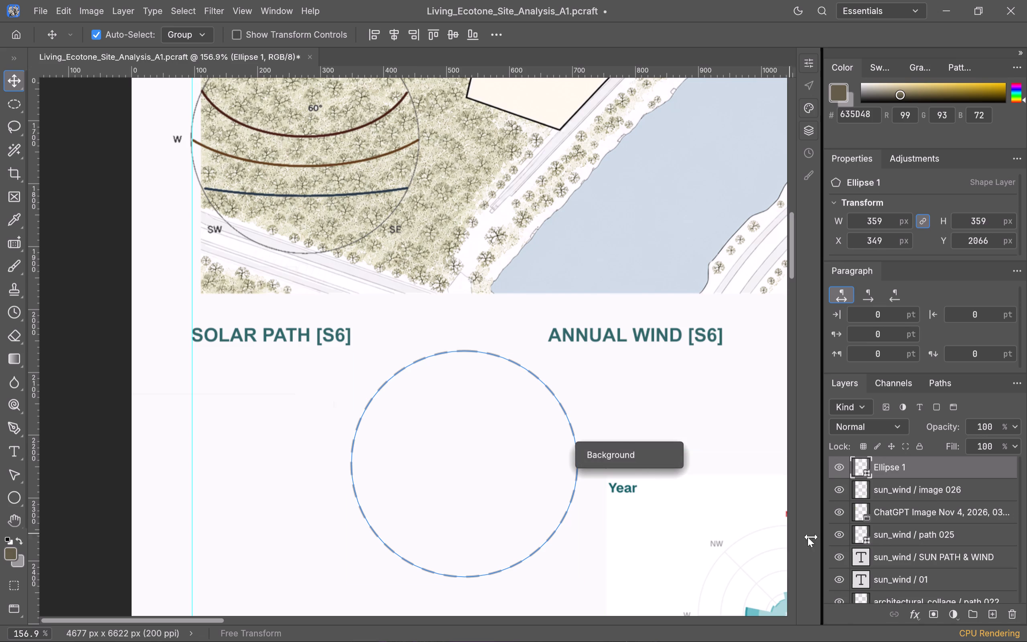
right_click(891, 469)
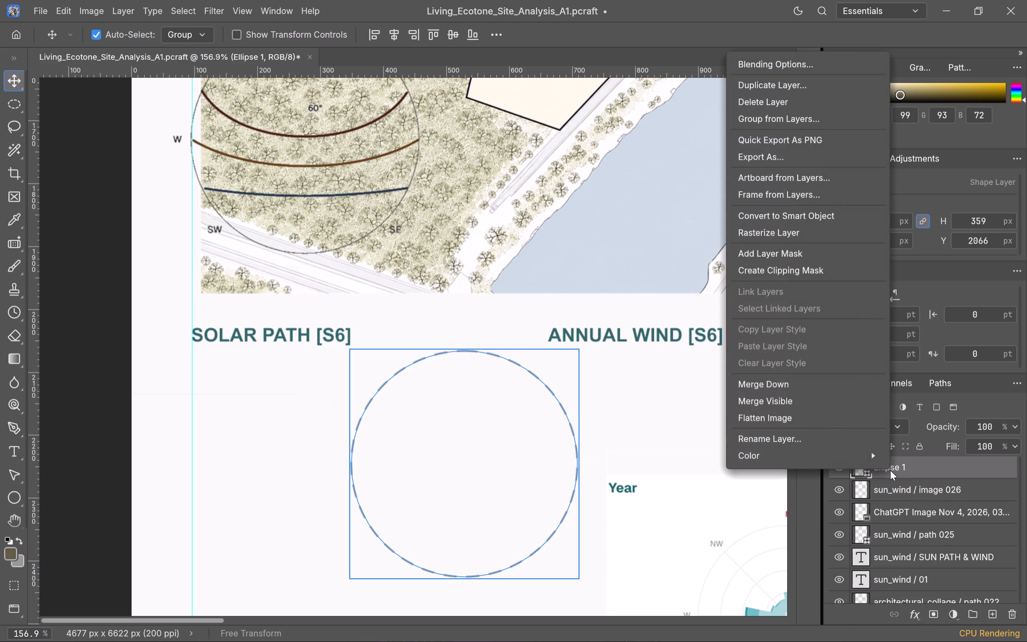
left_click(810, 540)
left_click(810, 538)
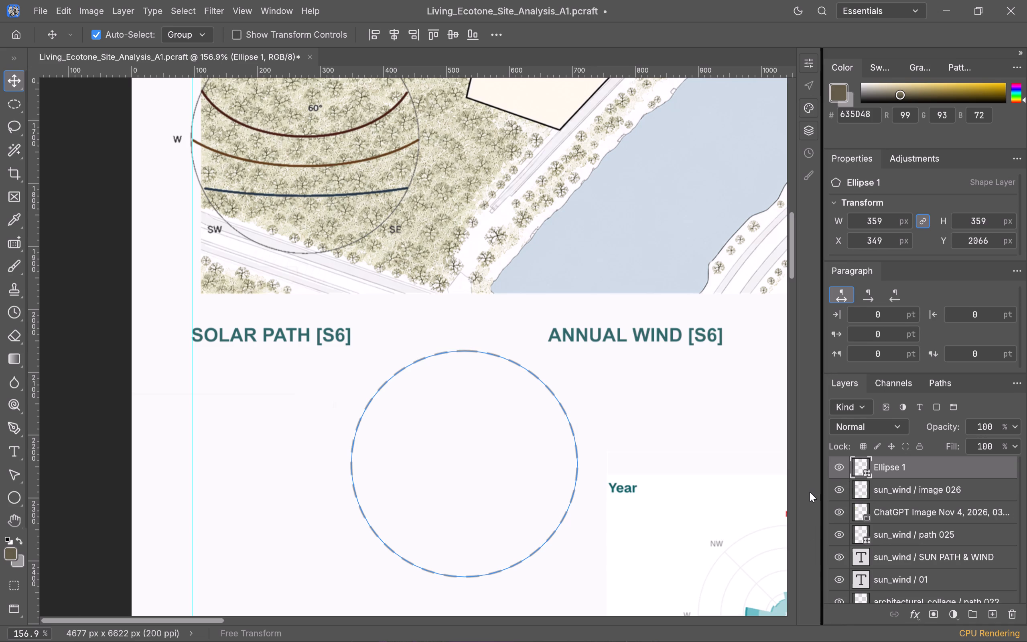
Review the whole site analysis sheet from the header down to the monsoon and site access sections.
scroll(517, 292, "up", 3)
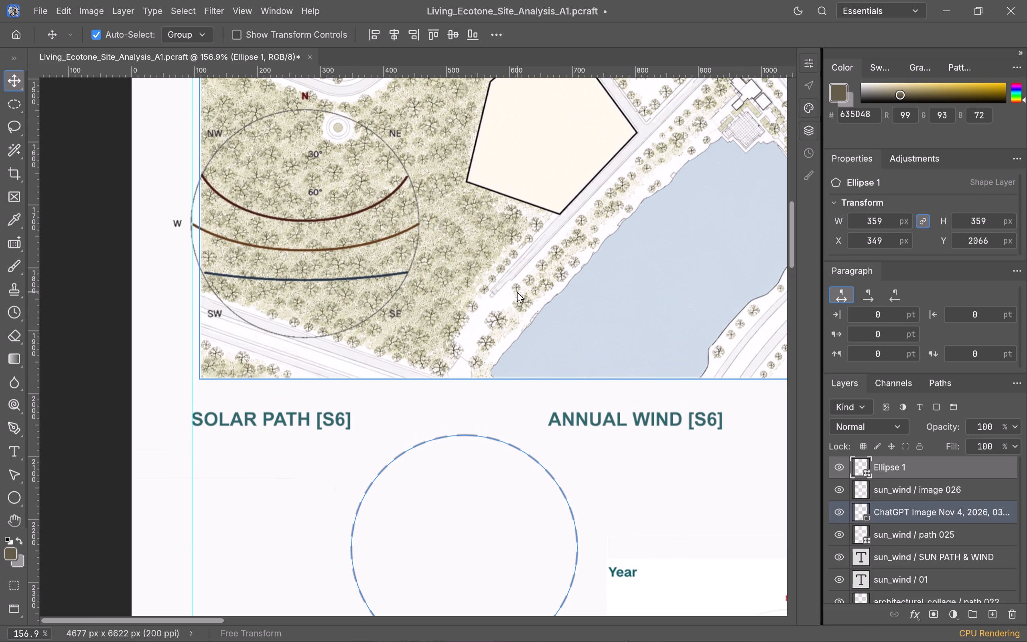
scroll(517, 292, "down", 19, "alt")
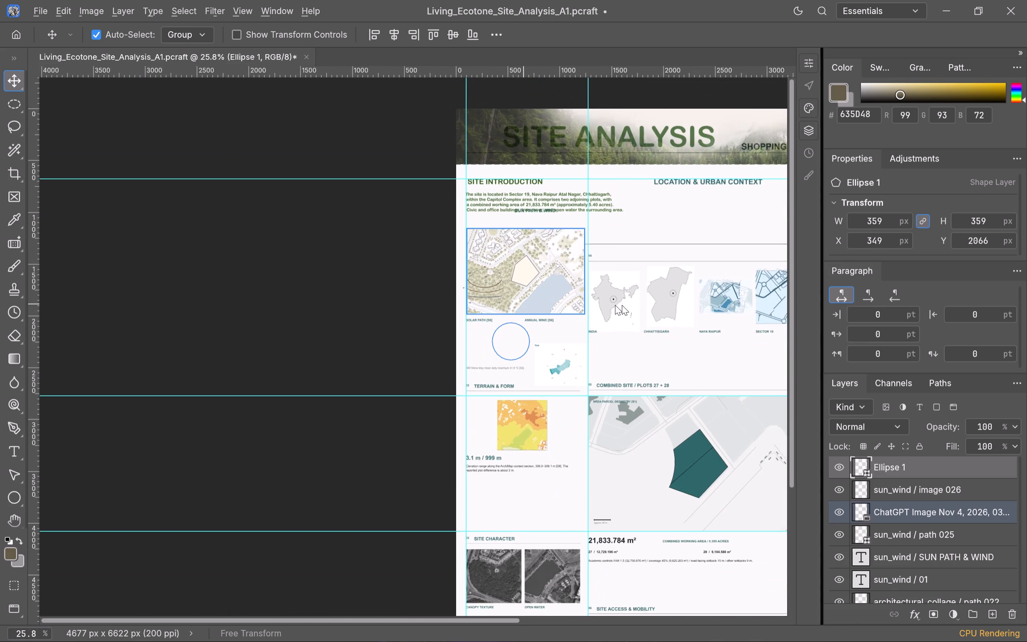
scroll(664, 301, "up", 2)
scroll(664, 301, "down", 2, "alt")
scroll(664, 301, "down", 2)
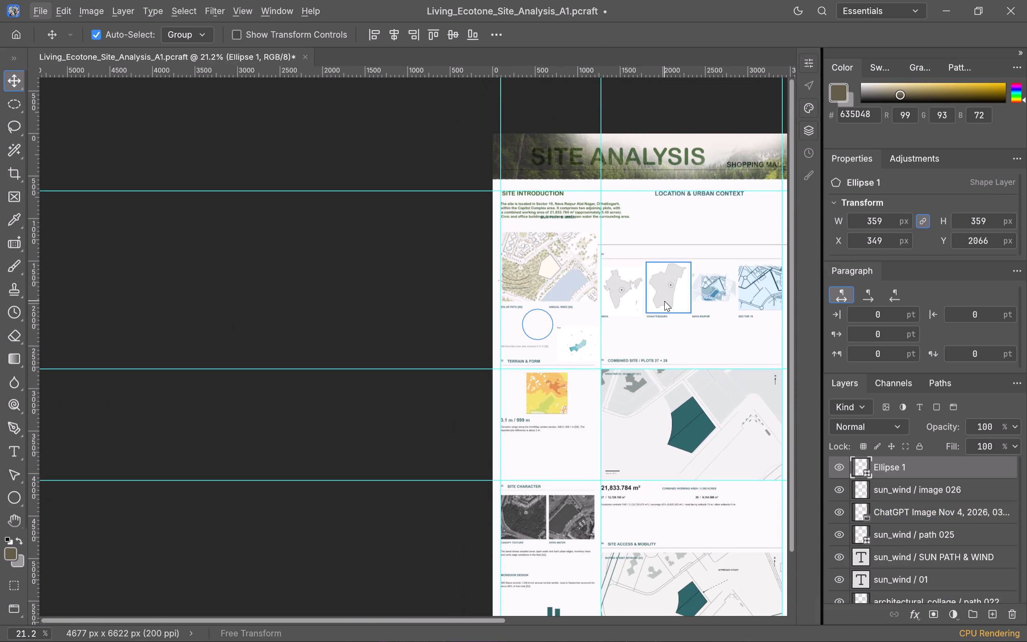
scroll(664, 301, "up", 3, "shift")
scroll(664, 310, "down", 10, "shift")
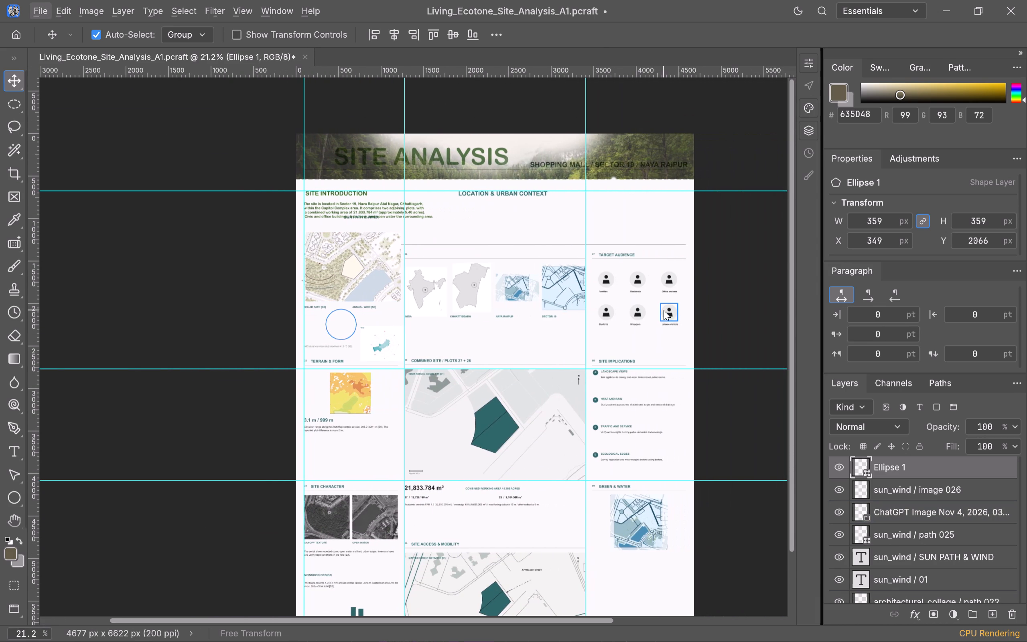
scroll(583, 329, "up", 2)
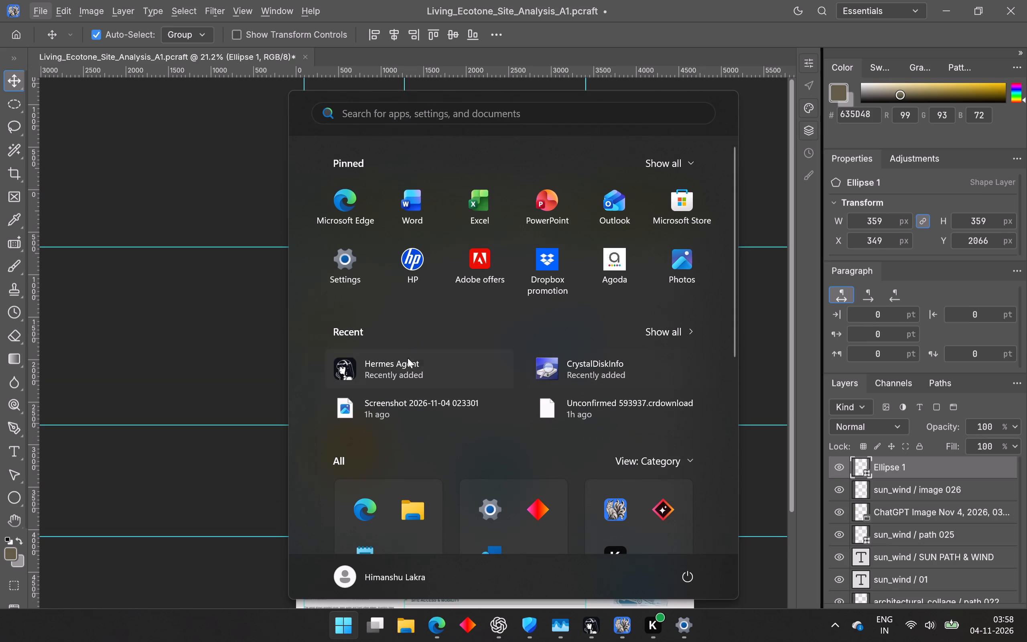
left_click(218, 354)
scroll(556, 385, "up", 3, "alt")
scroll(556, 385, "down", 2, "alt")
scroll(556, 385, "up", 2, "alt")
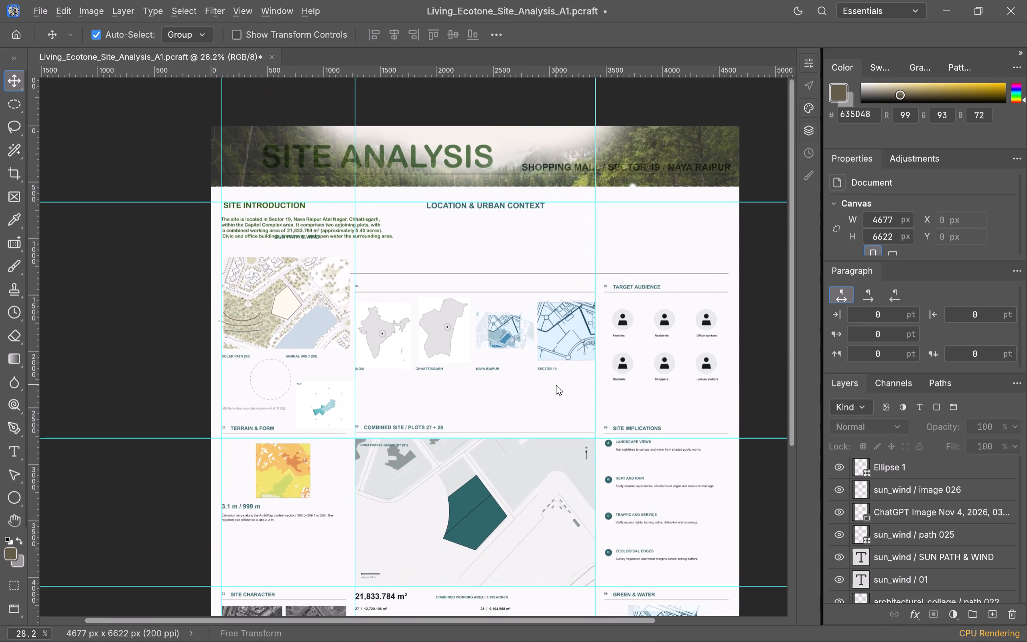
scroll(556, 385, "down", 5)
scroll(555, 385, "down", 4, "alt")
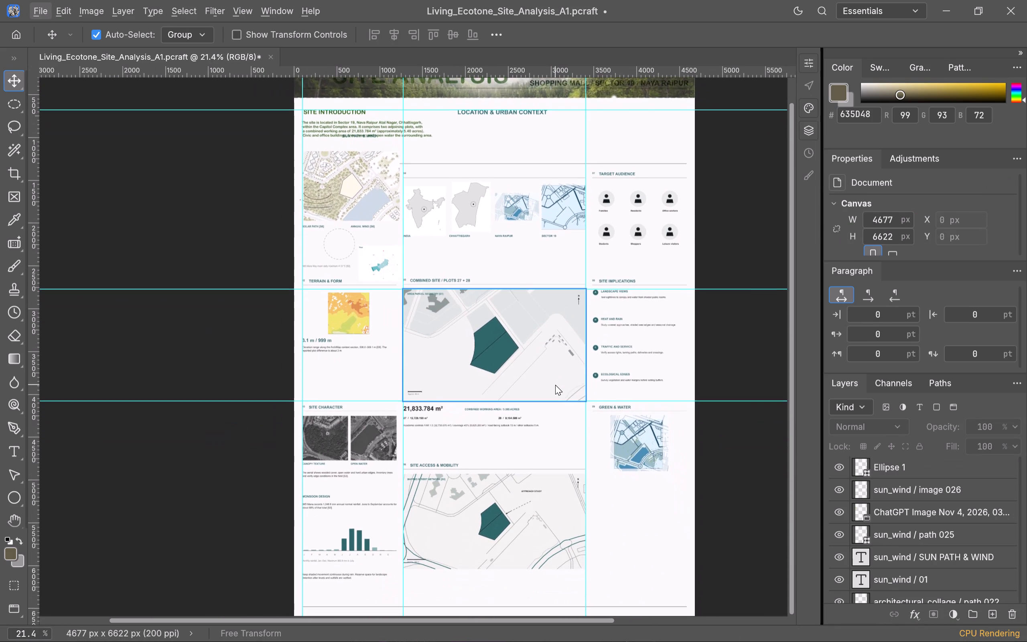
scroll(555, 385, "down", 2)
scroll(554, 385, "up", 3, "alt")
scroll(554, 385, "down", 2)
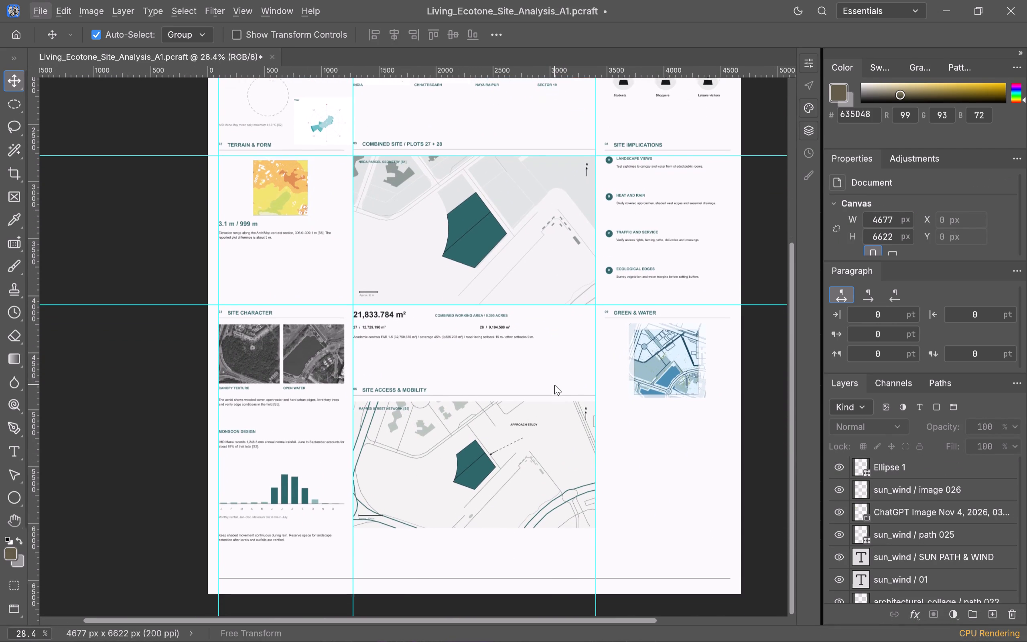
scroll(554, 385, "up", 2, "alt")
scroll(554, 385, "up", 8)
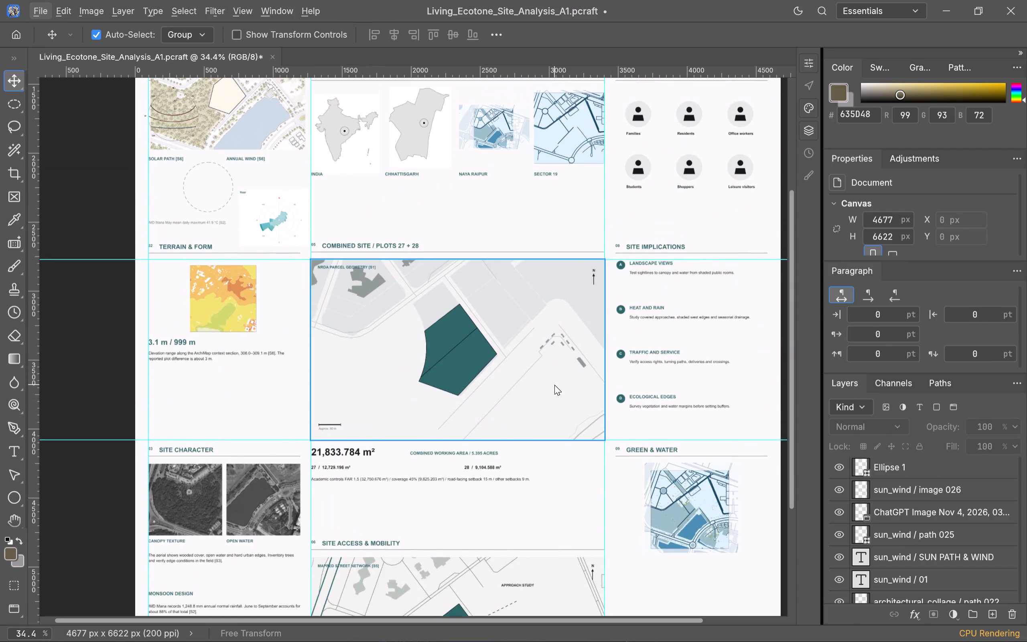
scroll(554, 385, "up", 7)
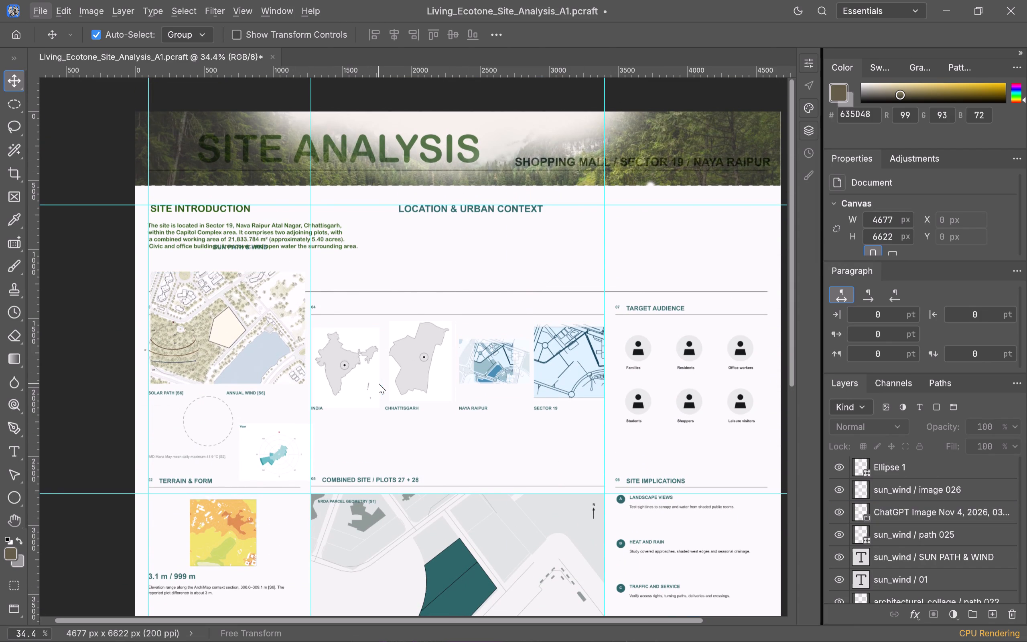
Save the Living_Ecotone_Site_Analysis_A1 document.
key("ctrl+s")
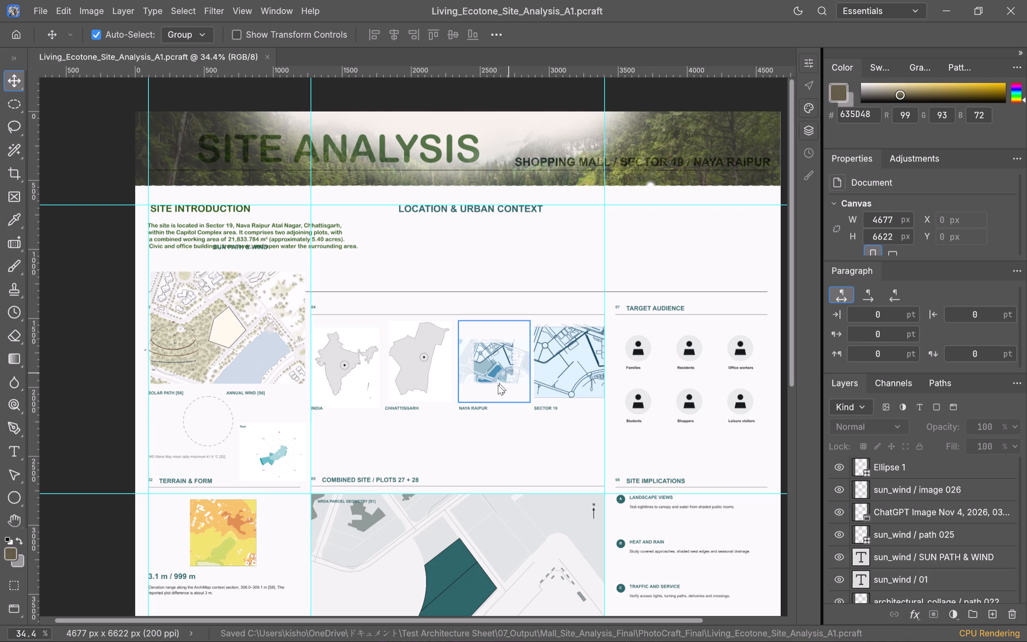
Switch the status information readout to Document Sizes.
left_click(173, 640)
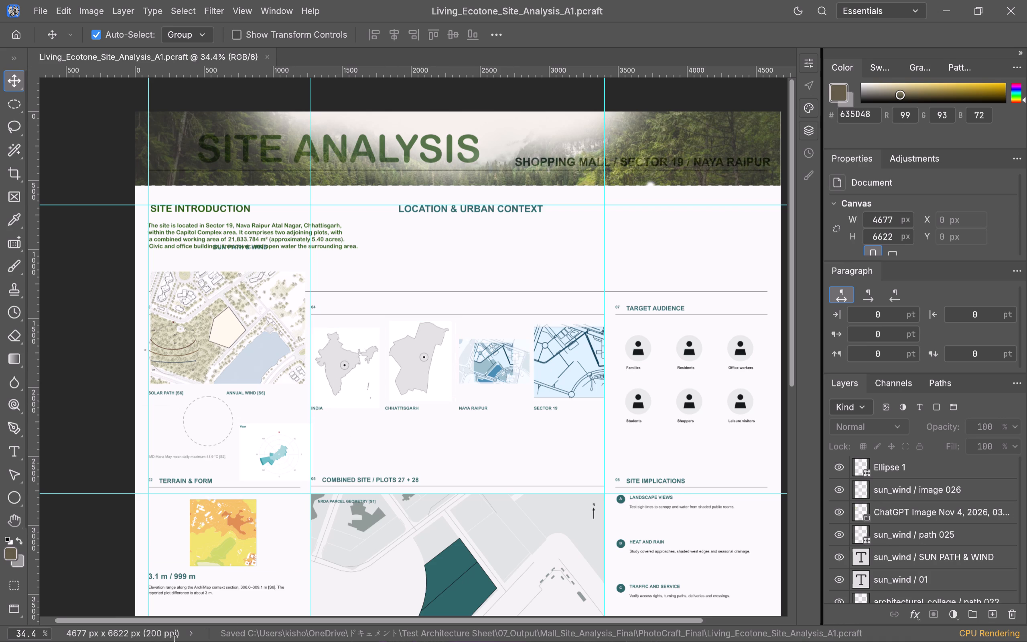
left_click(188, 633)
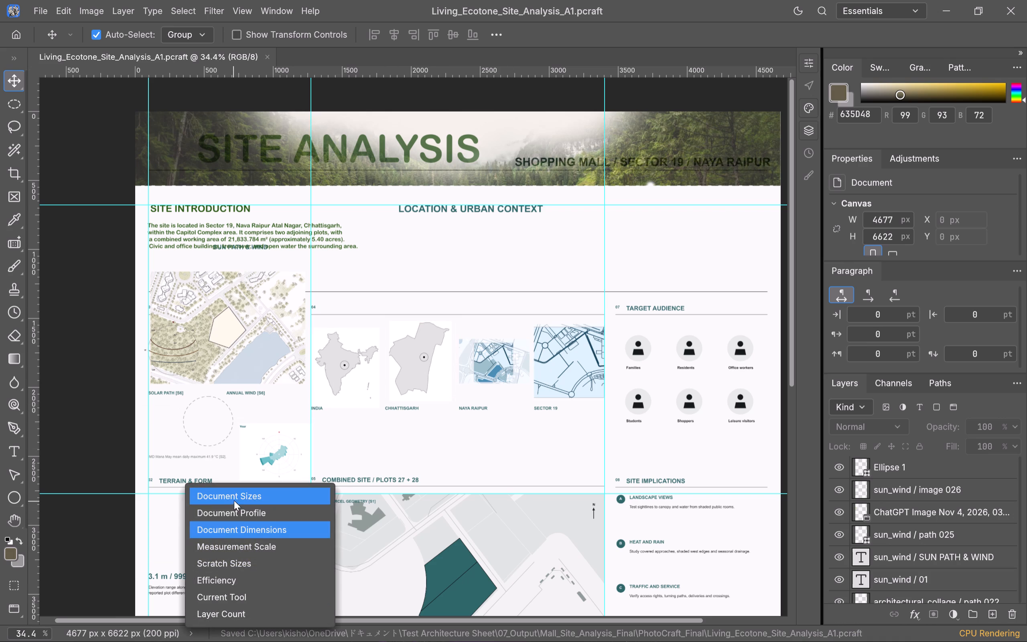
left_click(237, 495)
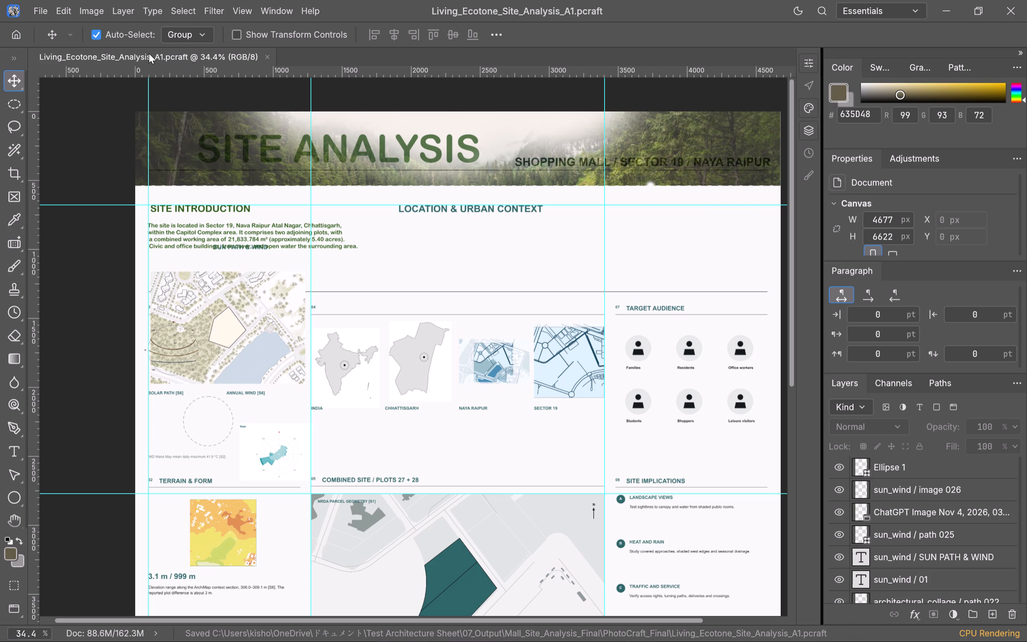
Take the editor window out of its maximised state and shift it to uncover the desktop.
left_click_drag(43, 55, 84, 55)
left_click_drag(84, 55, 92, 55)
left_click_drag(656, 7, 617, 8)
left_click_drag(617, 8, 692, 170)
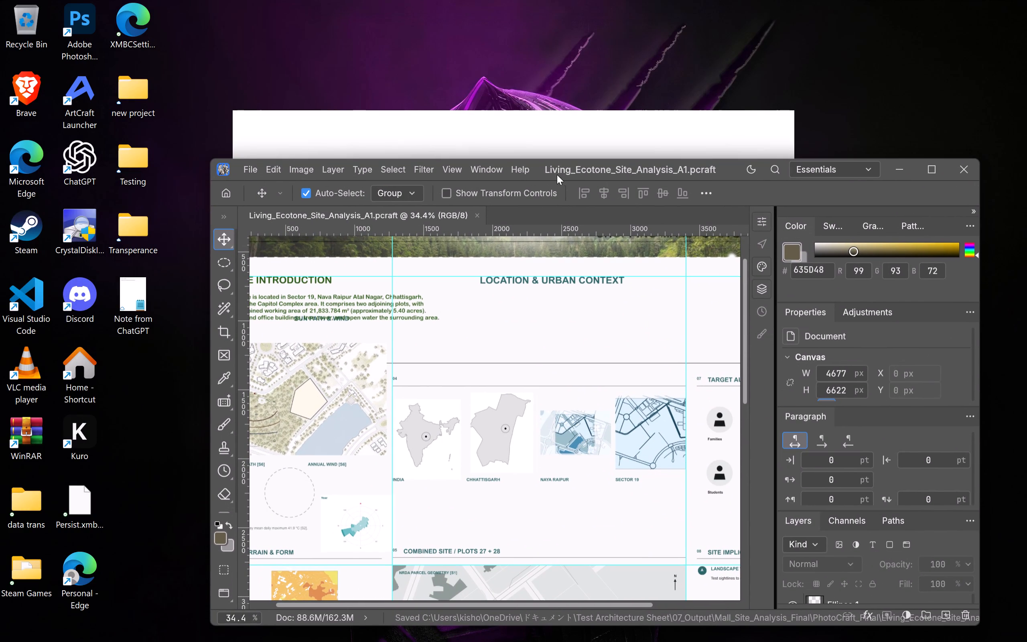